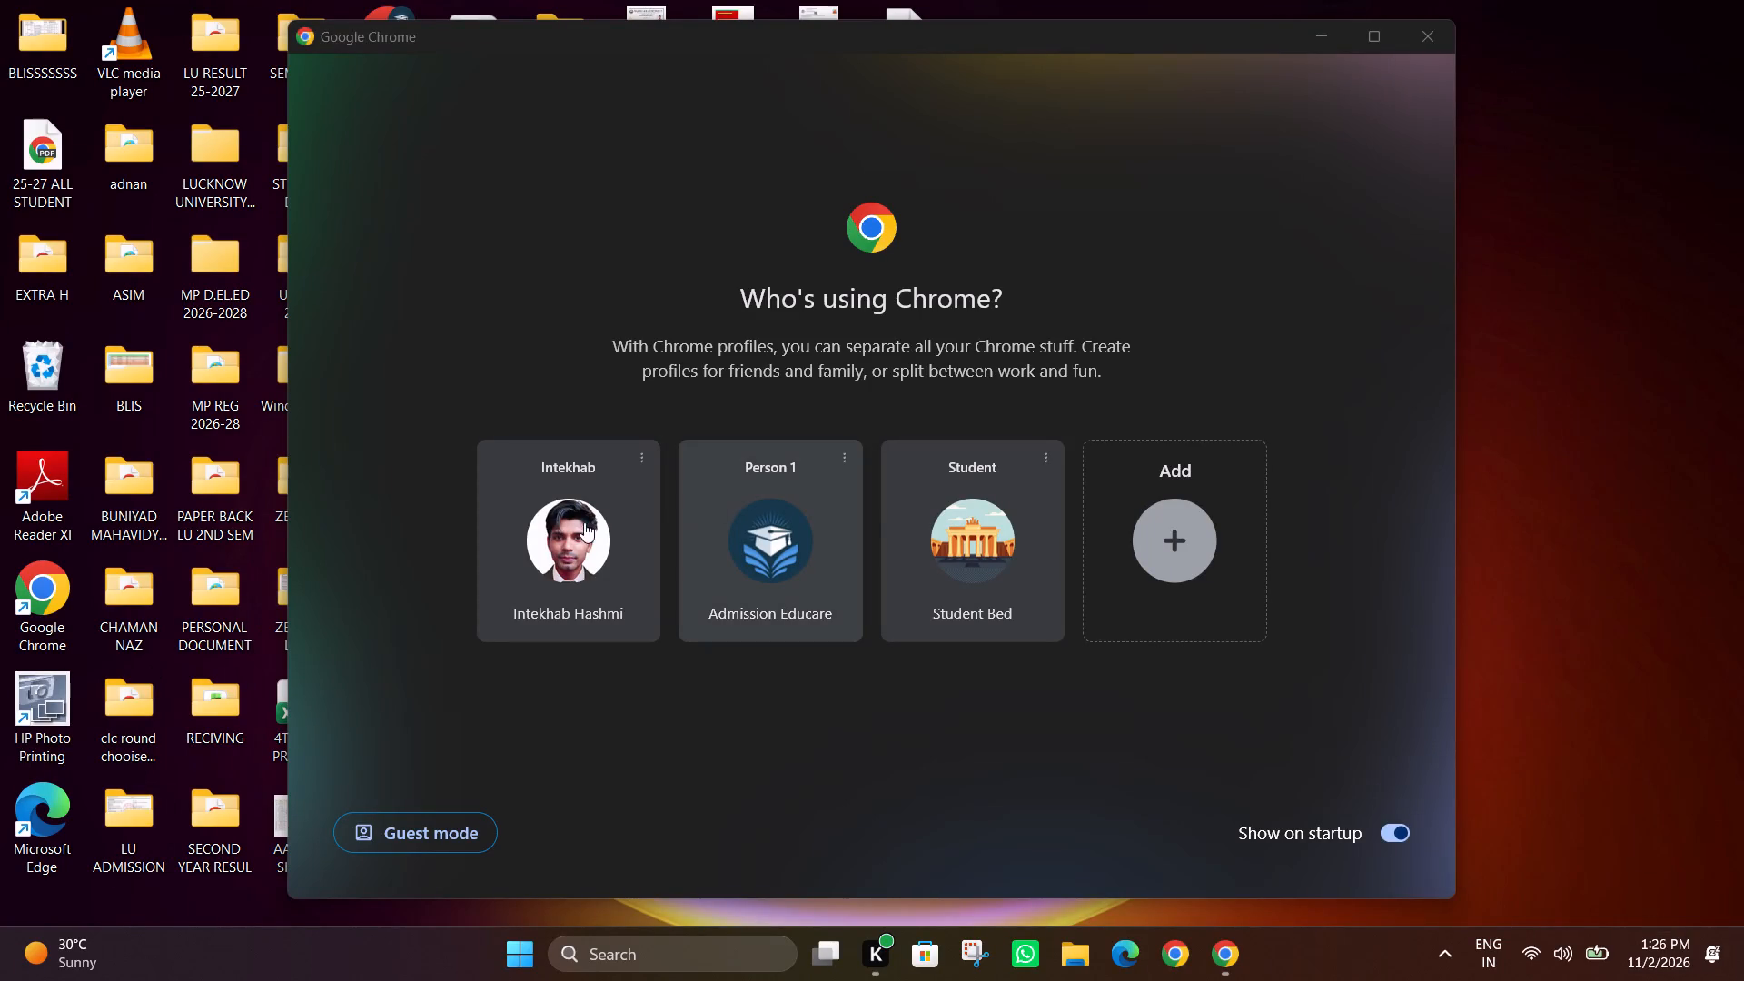
Open Chrome with the first profile, search for canva and open the Canva India website.
click(558, 521)
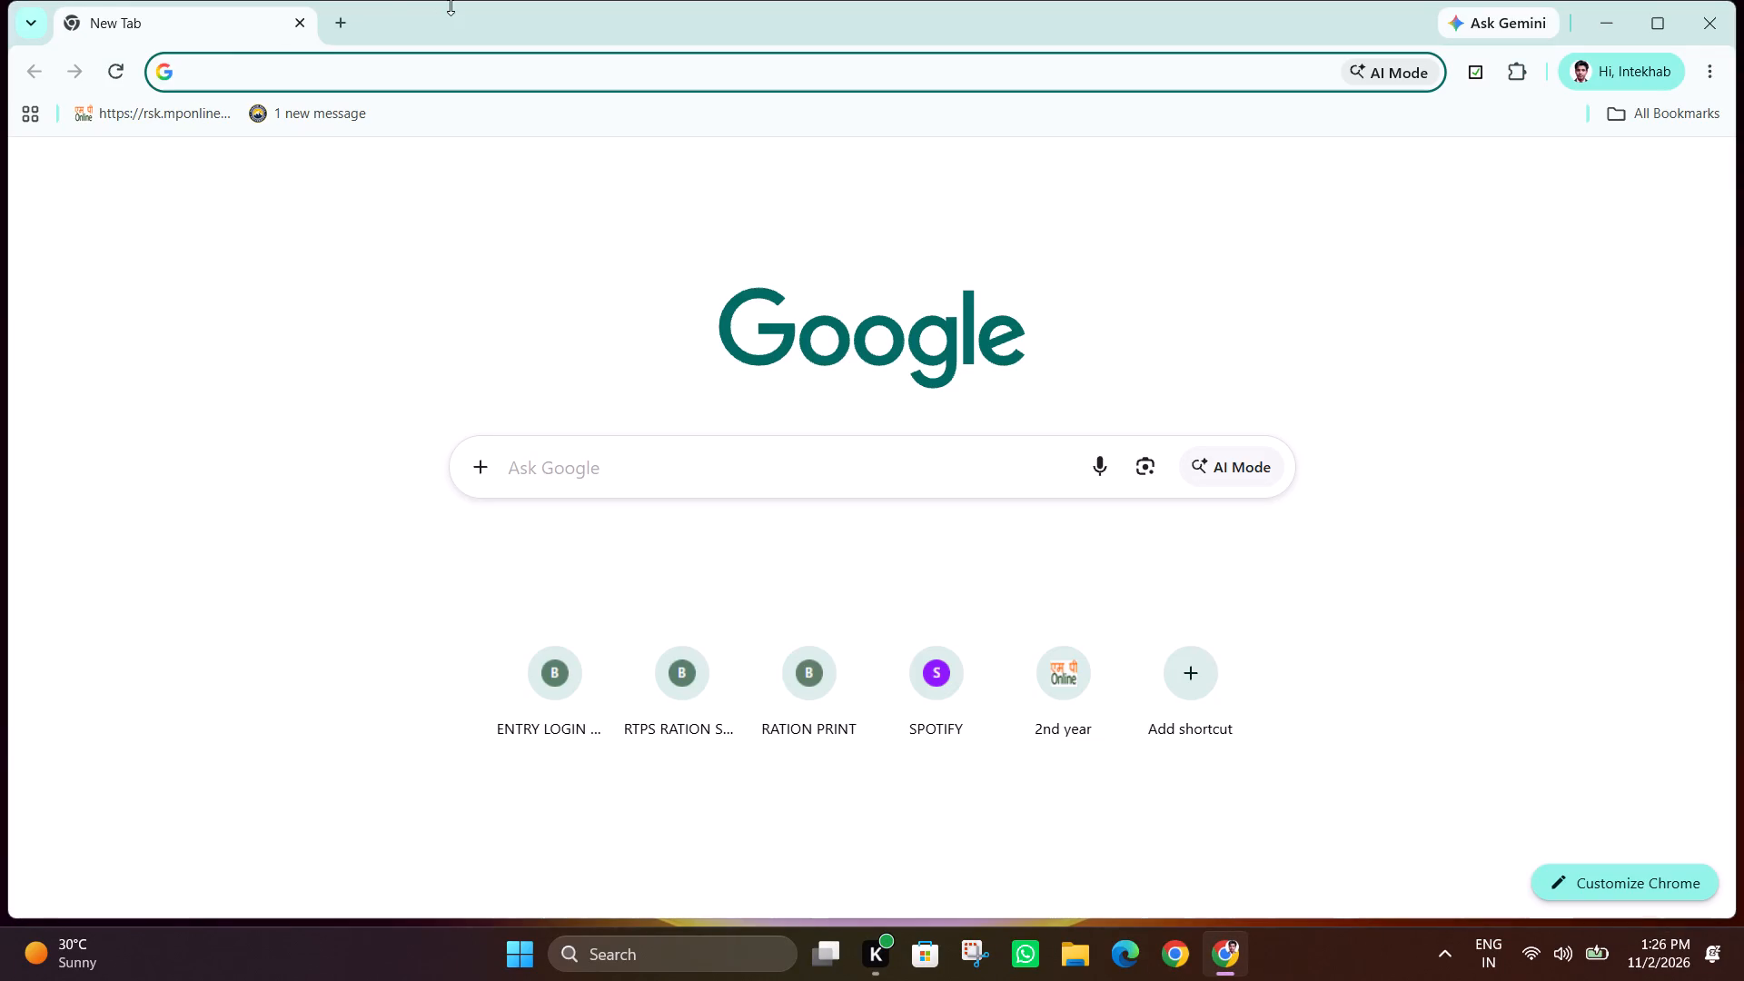
click(448, 74)
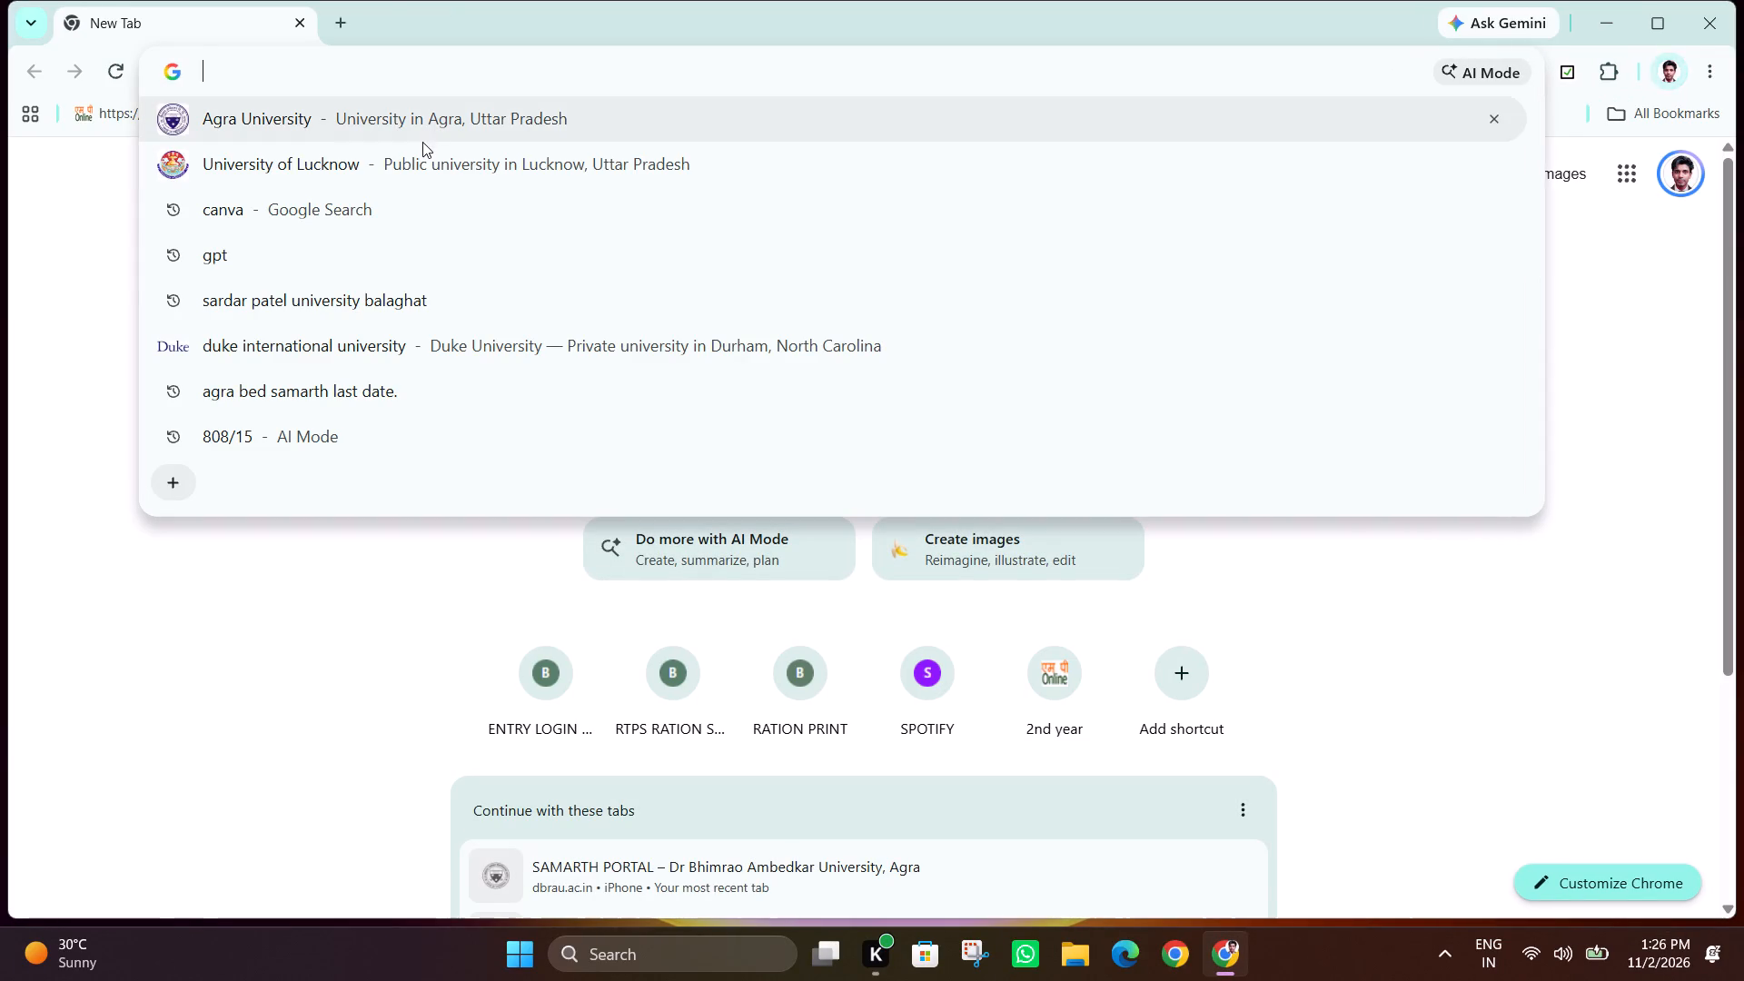
click(382, 202)
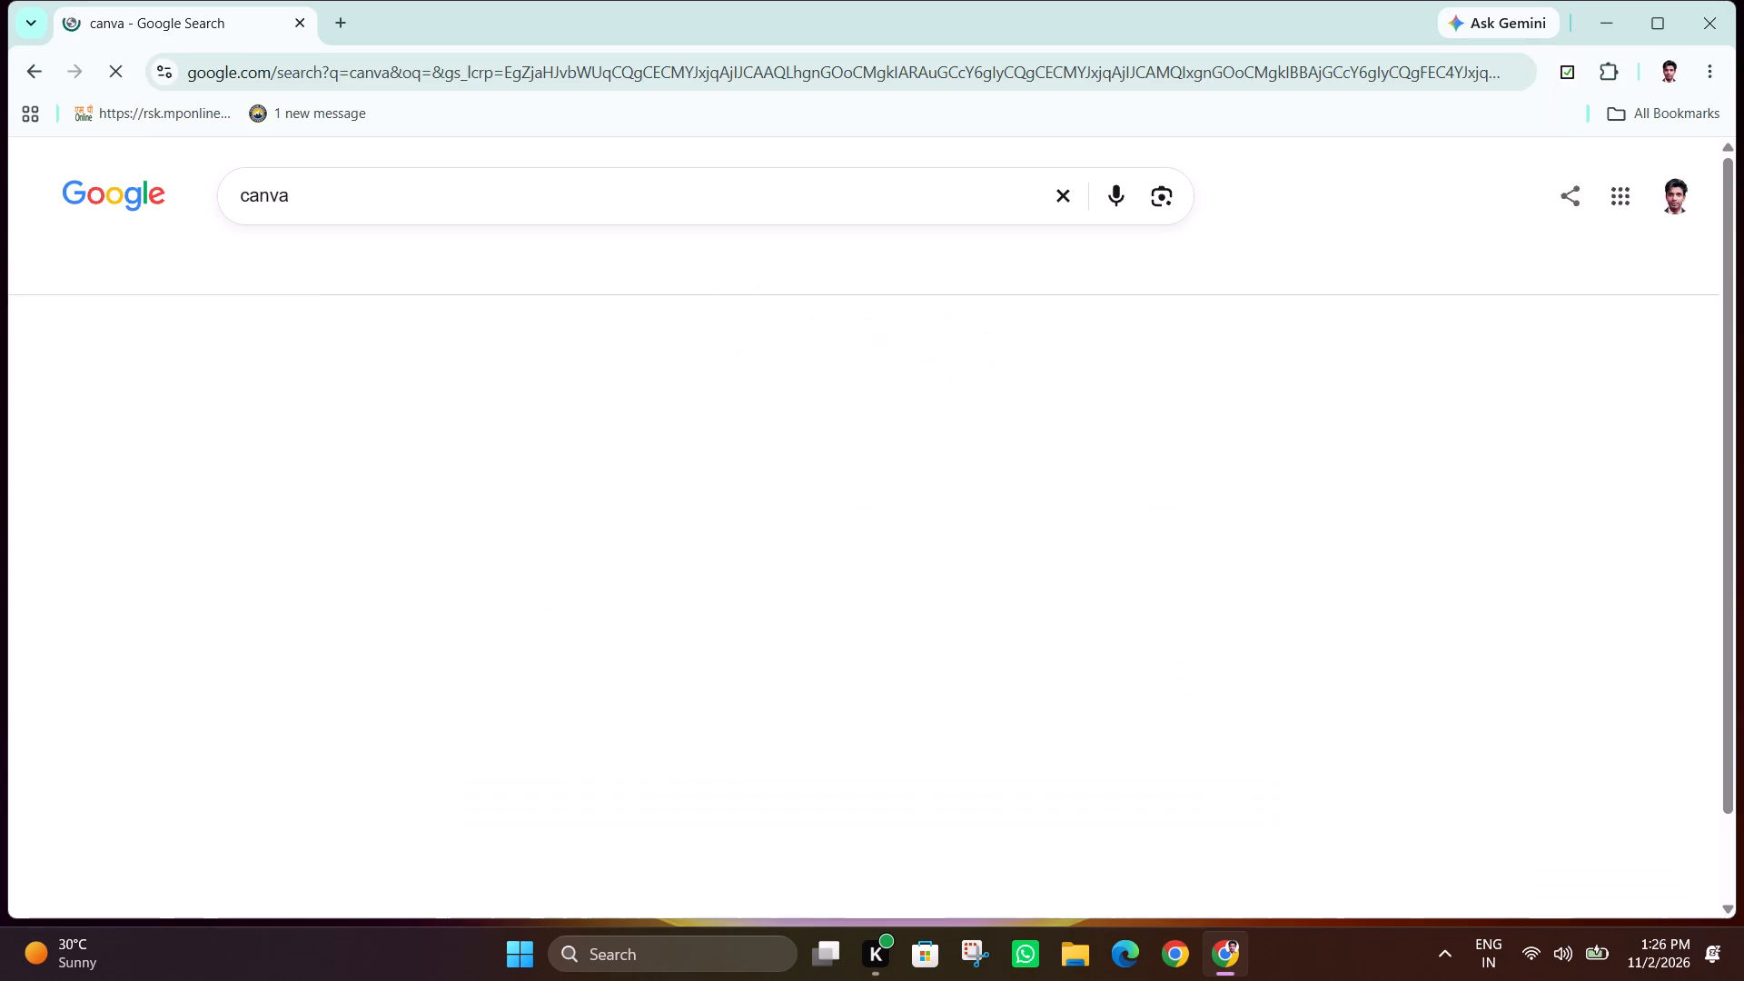
click(449, 412)
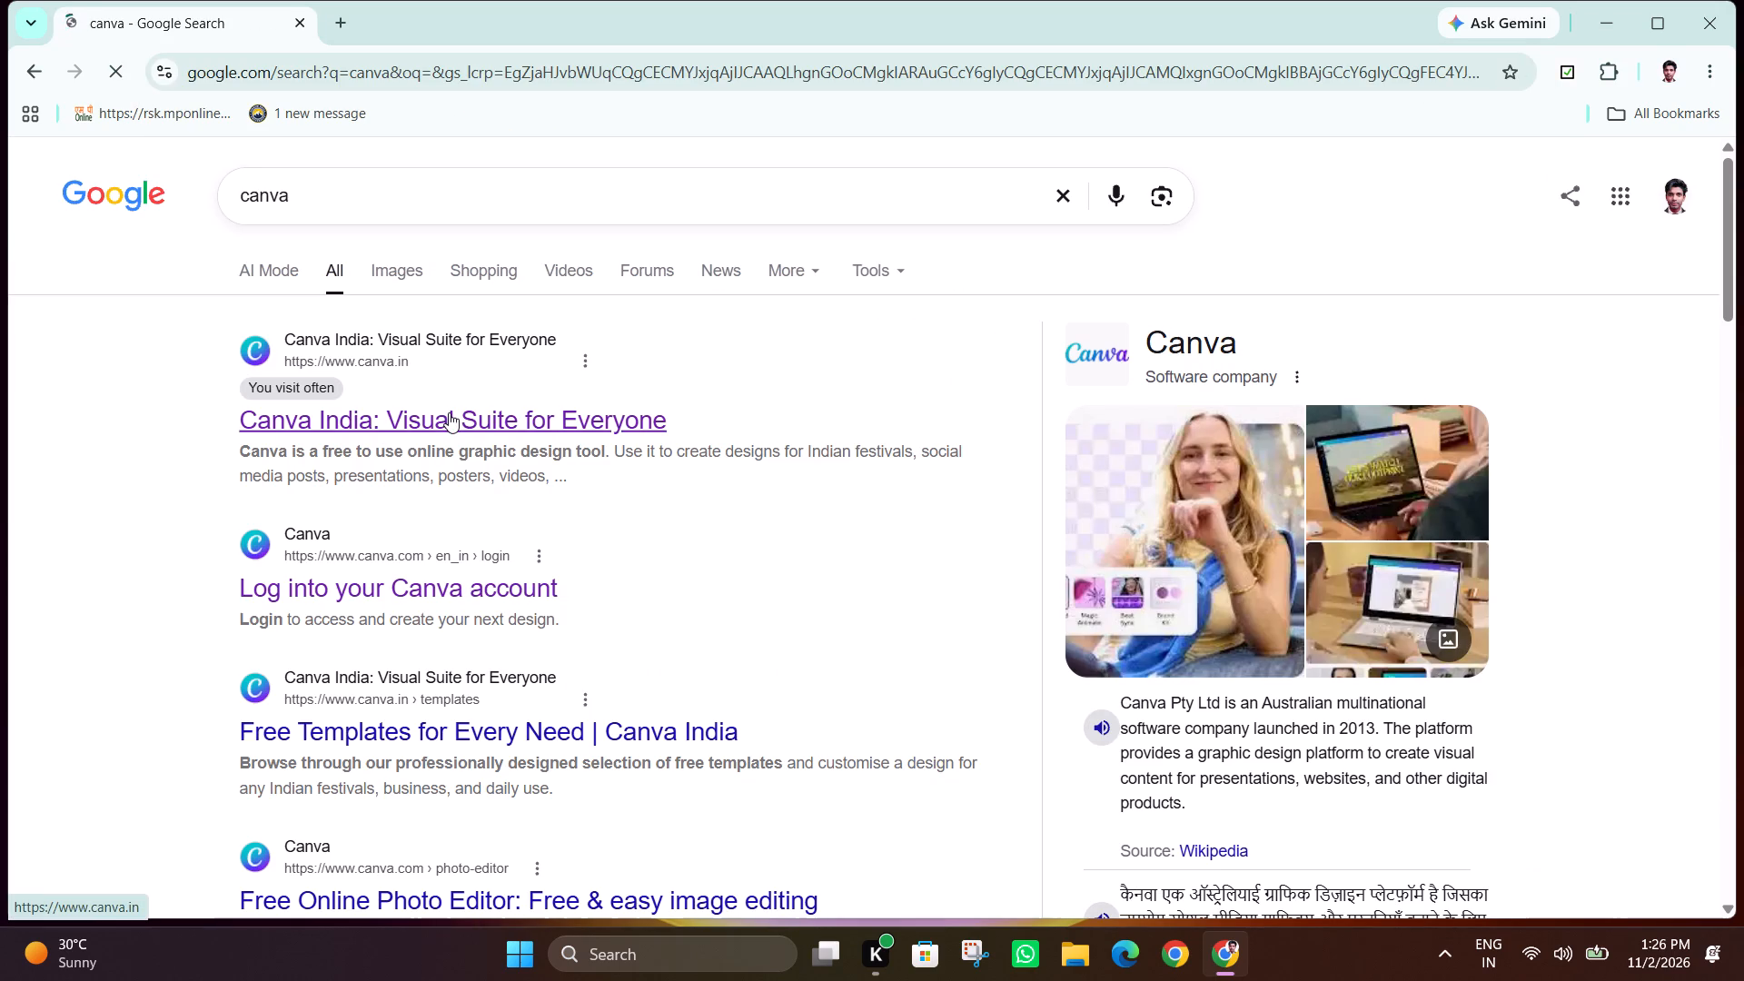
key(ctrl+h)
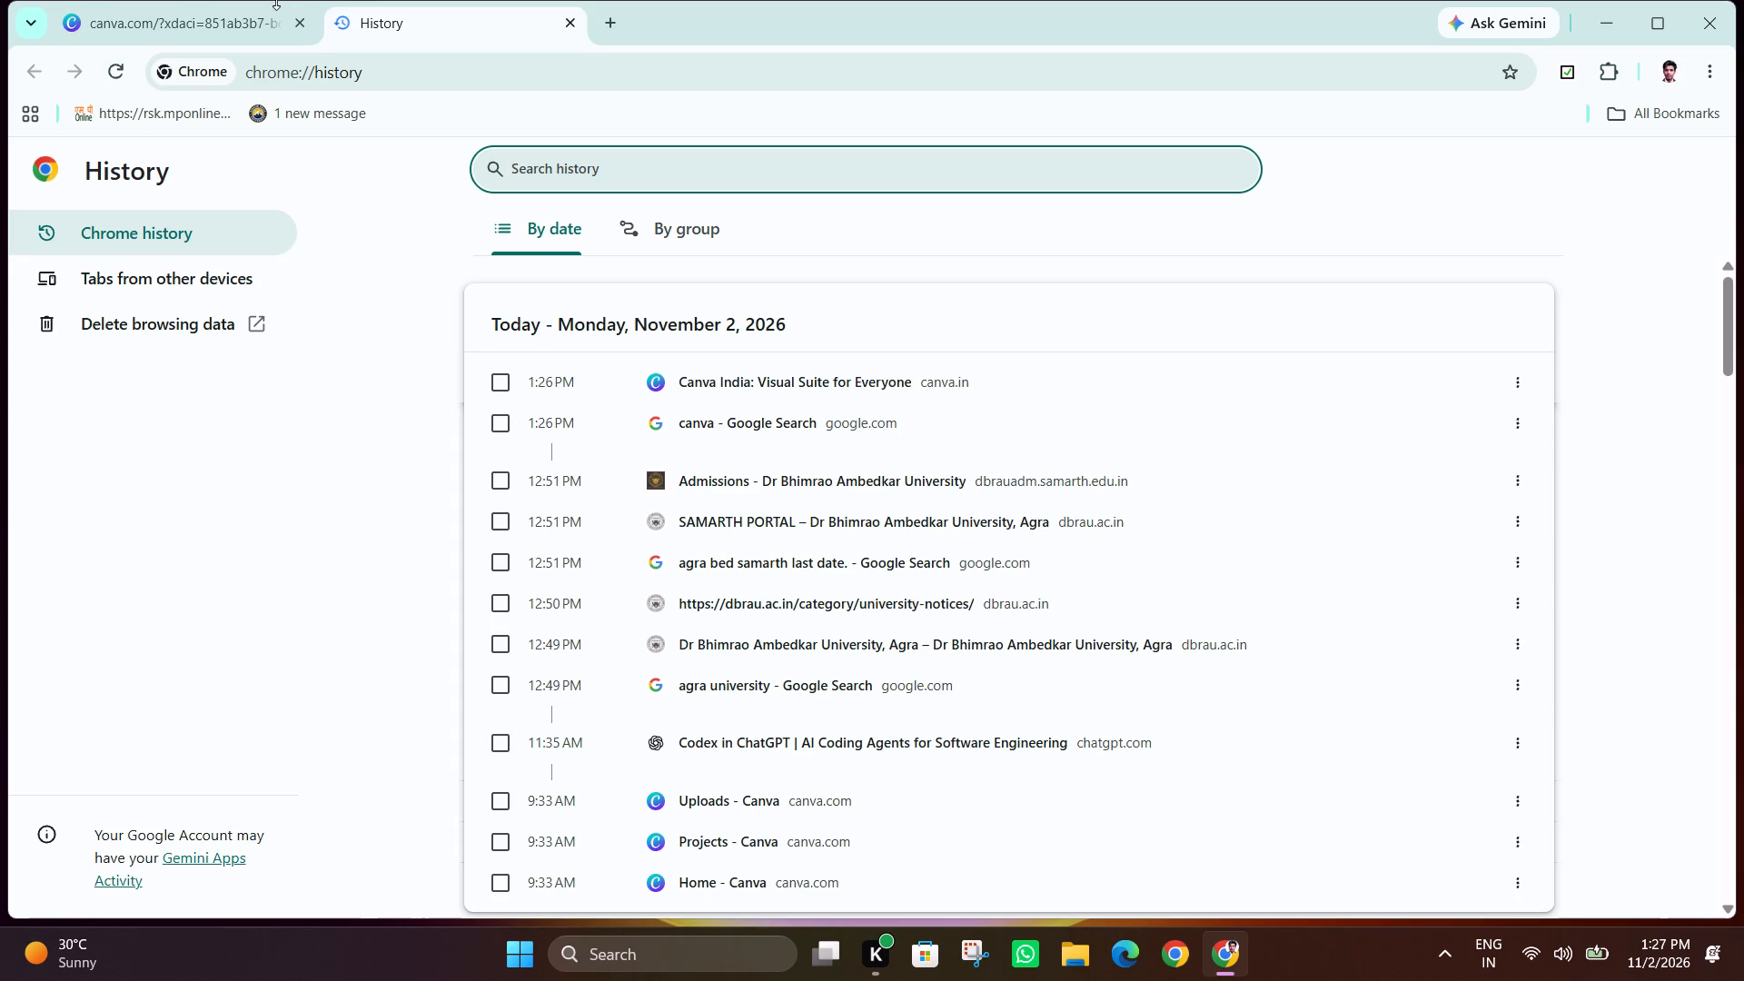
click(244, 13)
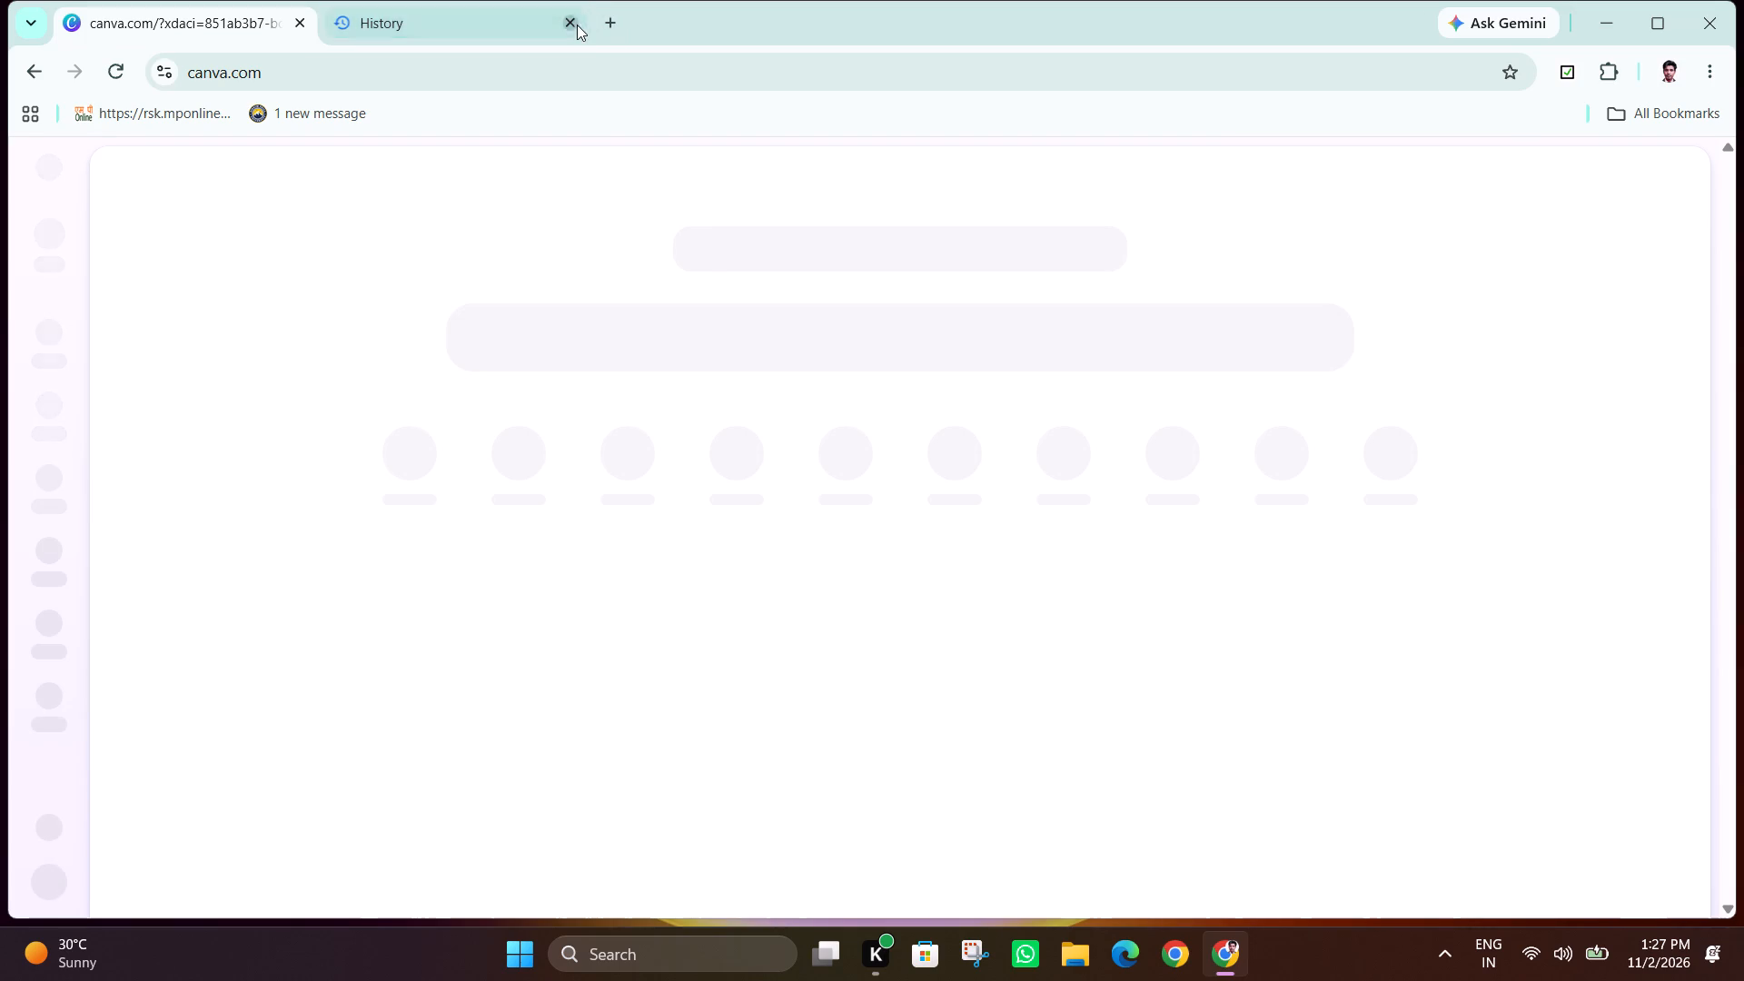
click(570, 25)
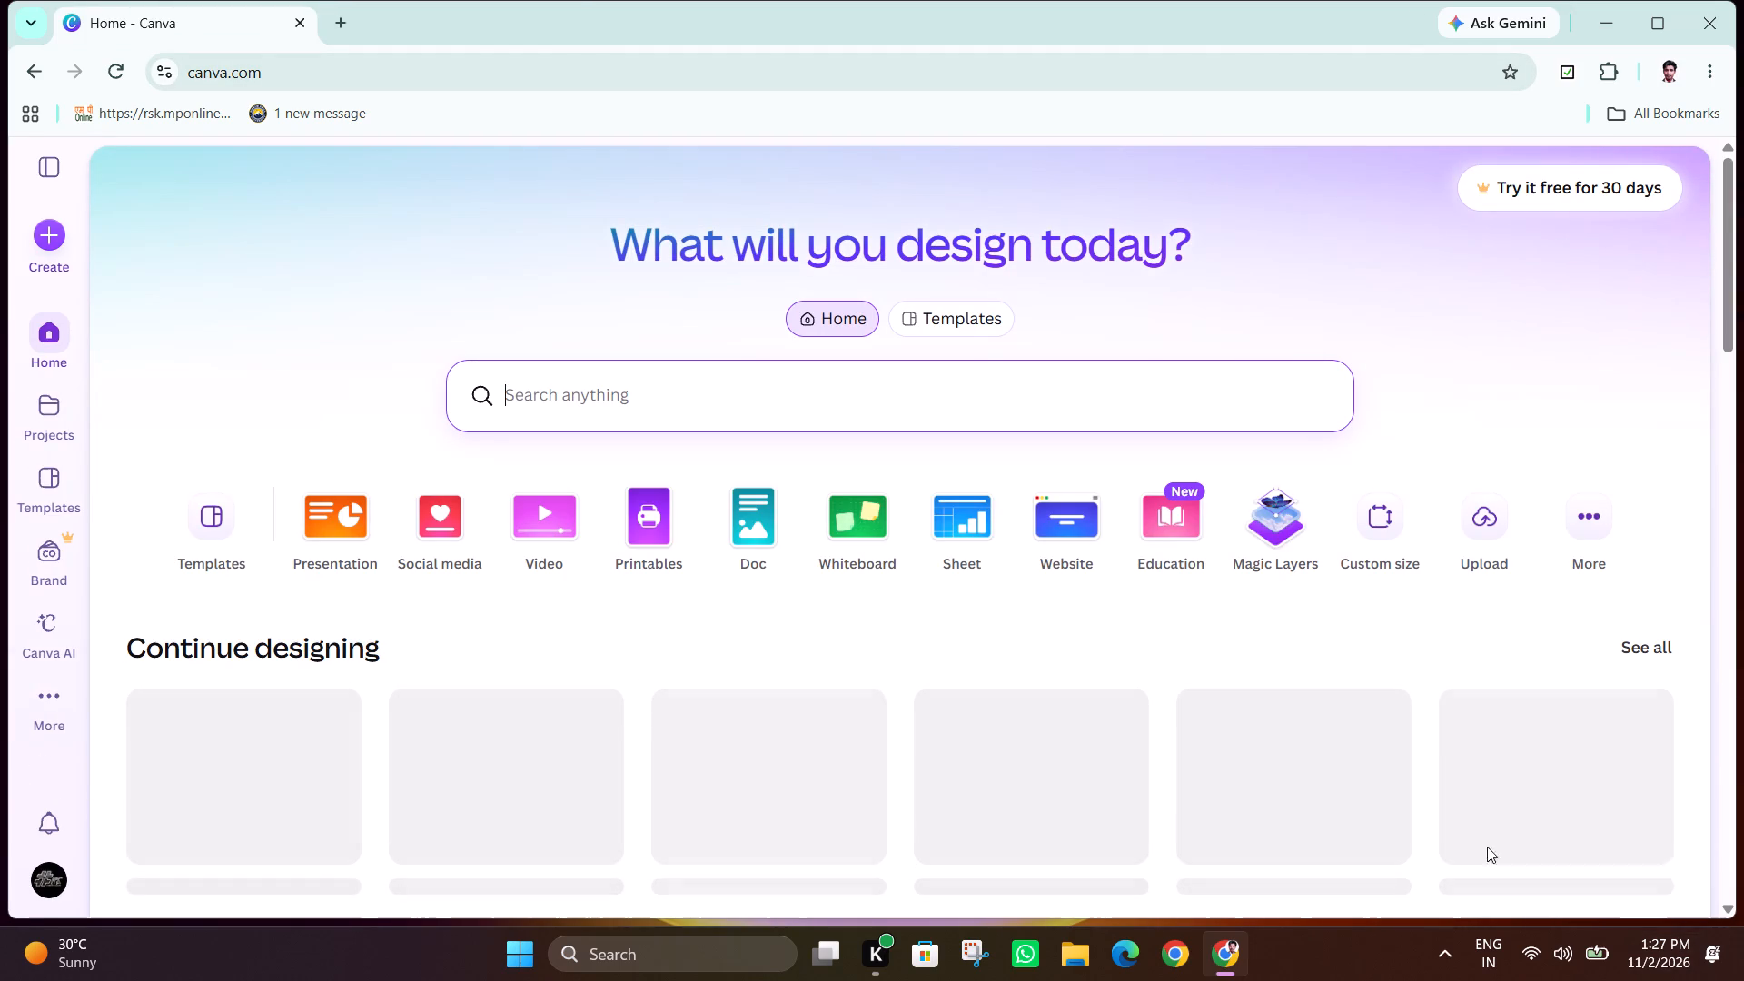
Browse the Canva home page's recent designs, template categories and the recommended templates in "Templates for you".
scroll(1288, 598, down, 3)
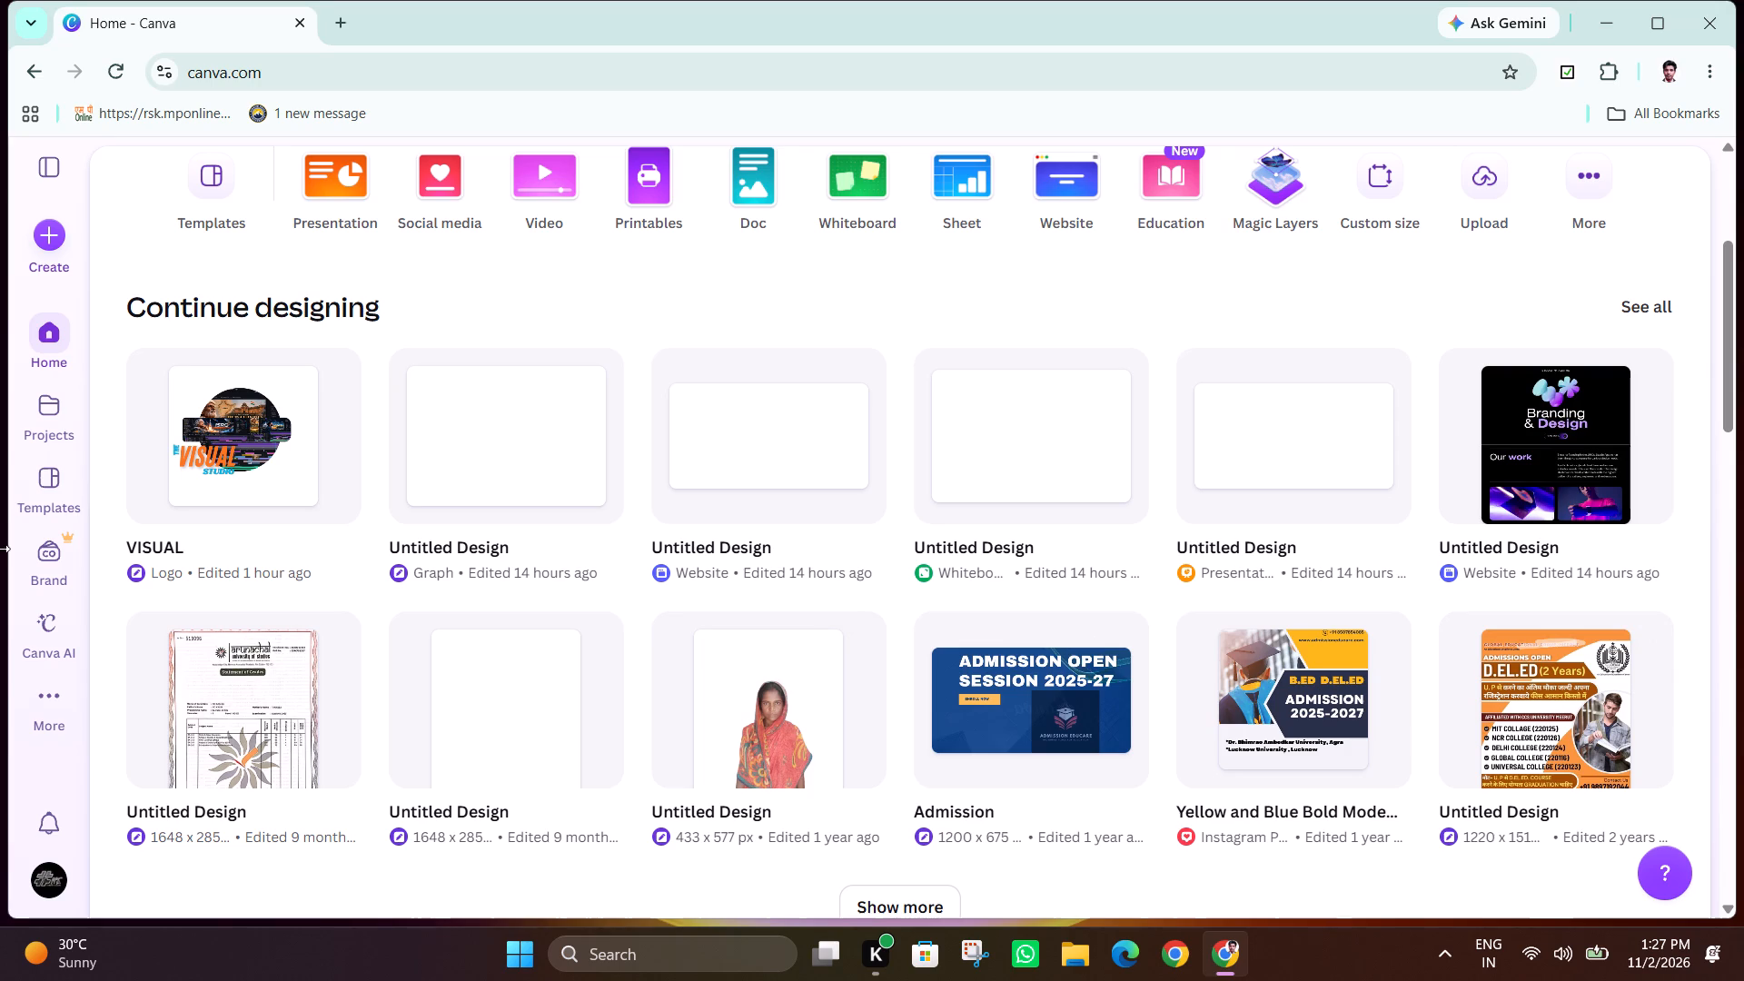
scroll(535, 611, down, 3)
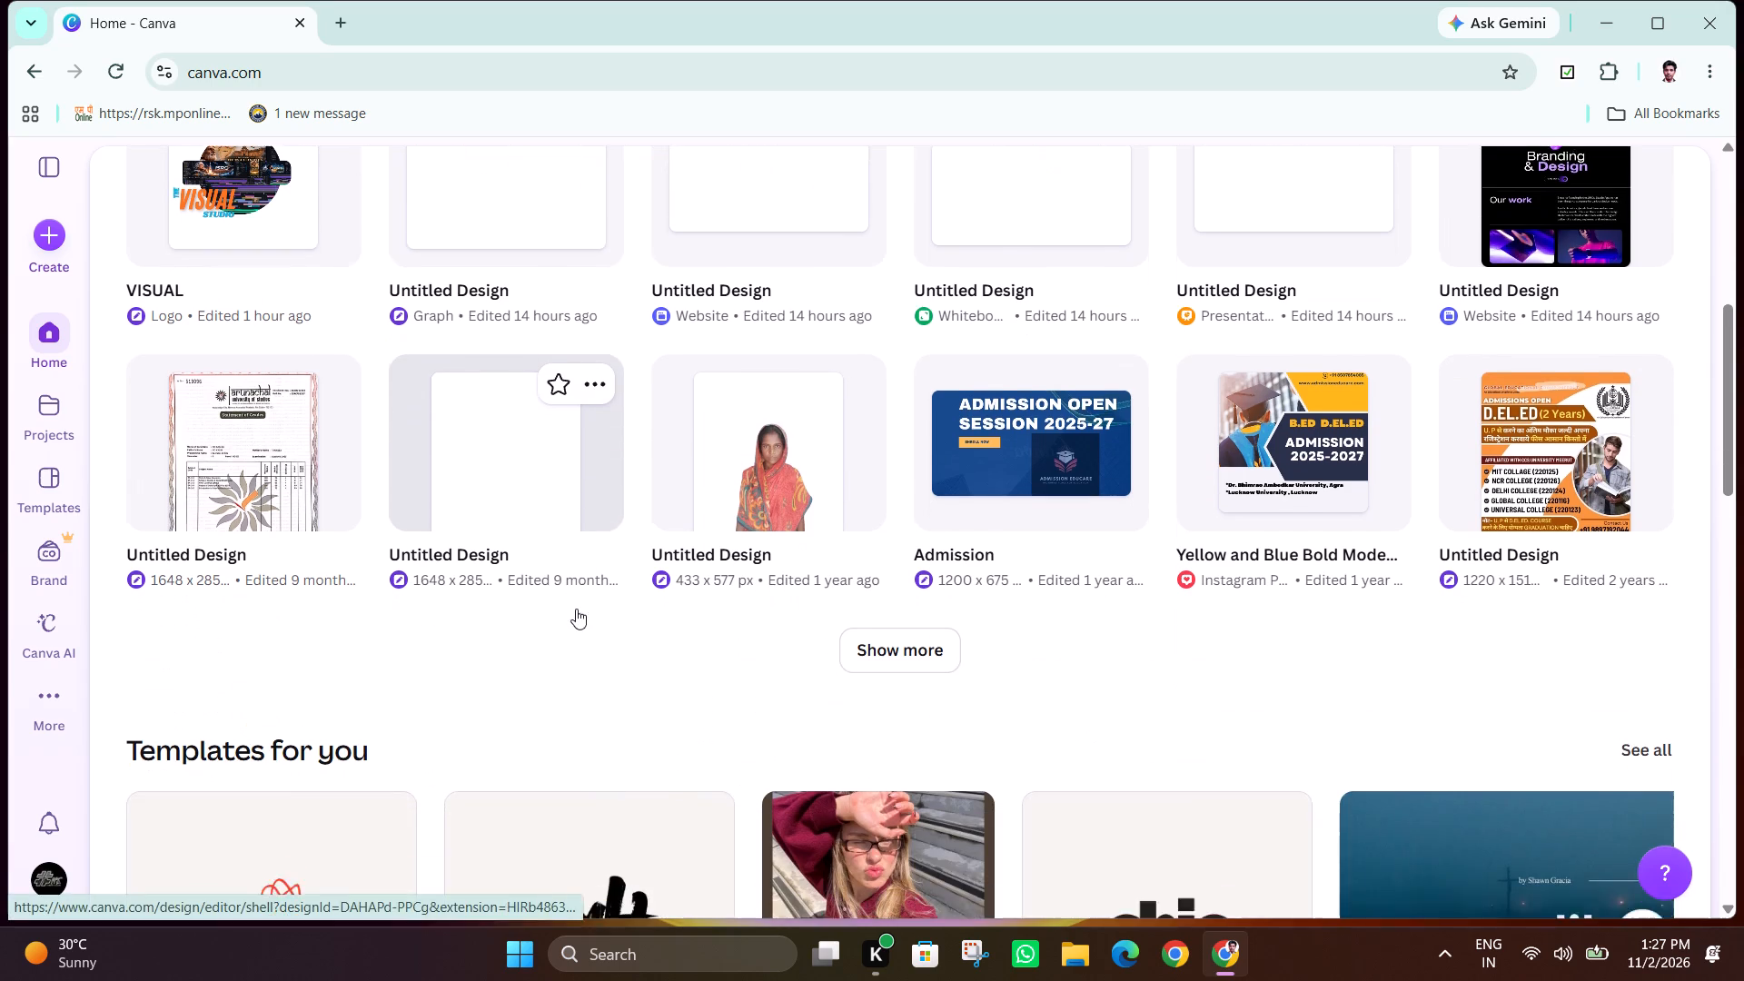
scroll(576, 609, down, 4)
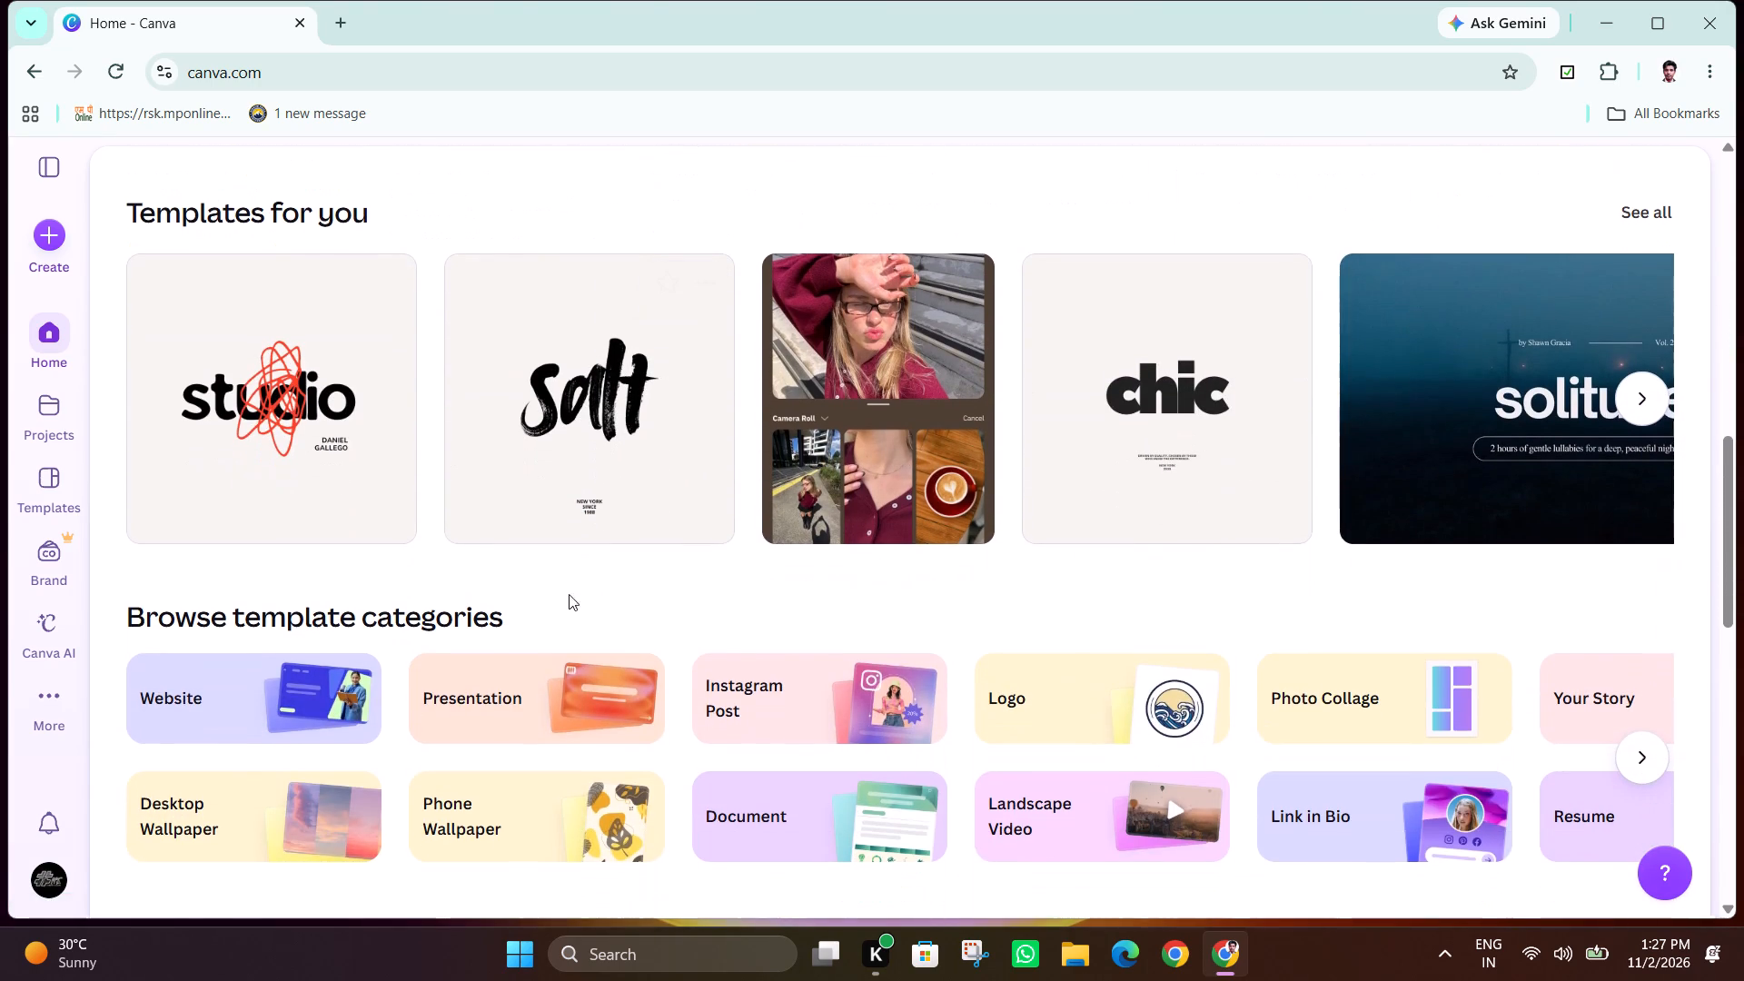
scroll(622, 598, down, 1)
scroll(613, 613, up, 1)
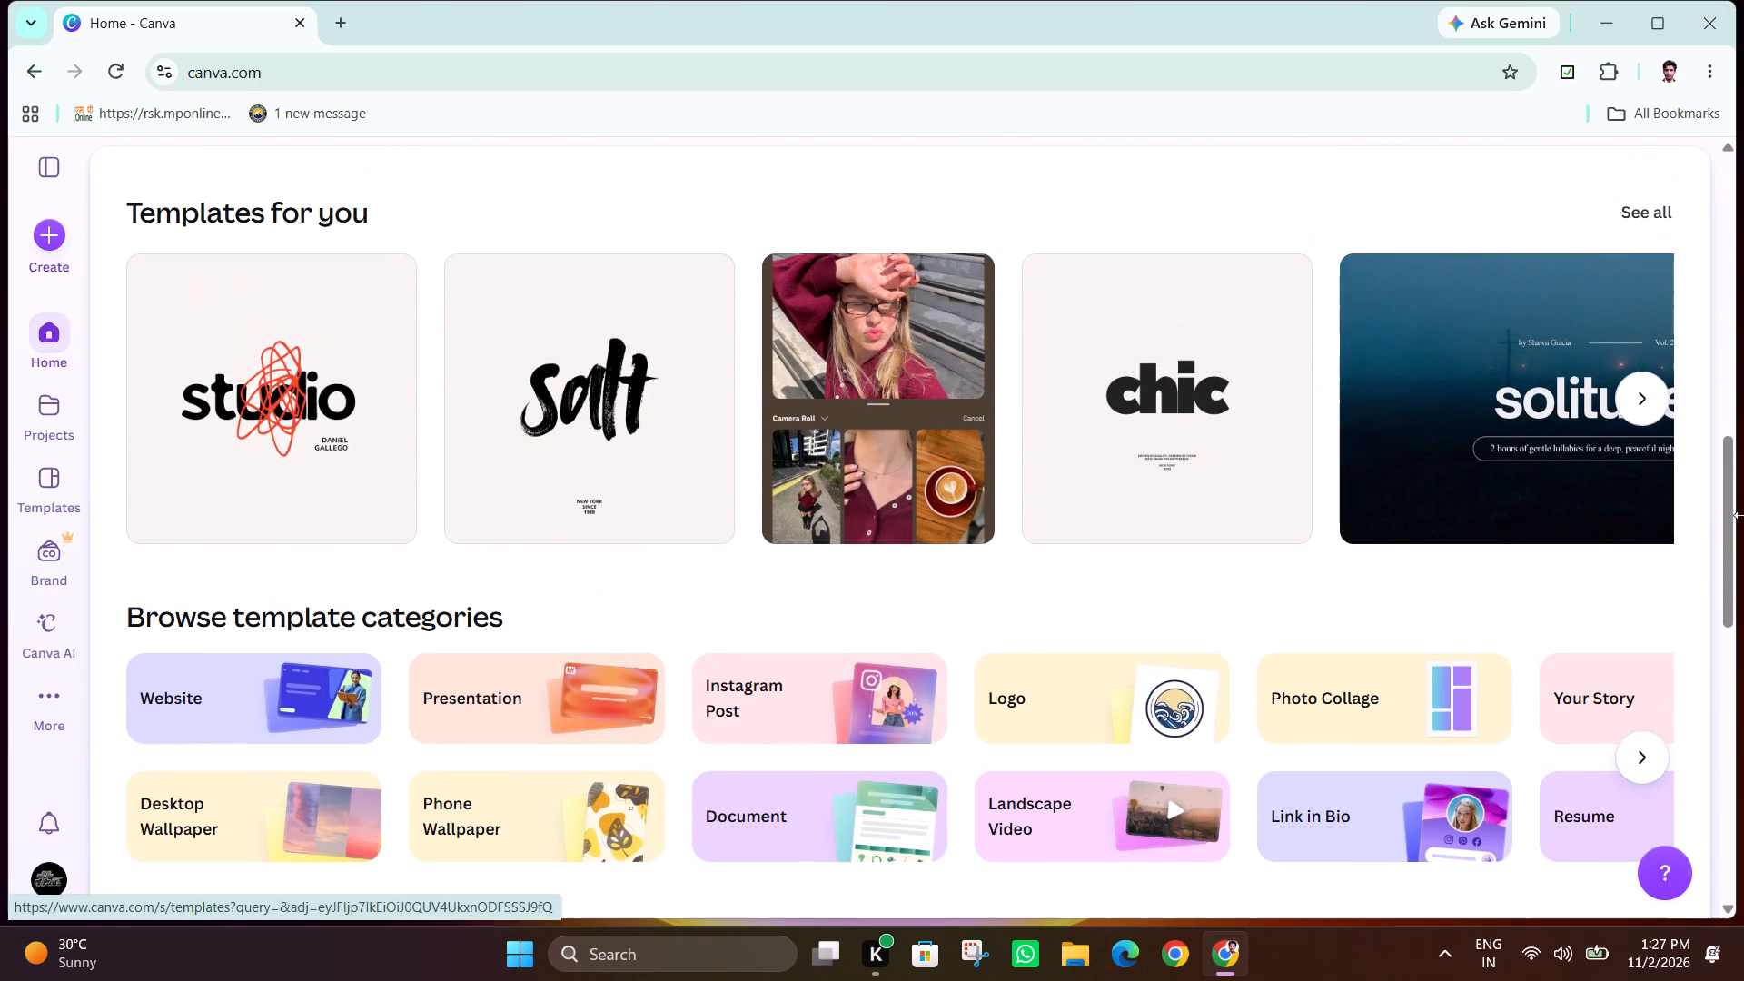
click(1637, 411)
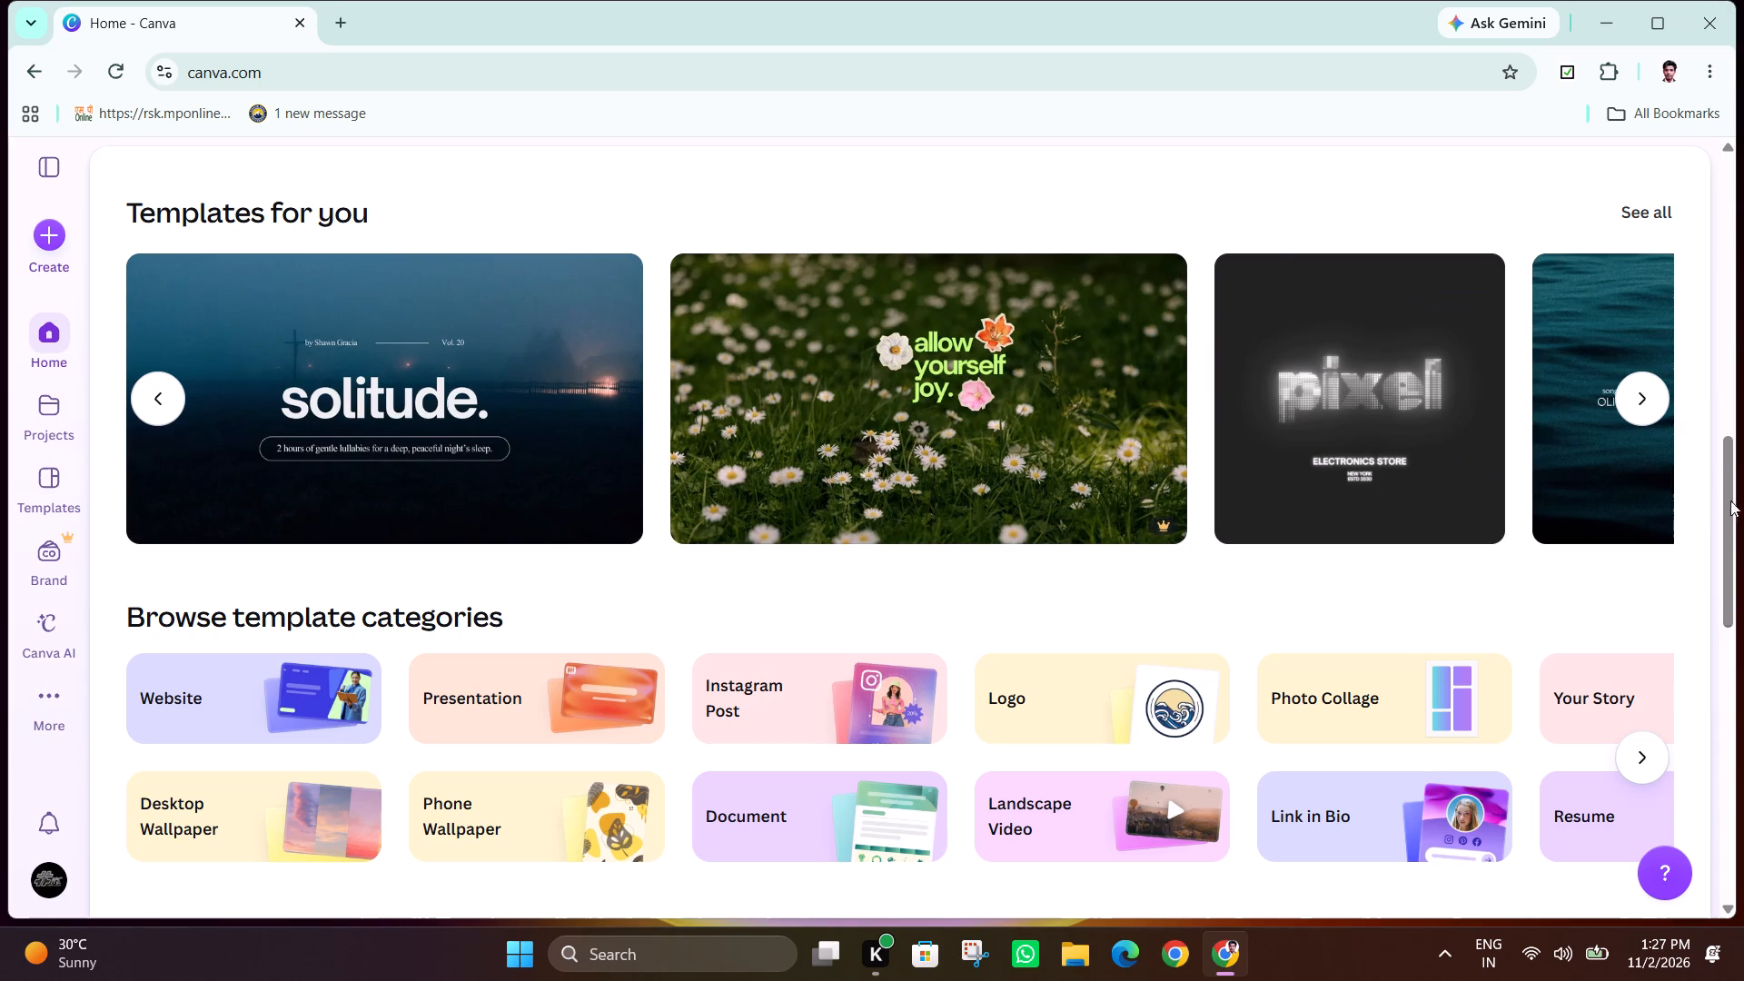
click(1640, 404)
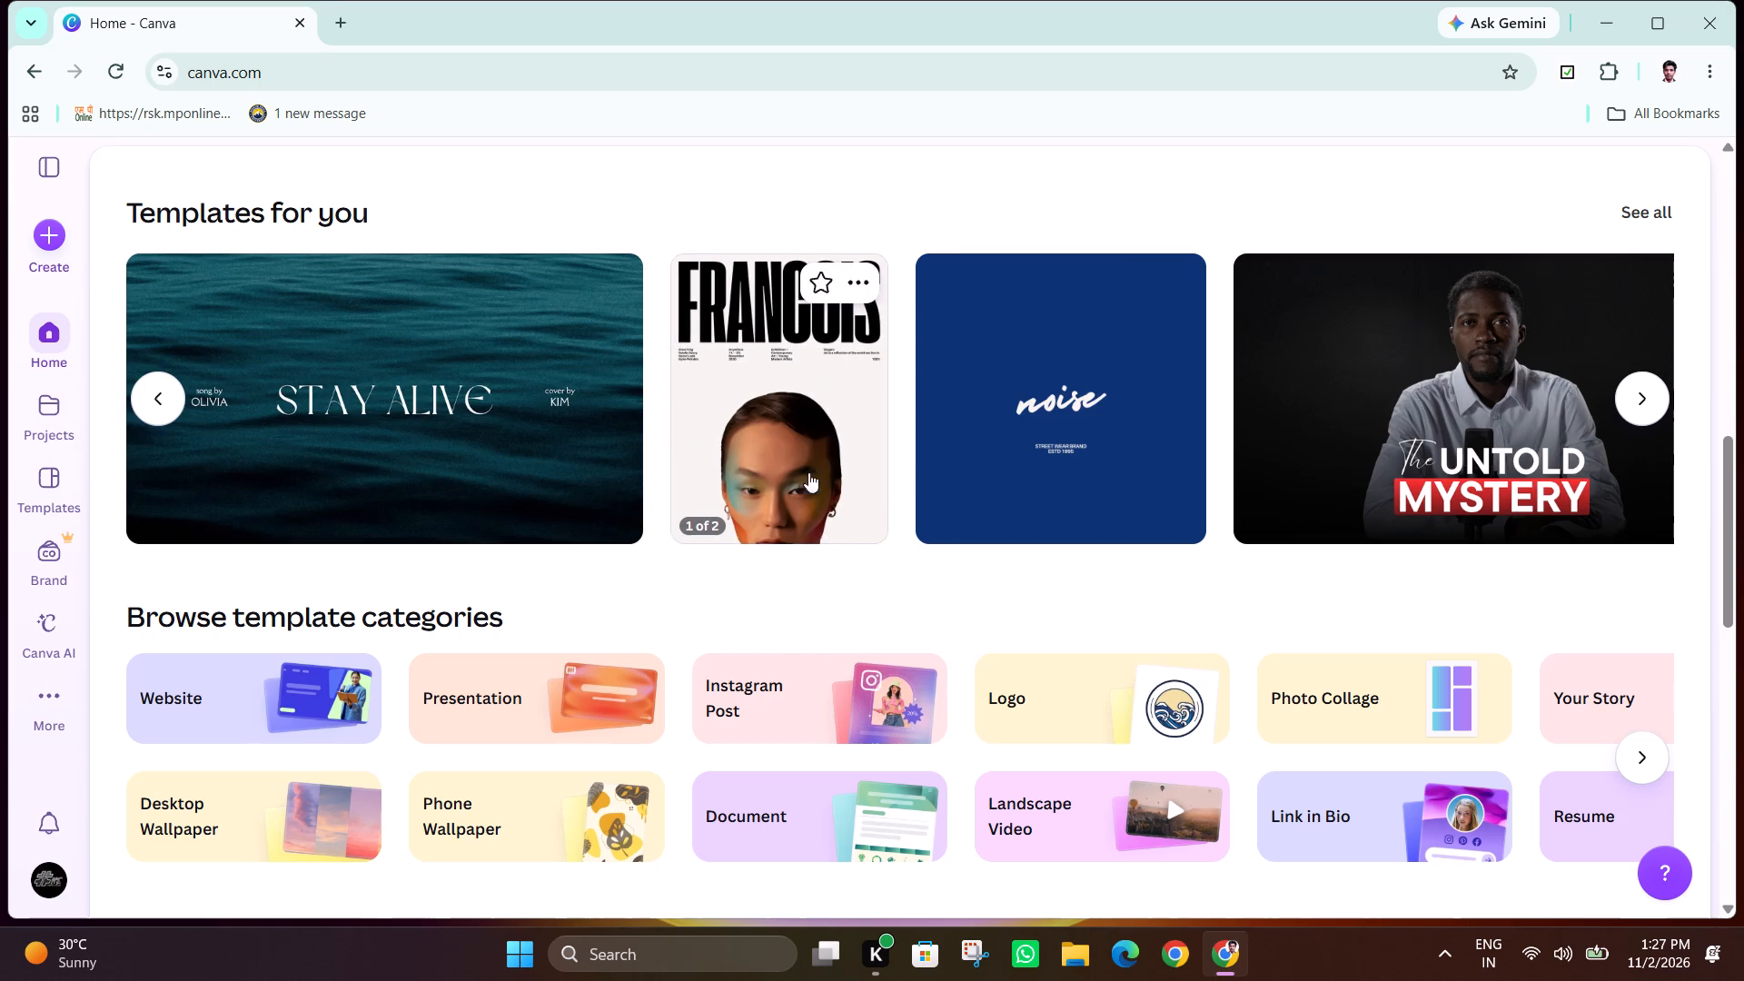
click(1648, 403)
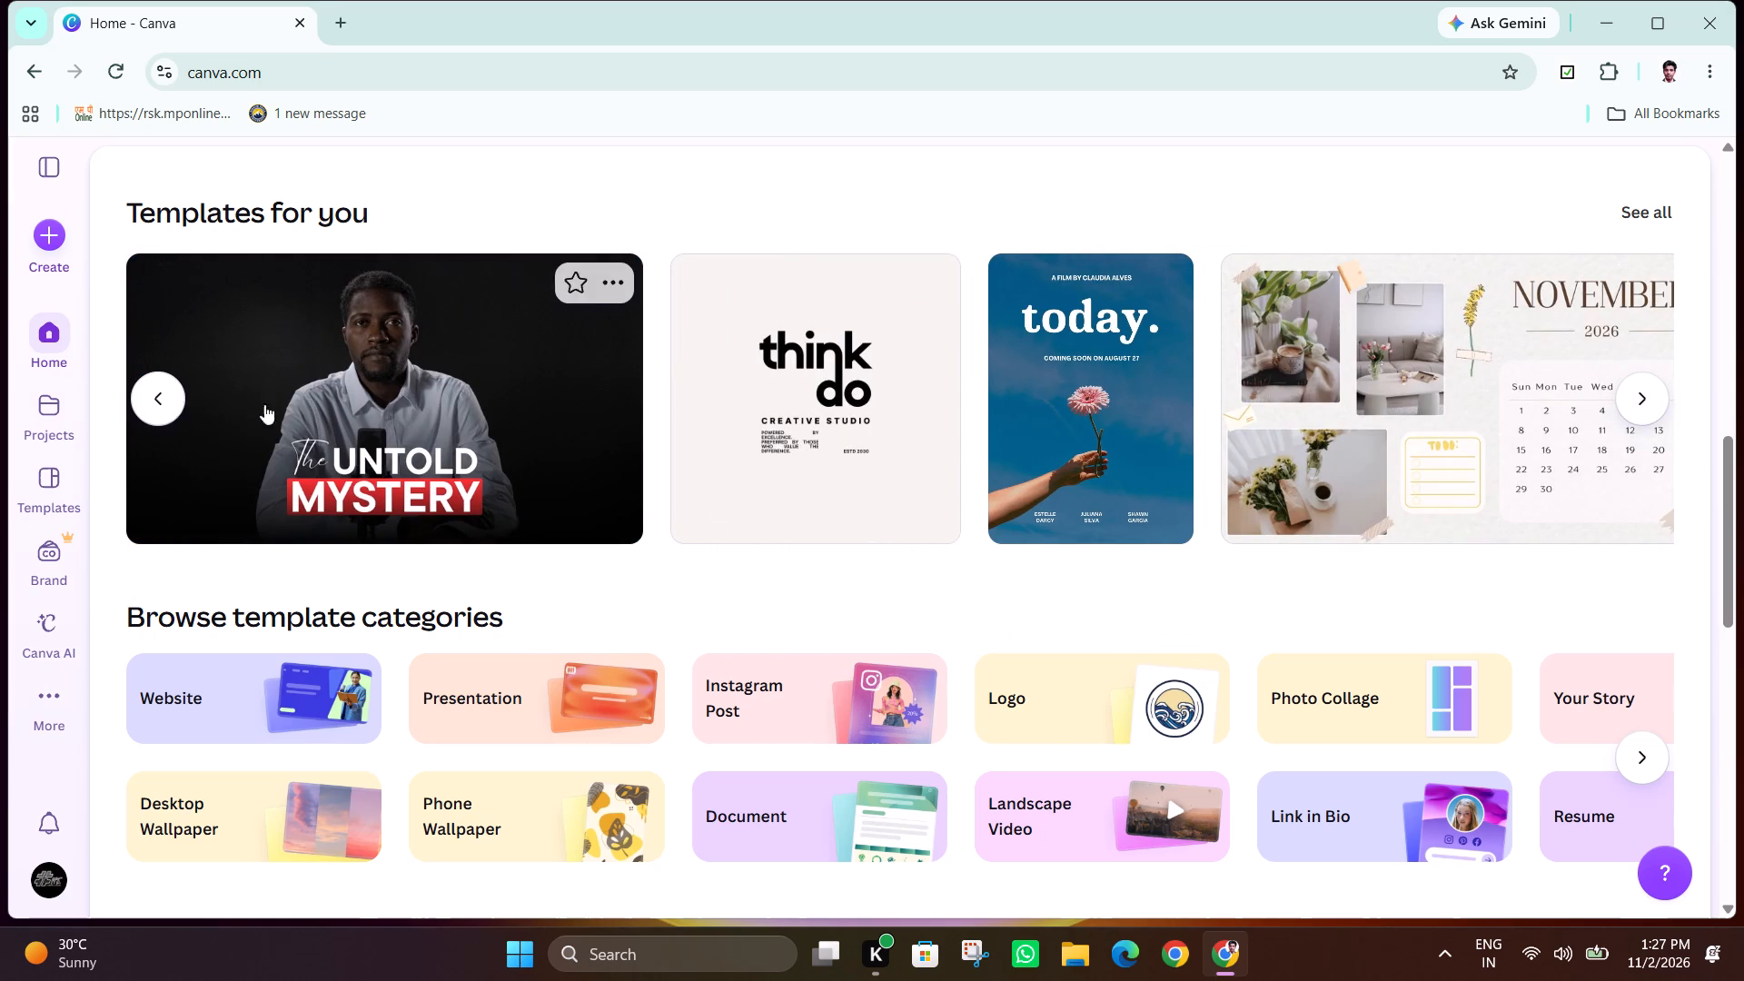
Preview the "Simple Untold Mystery YouTube Thumbnail" template, look through the similar templates and close the preview.
click(545, 458)
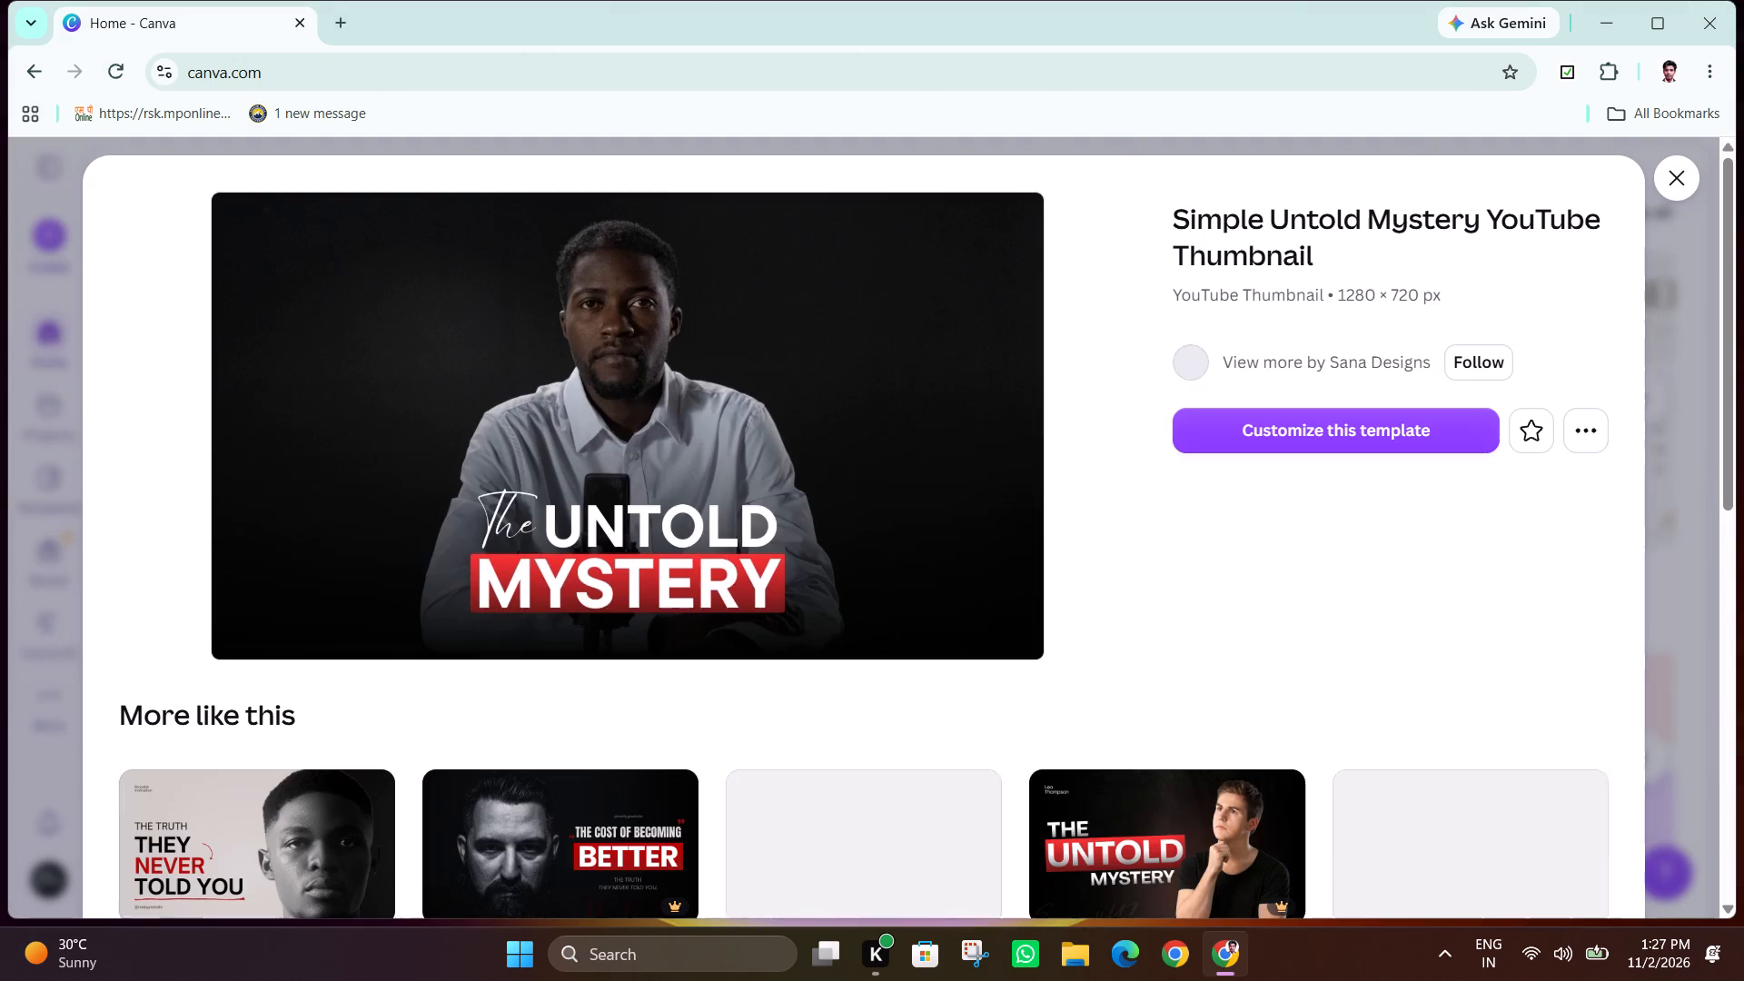
scroll(881, 606, down, 2)
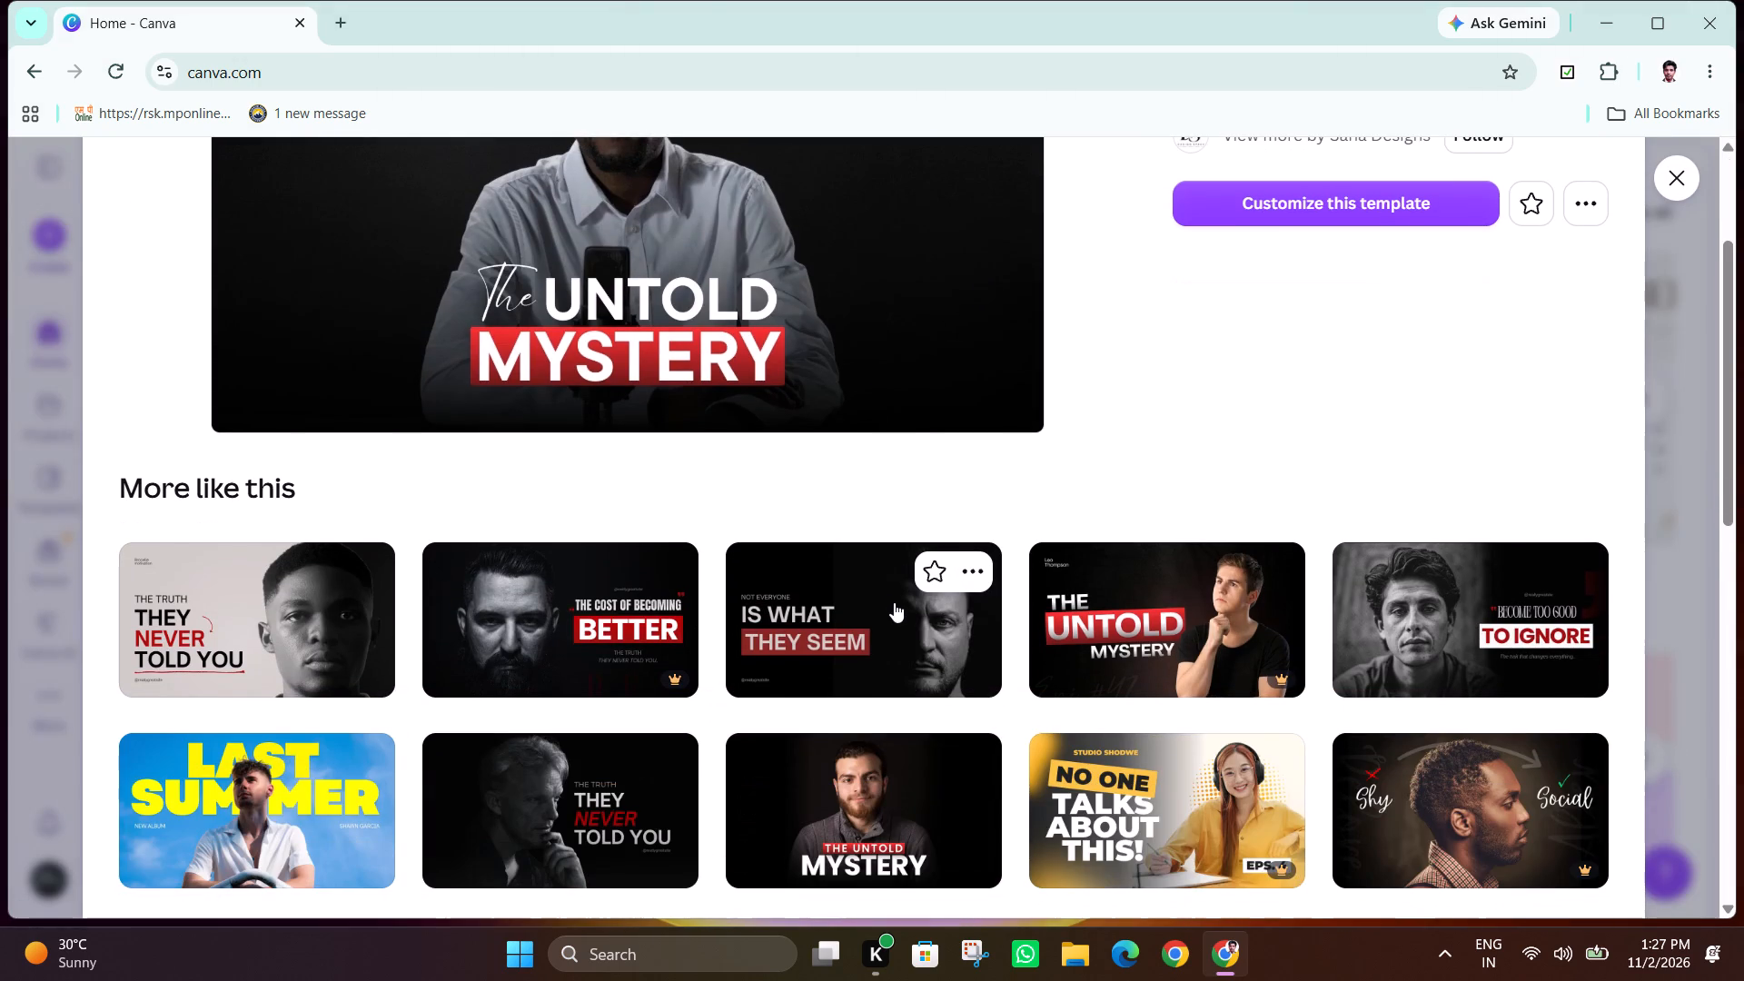
scroll(925, 596, down, 1)
scroll(1034, 601, down, 3)
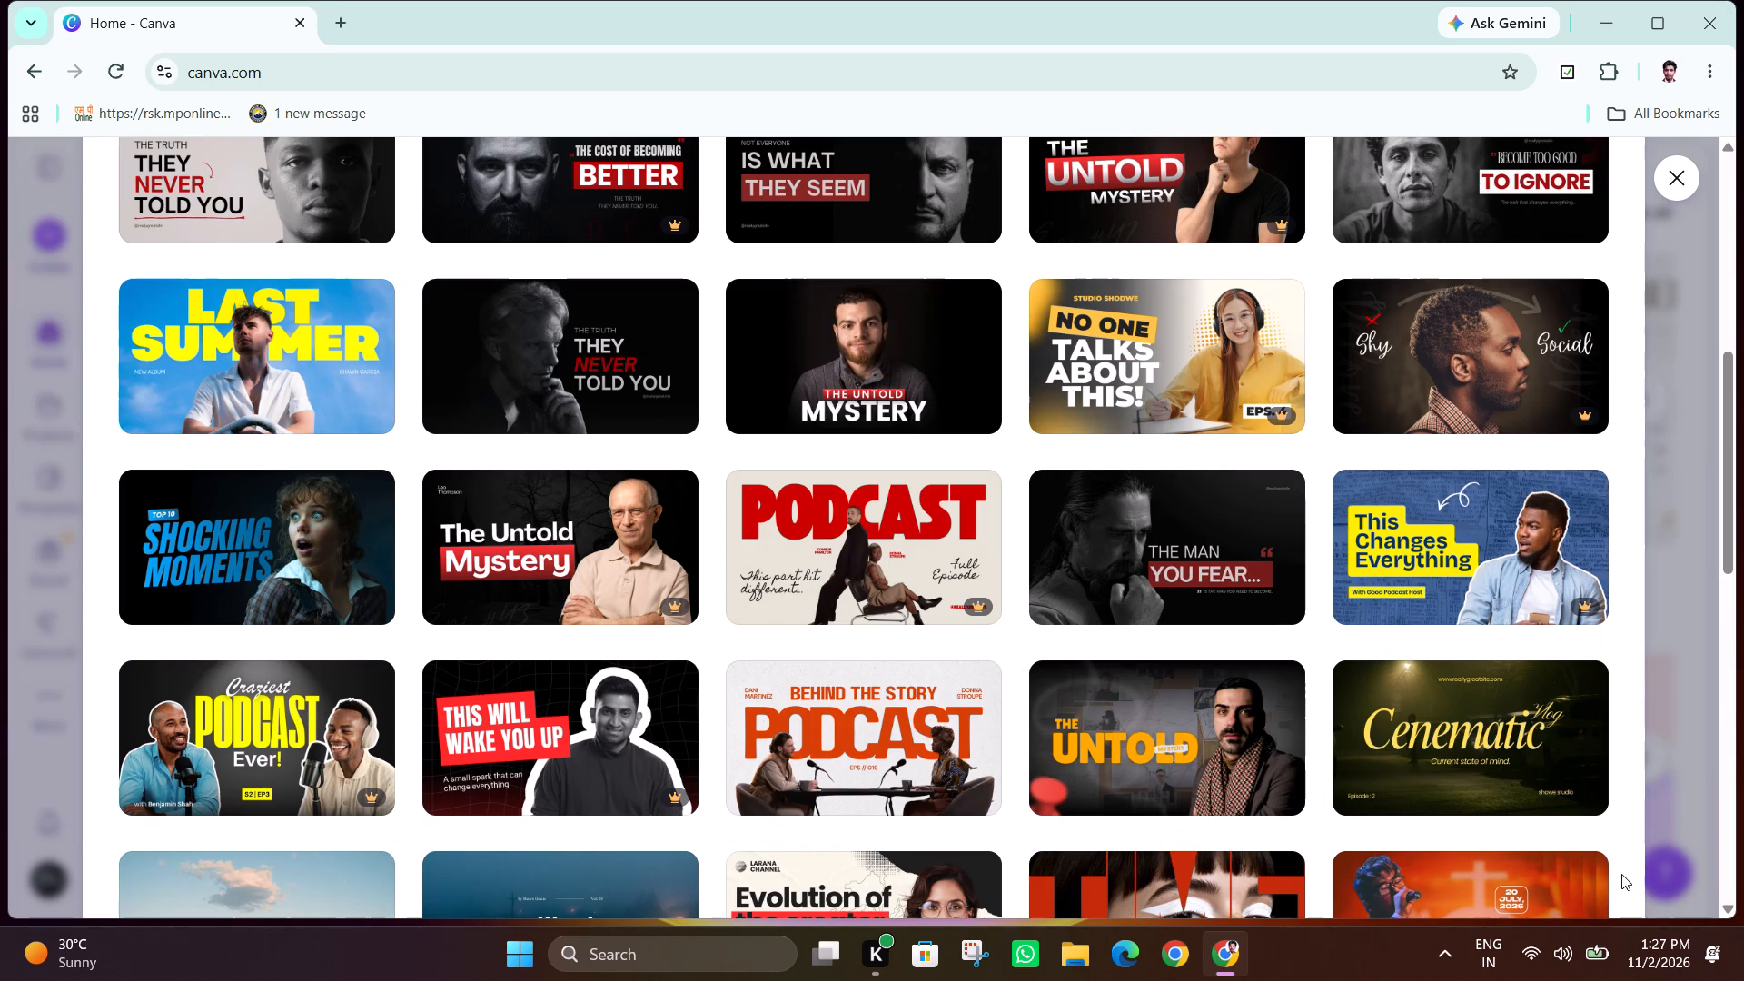
scroll(1511, 653, down, 1)
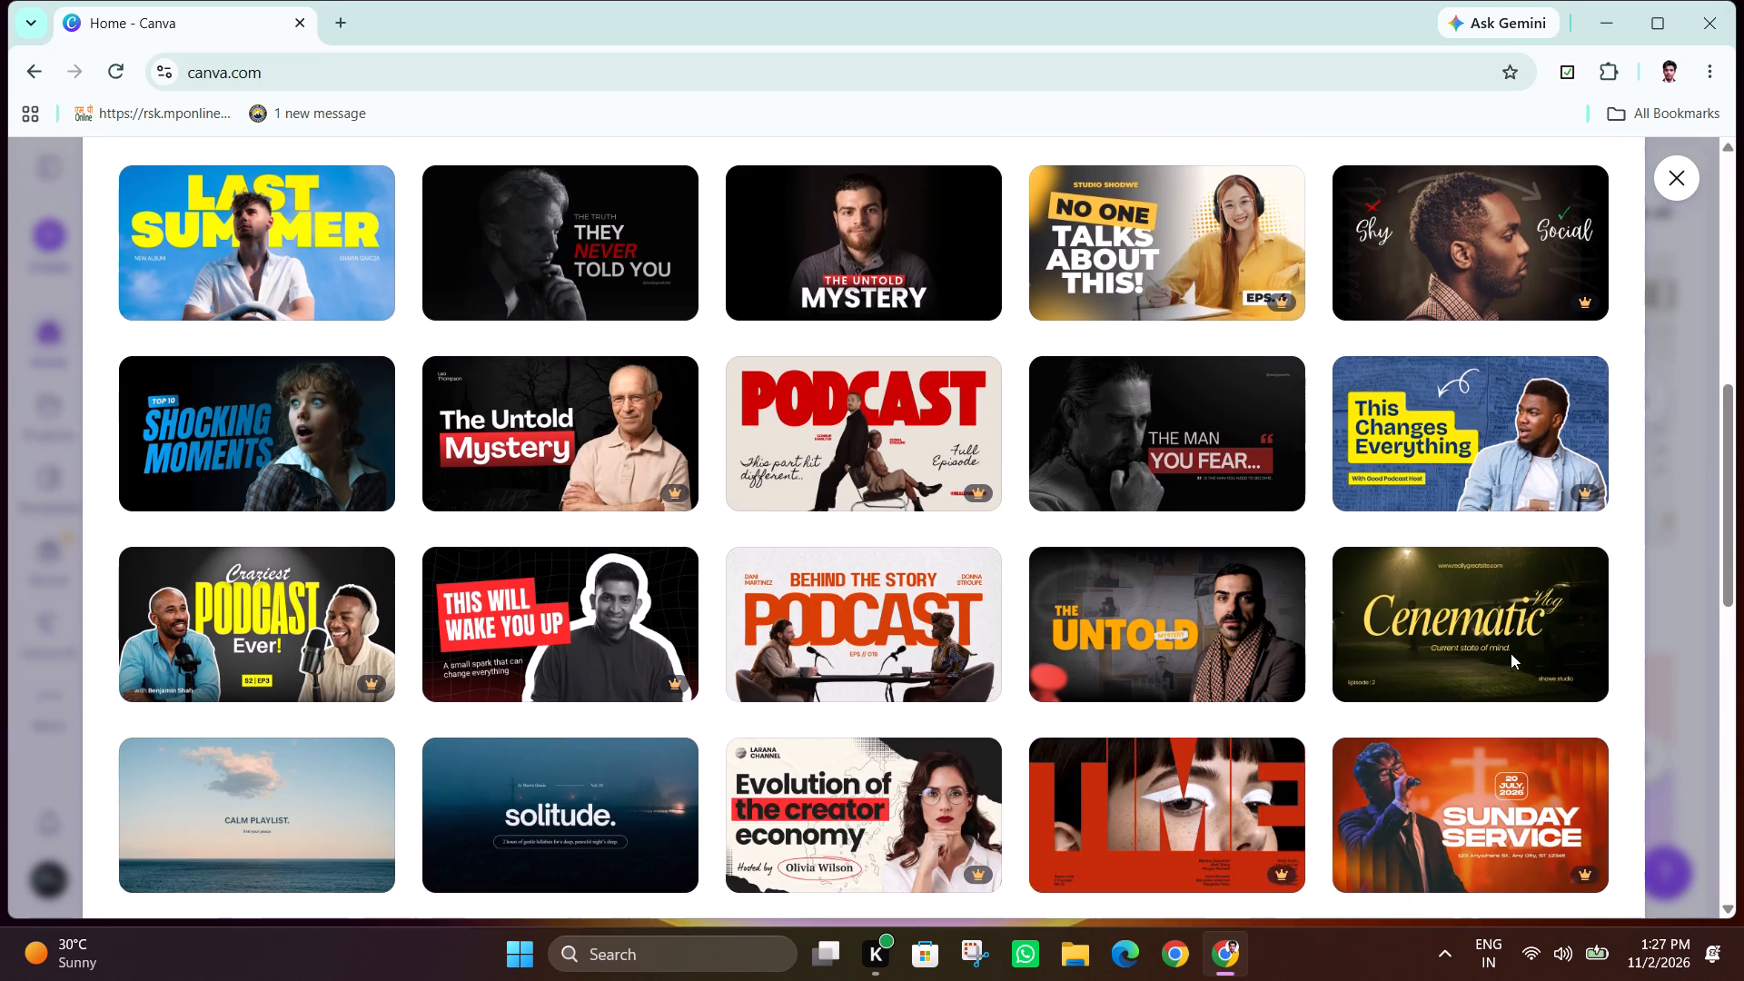
scroll(1515, 652, down, 1)
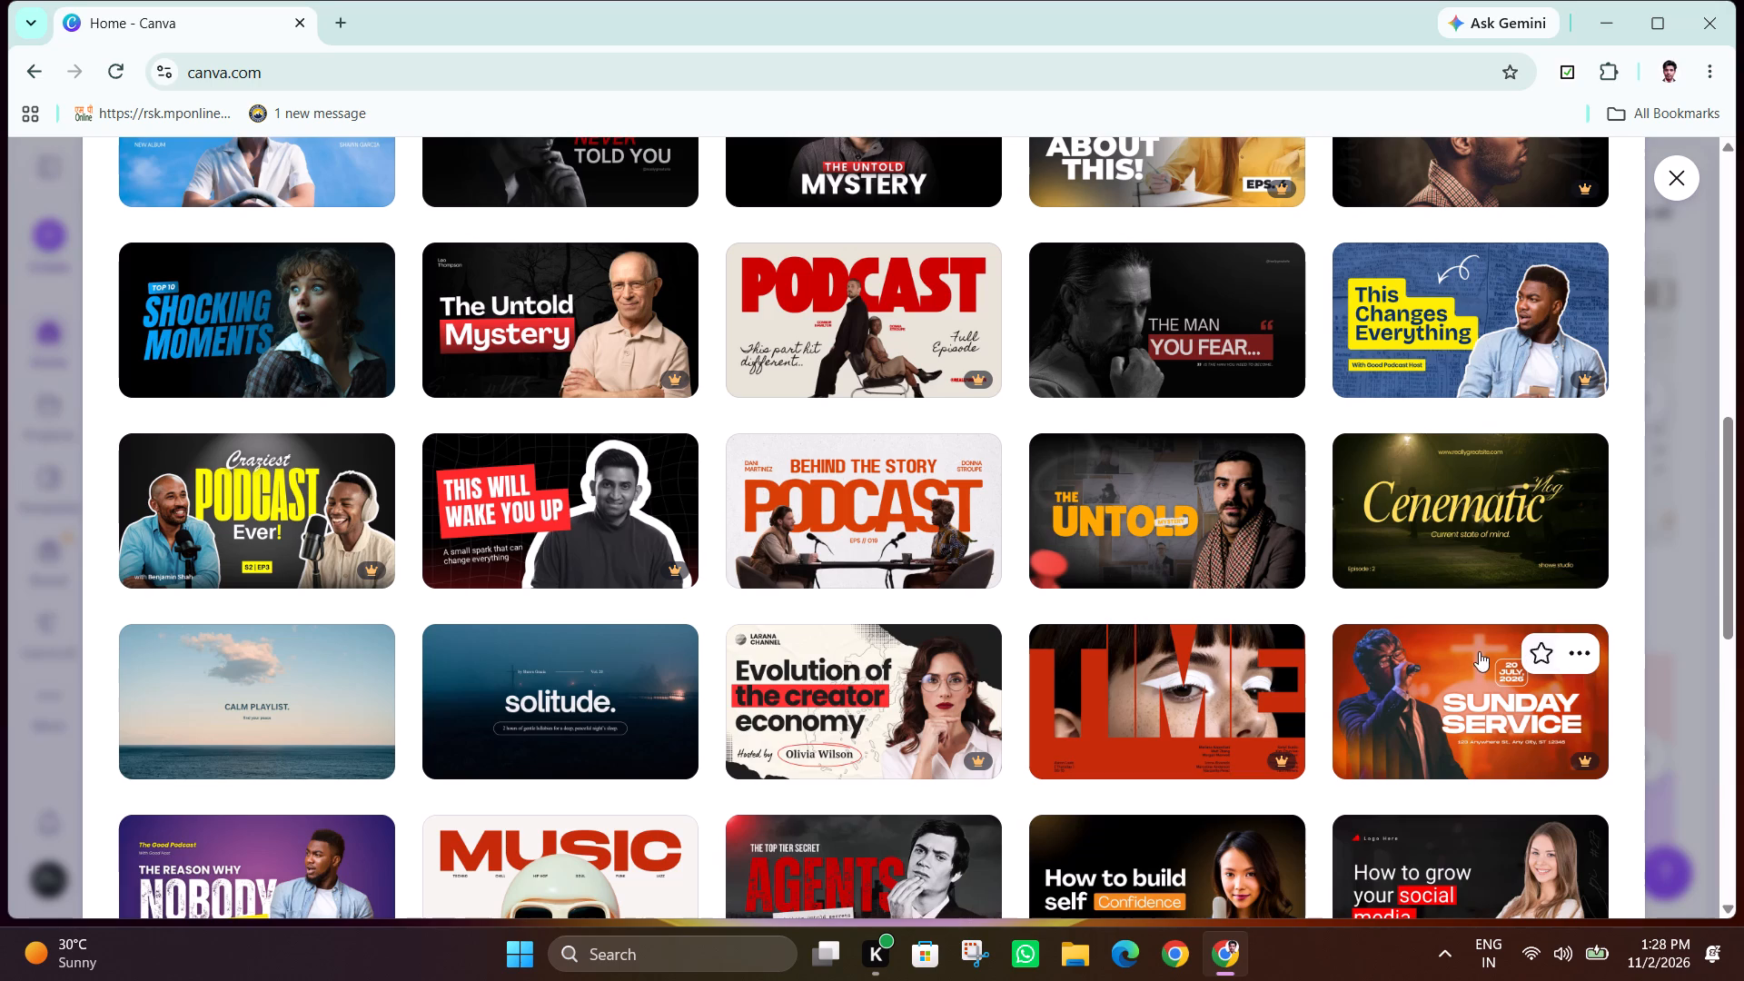
scroll(1479, 651, down, 1)
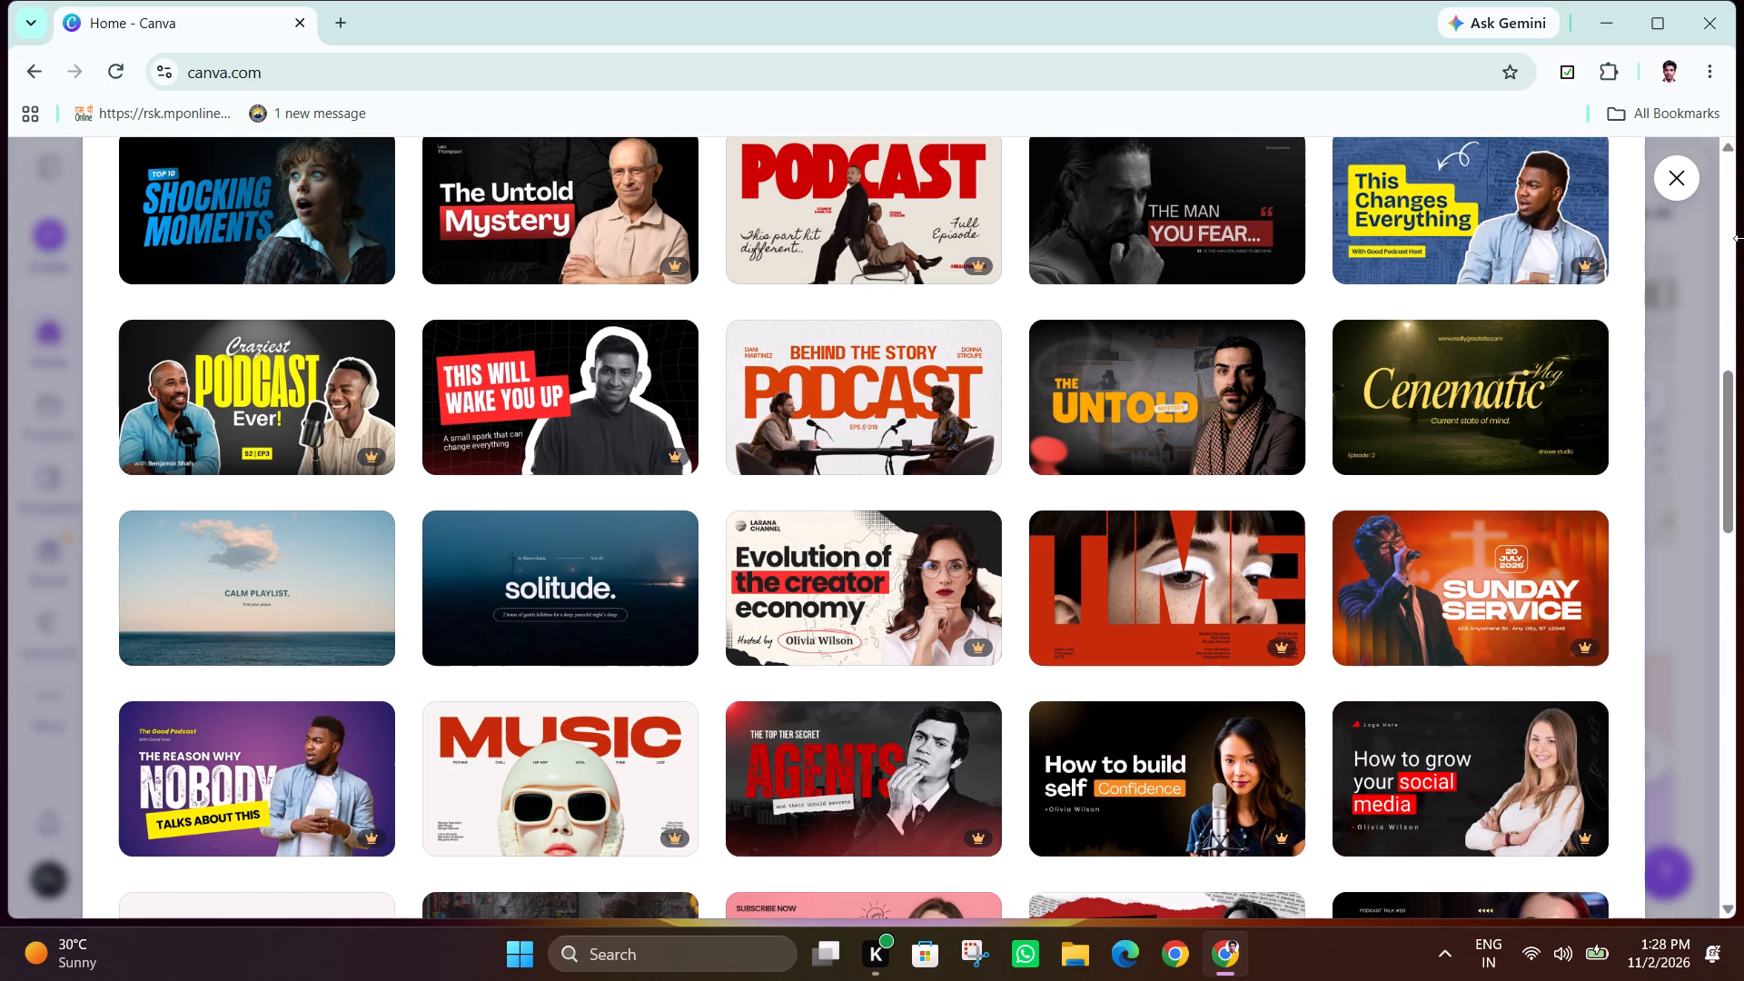
click(1690, 180)
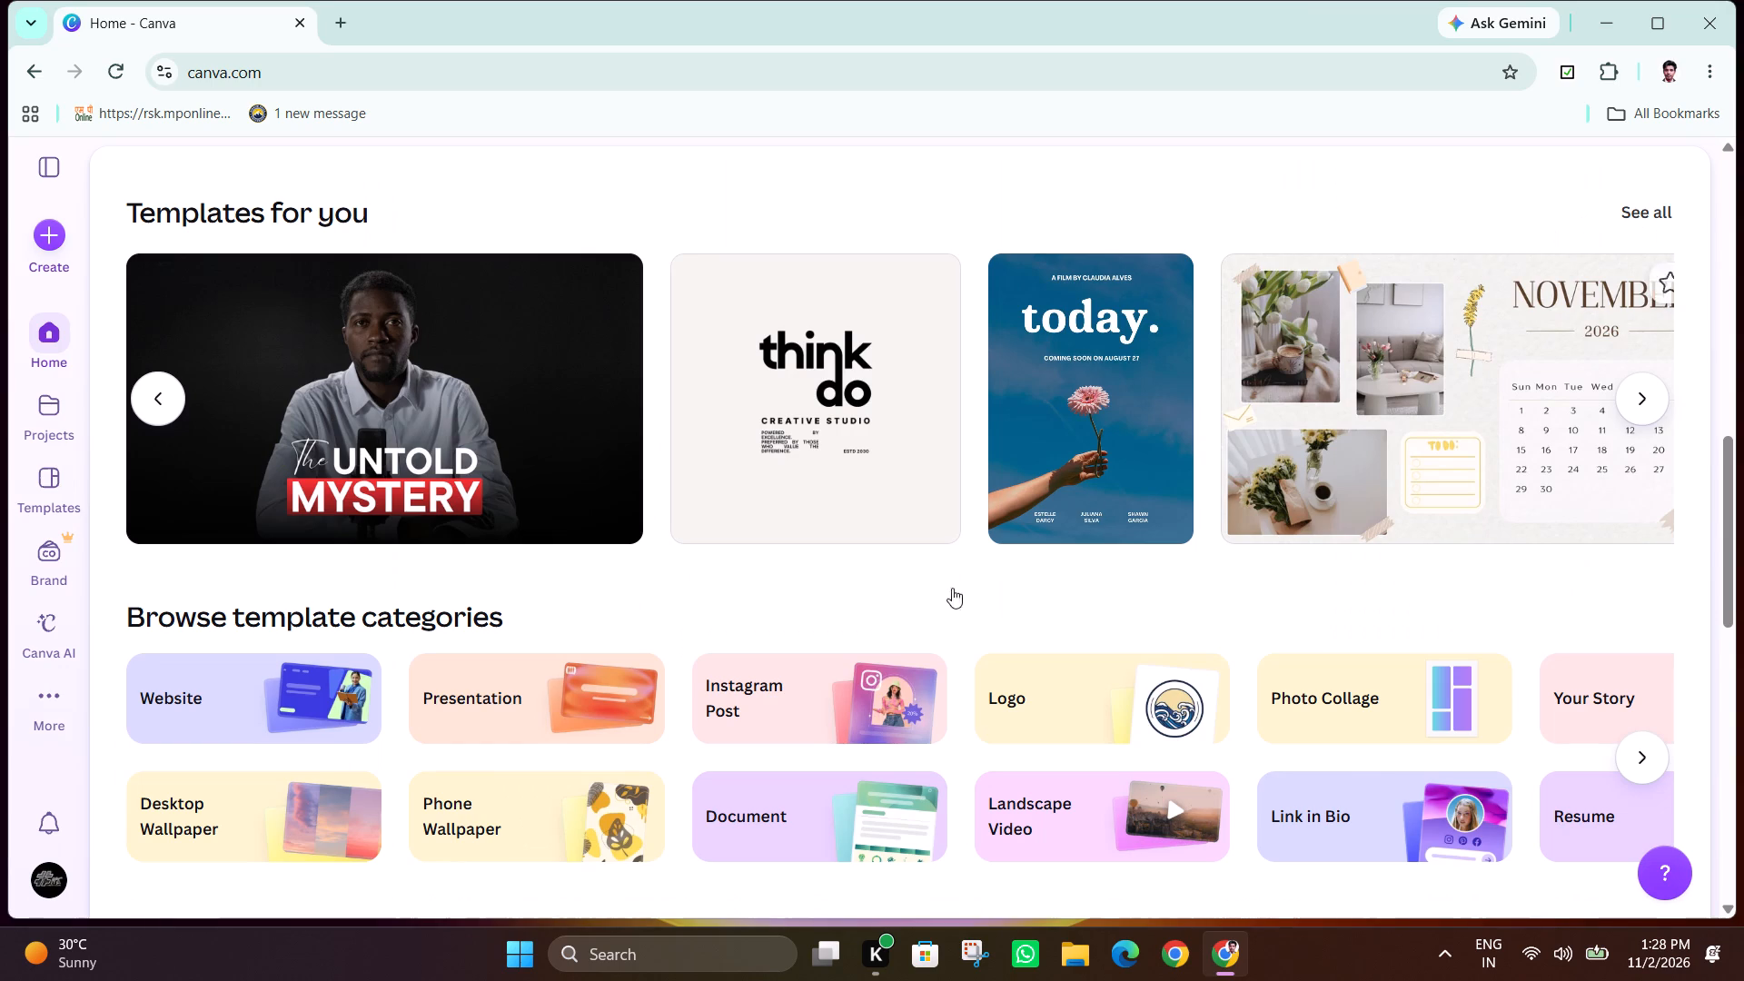
Open the untitled Graph design from the recent designs on the home page.
scroll(699, 486, up, 7)
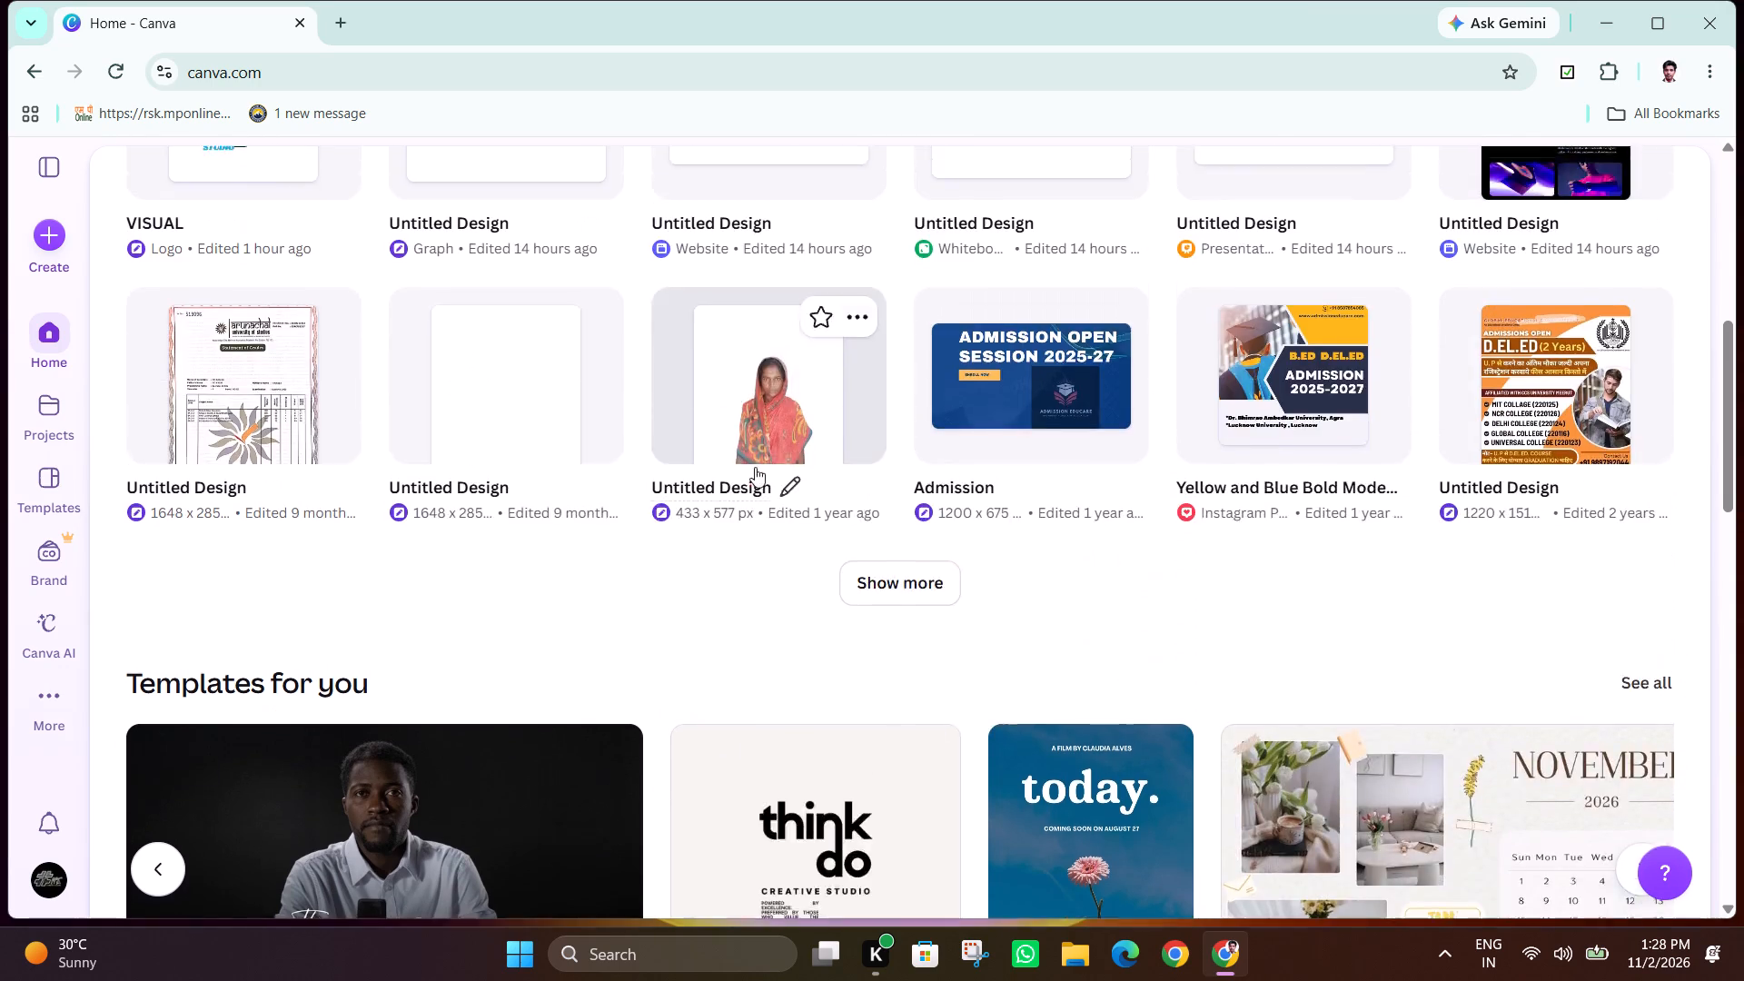
scroll(758, 465, up, 1)
scroll(718, 528, up, 4)
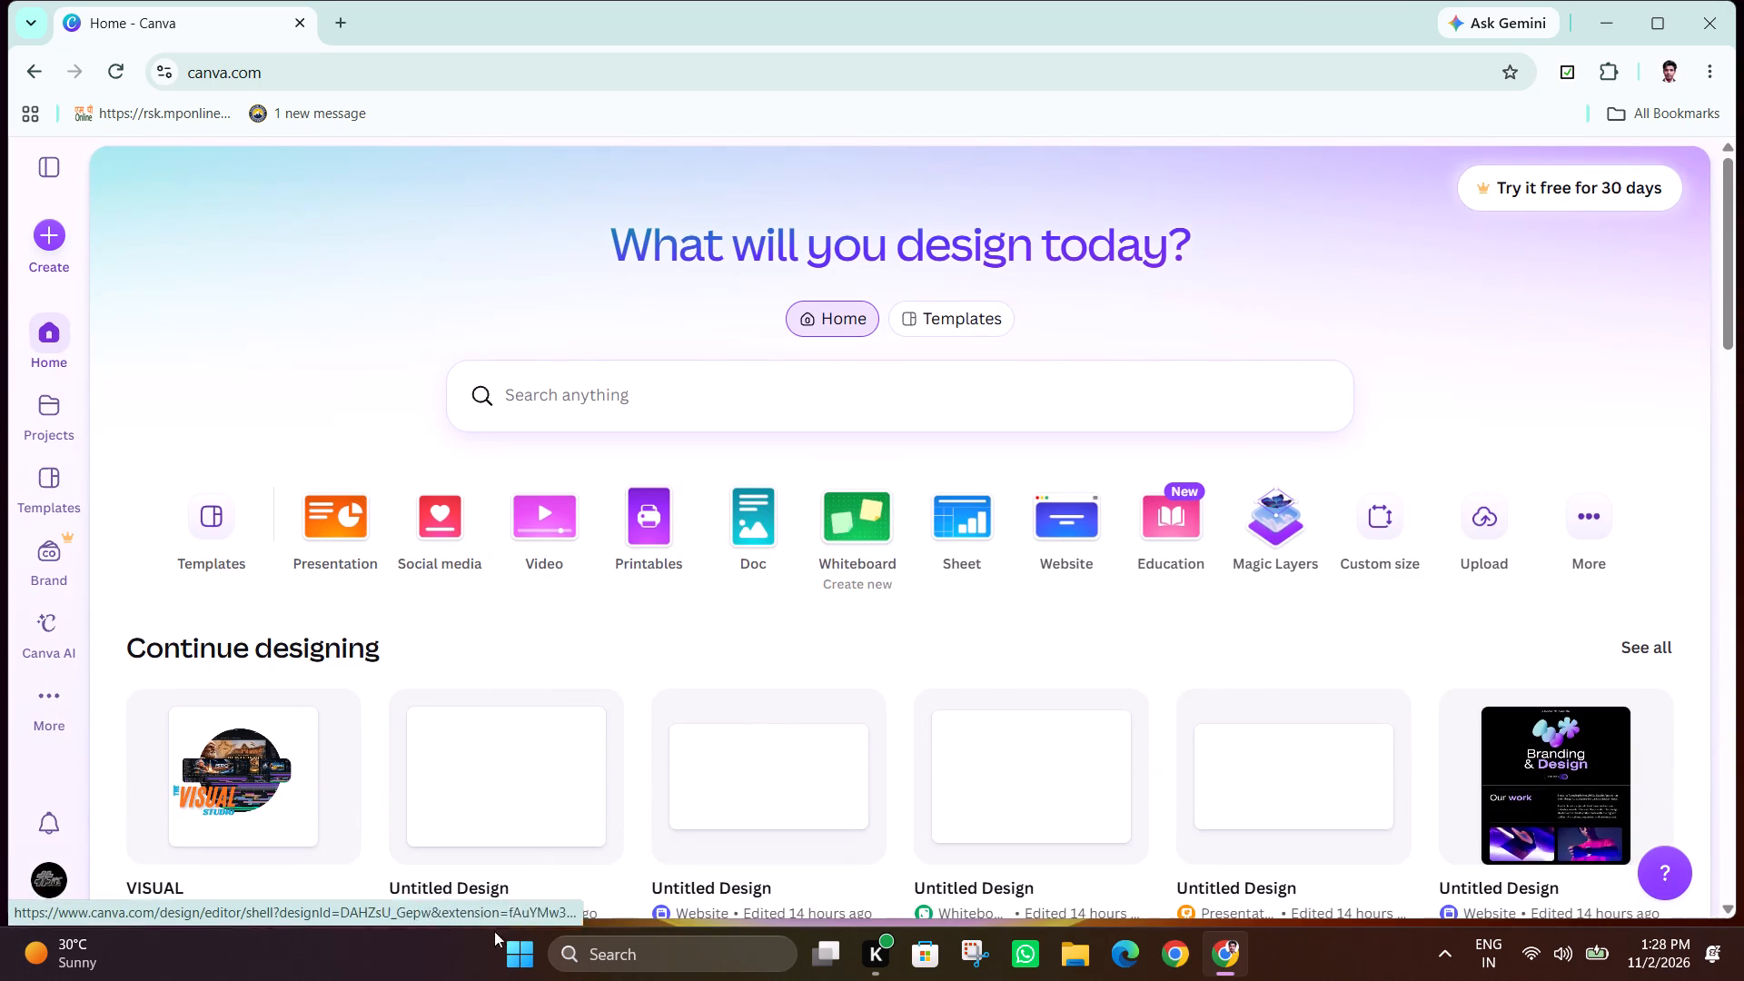
scroll(804, 716, down, 2)
click(506, 552)
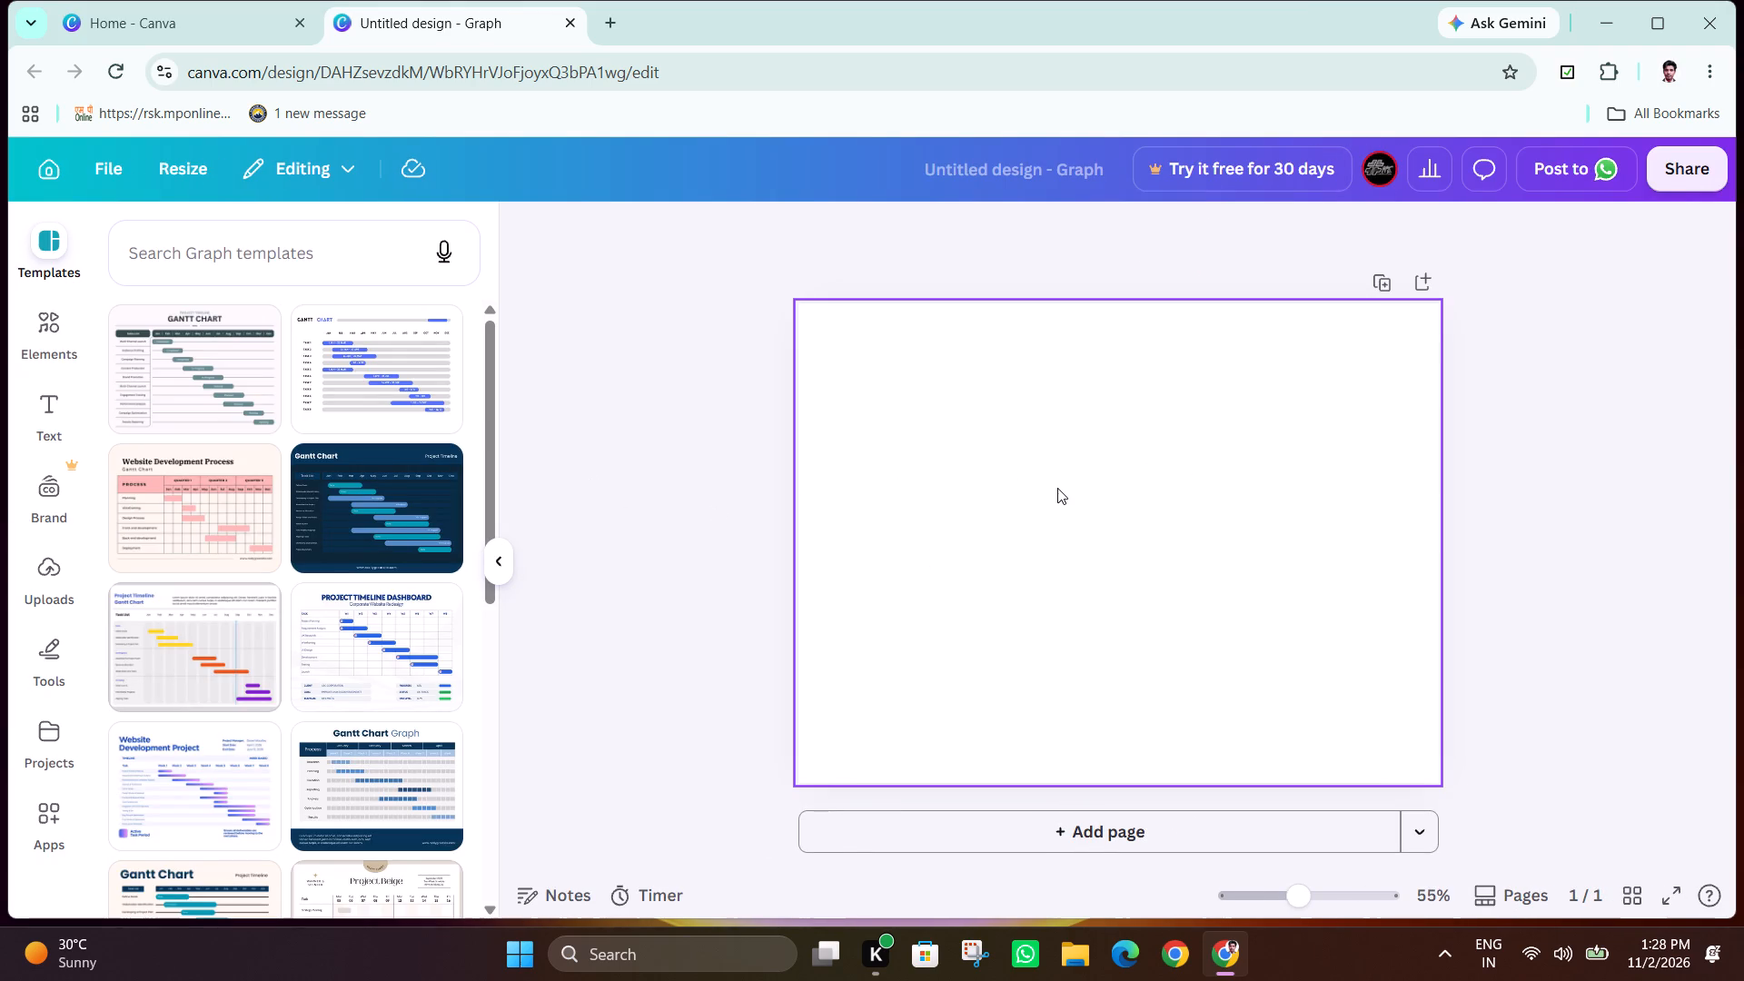
Apply the "Blue Modern Project Timeline Gantt Chart" template to the blank page and return to the template list.
click(349, 517)
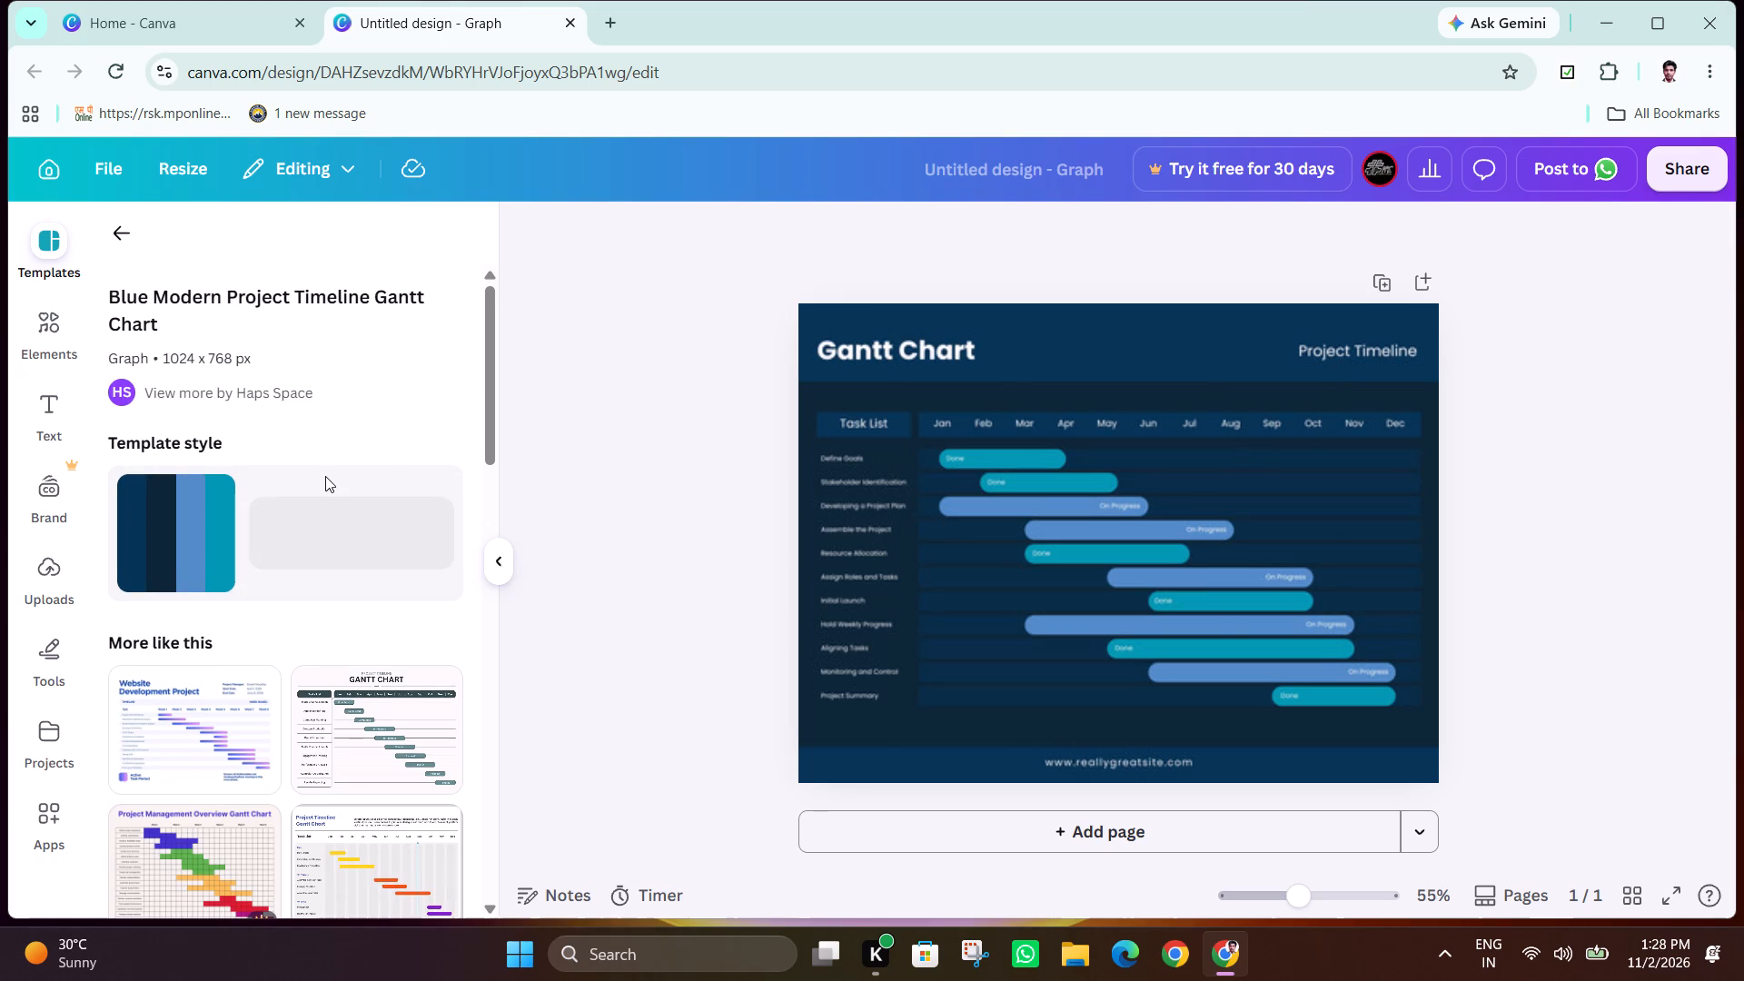
click(102, 244)
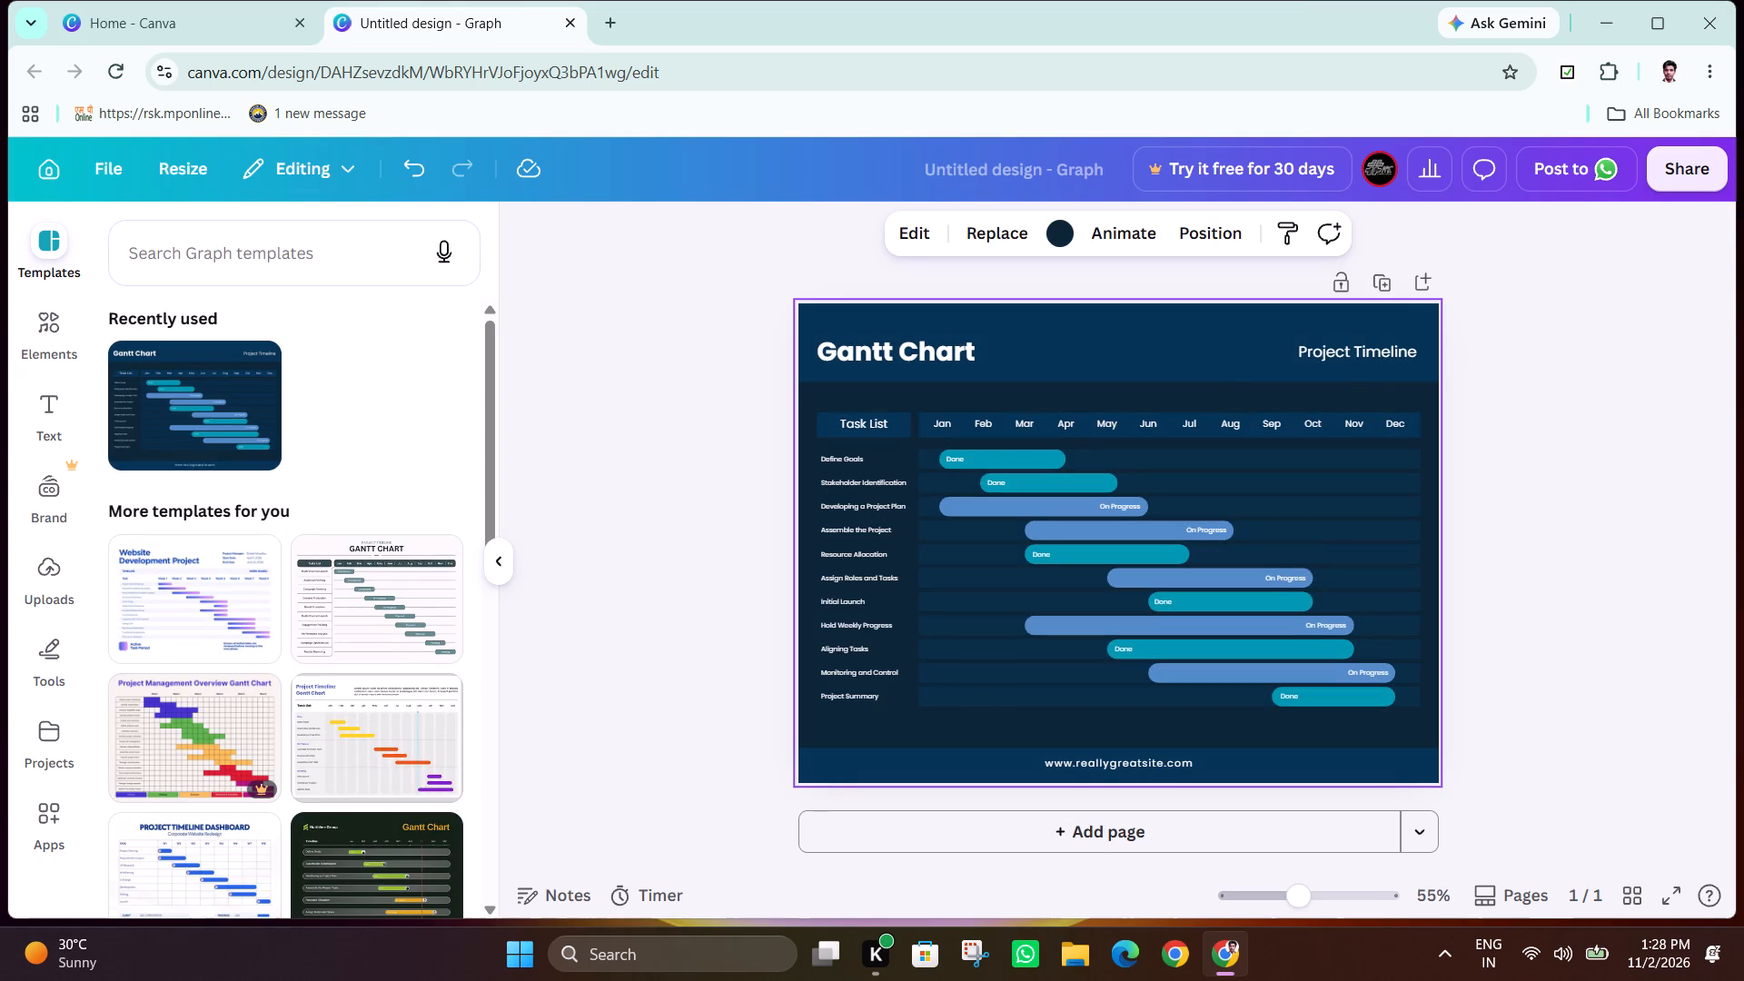
scroll(1116, 610, down, 4)
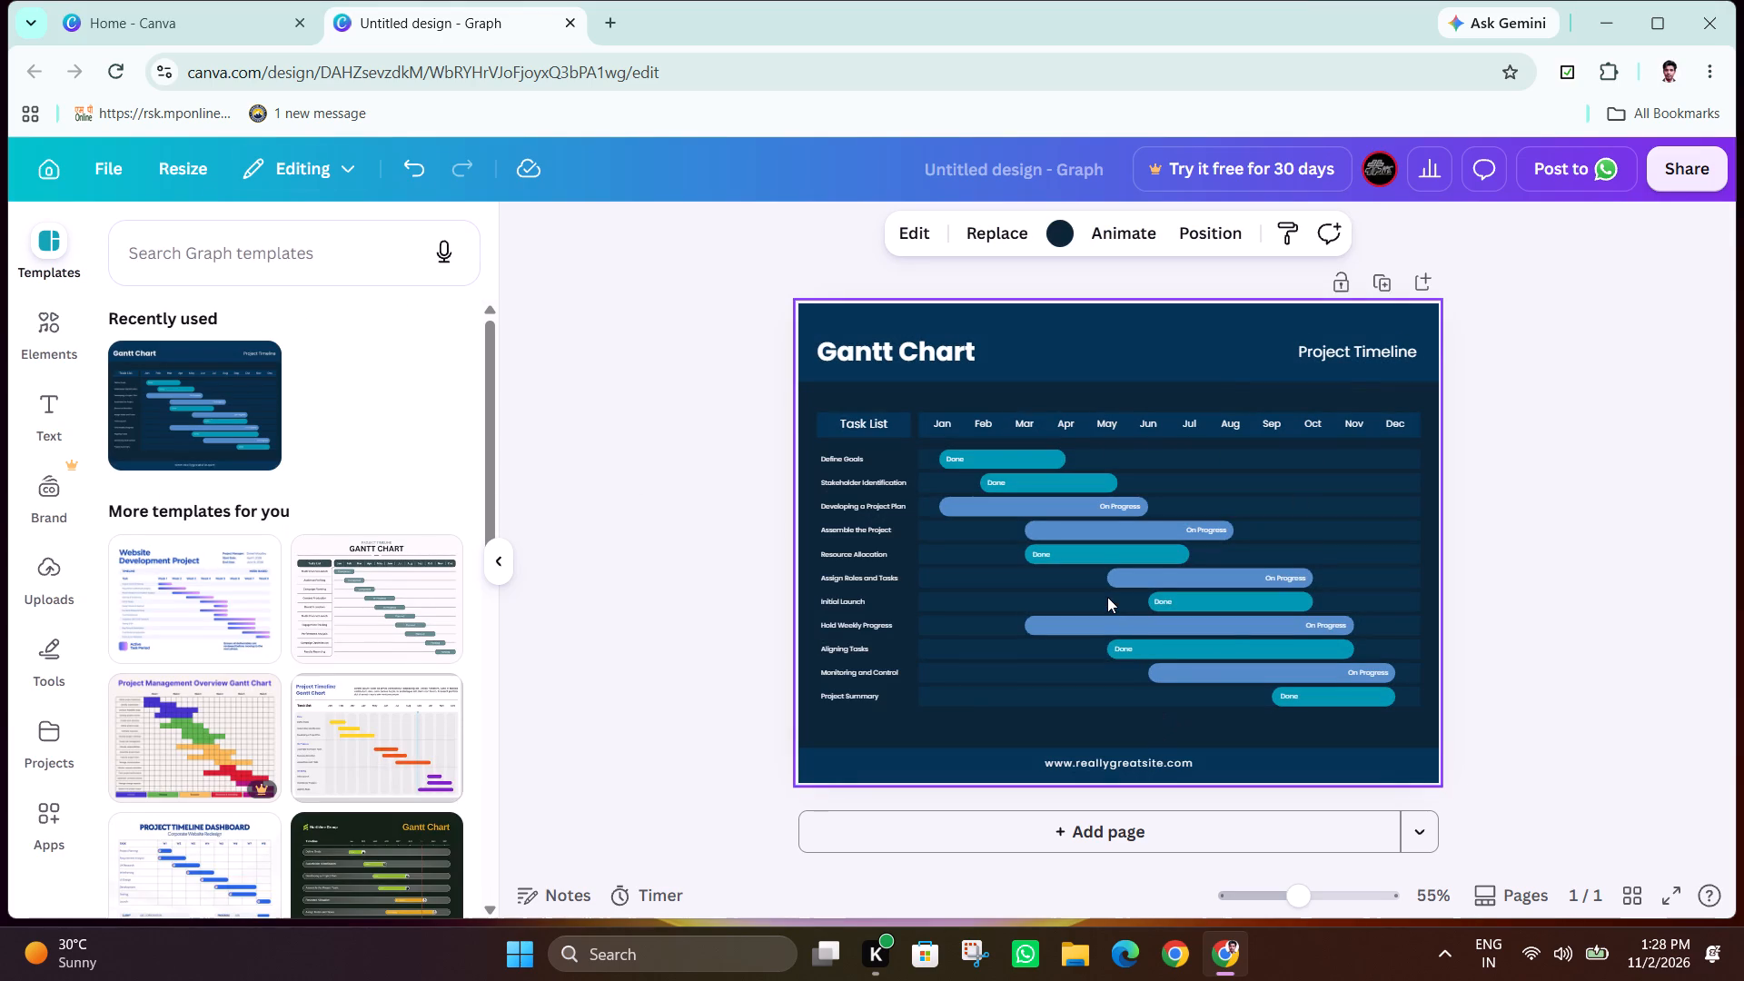
Delete the header band, task list, Jan to Nov month labels and all timeline rows and bars from the Gantt chart page.
click(1249, 471)
right_click(1249, 471)
click(1131, 492)
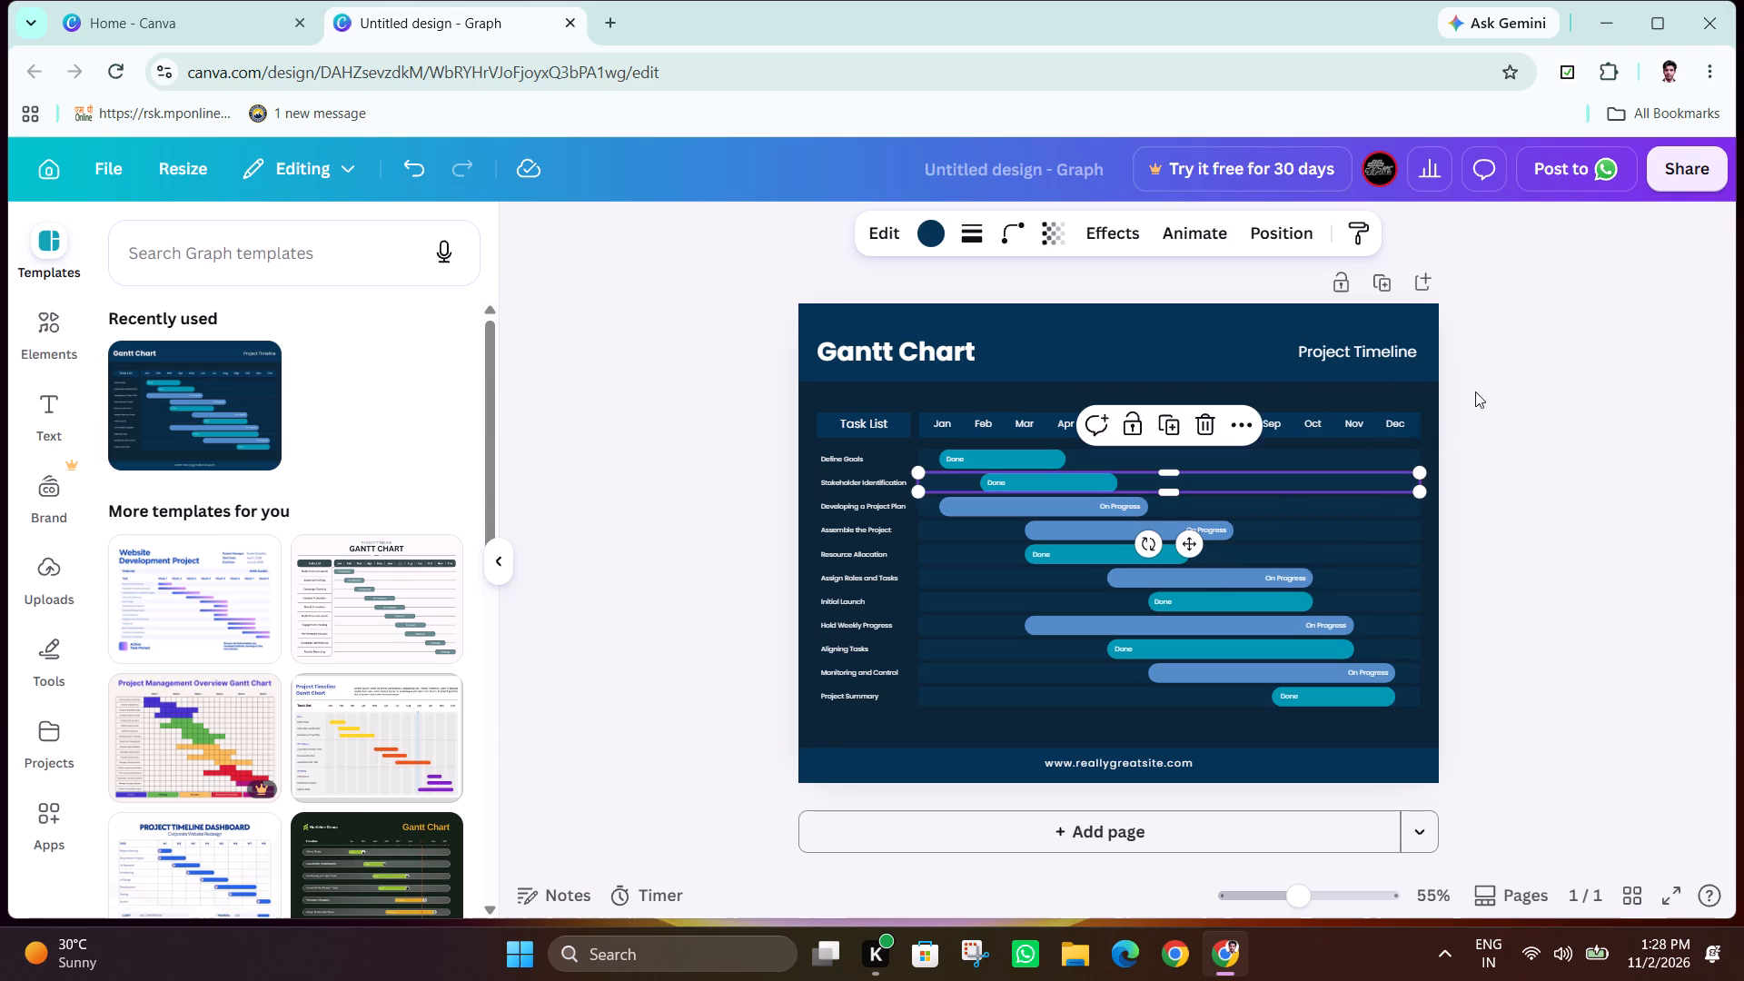
drag(703, 381, 1743, 811)
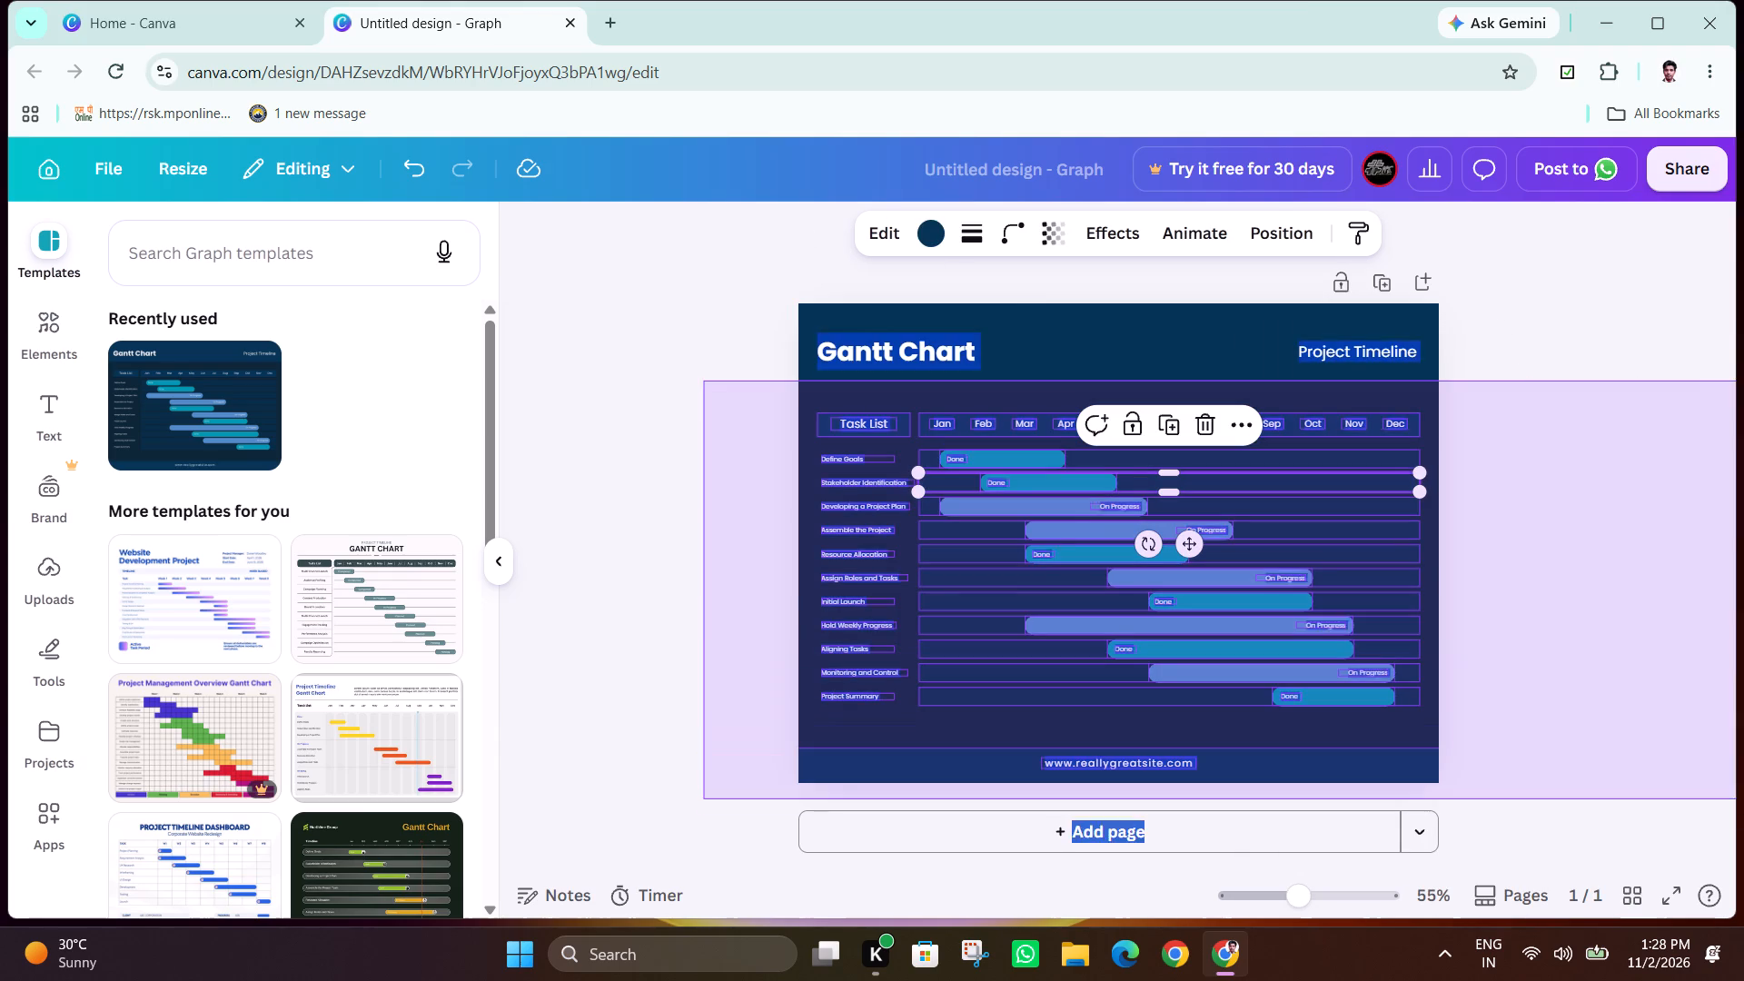
drag(1743, 811, 1343, 720)
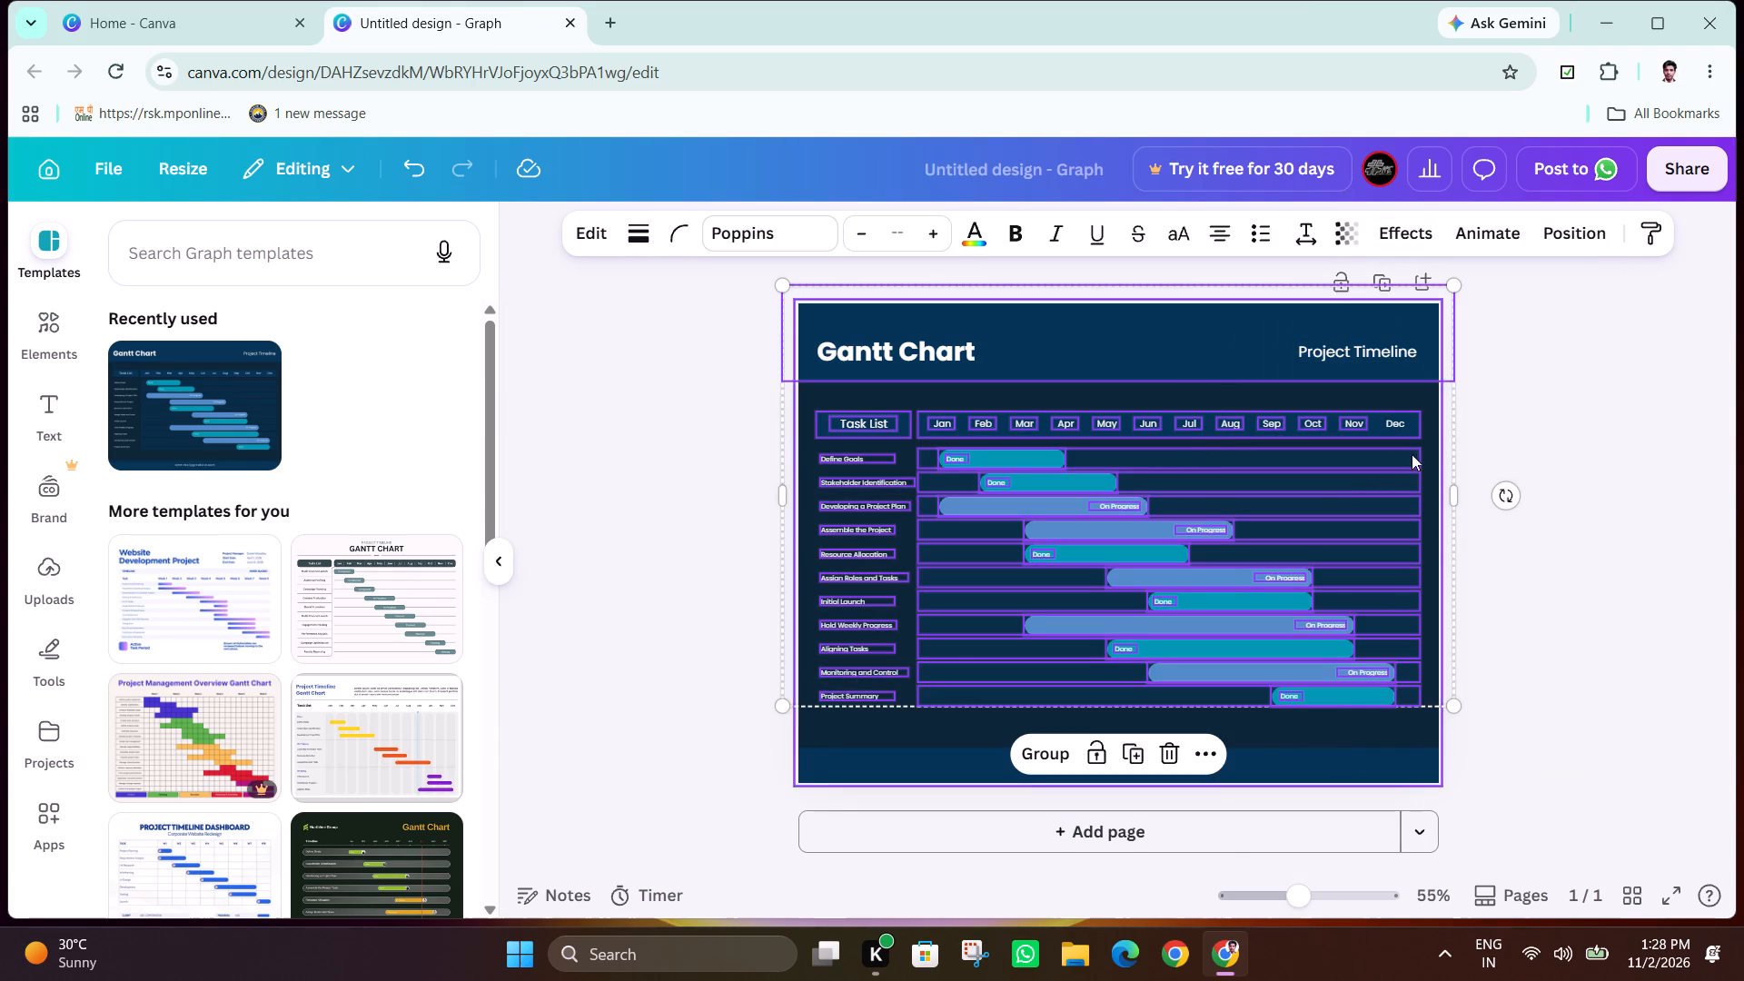
click(1170, 748)
click(1164, 516)
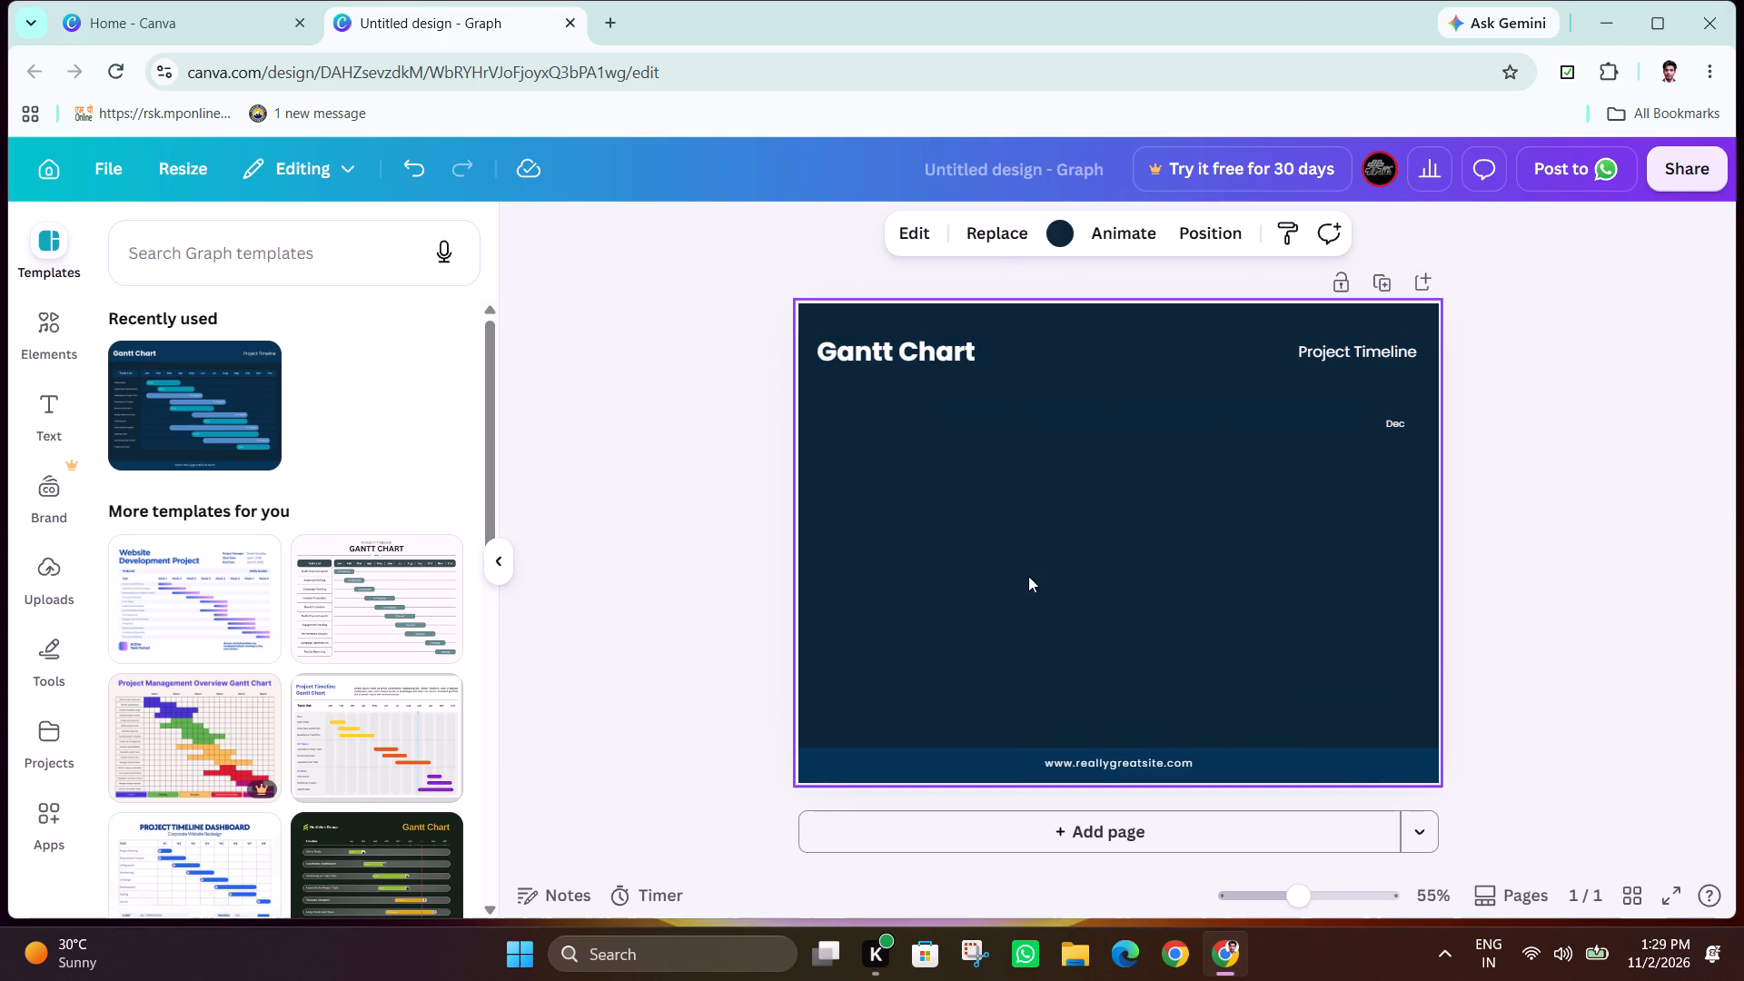
Open the page's background colour options and look through the default solid and gradient colours.
click(1073, 235)
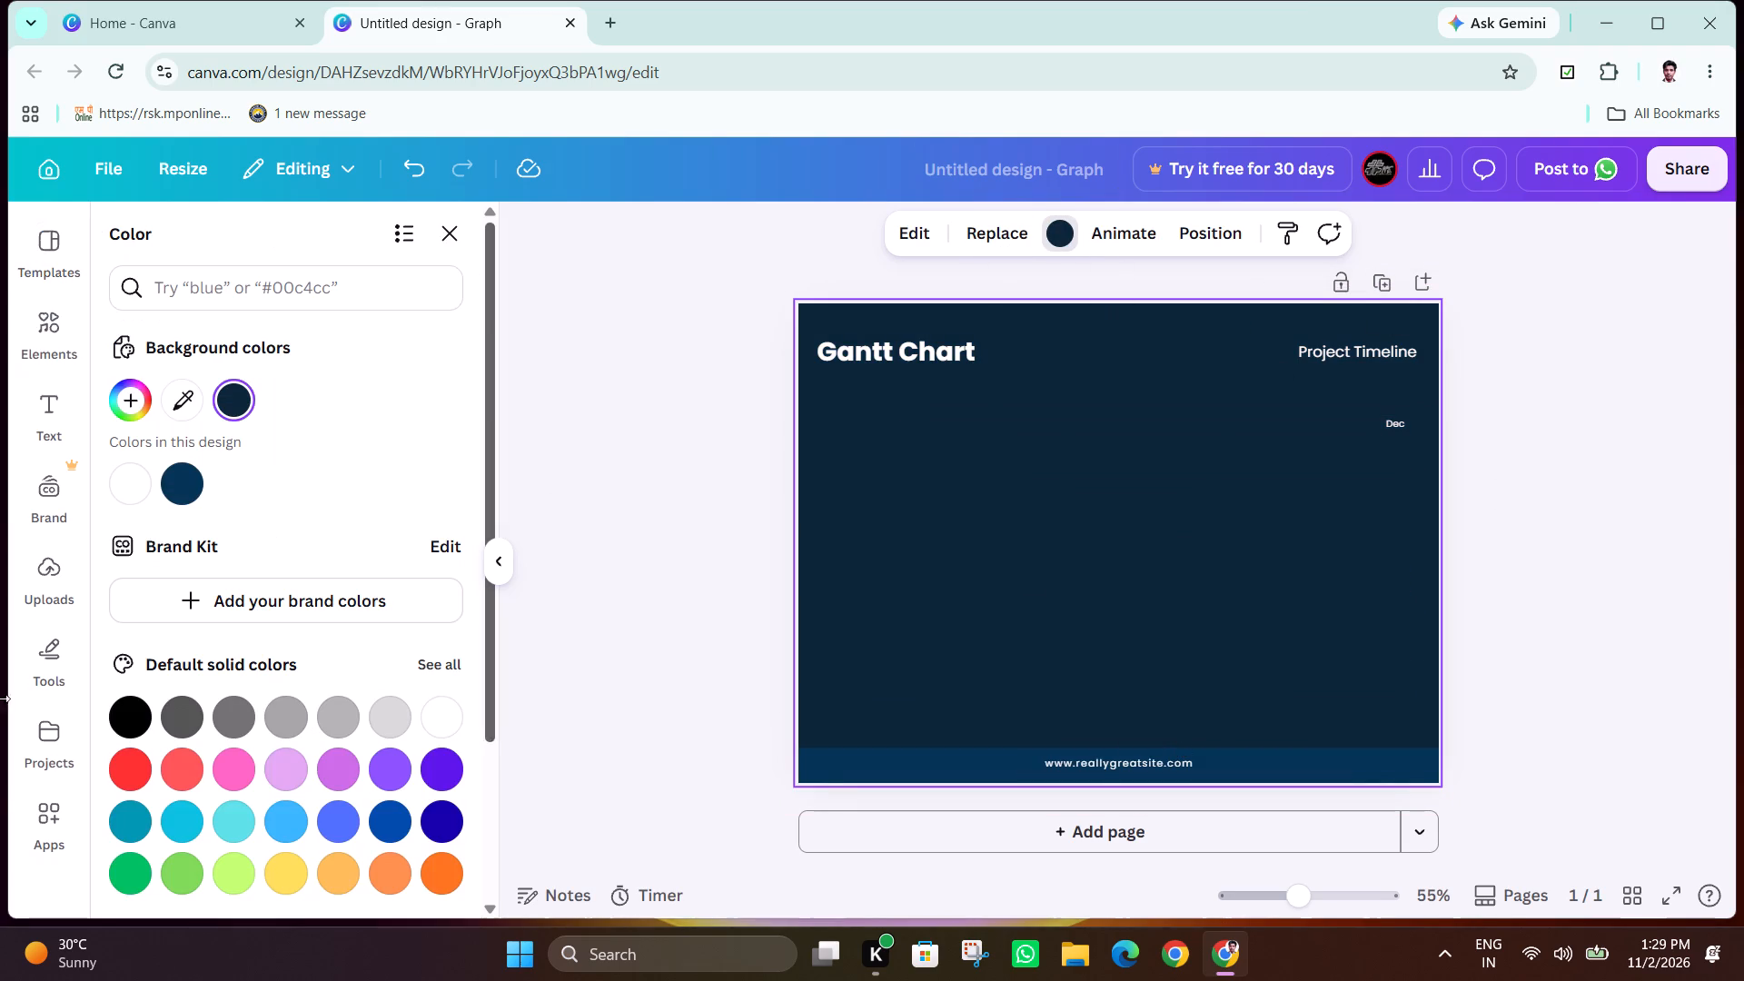
scroll(254, 720, down, 3)
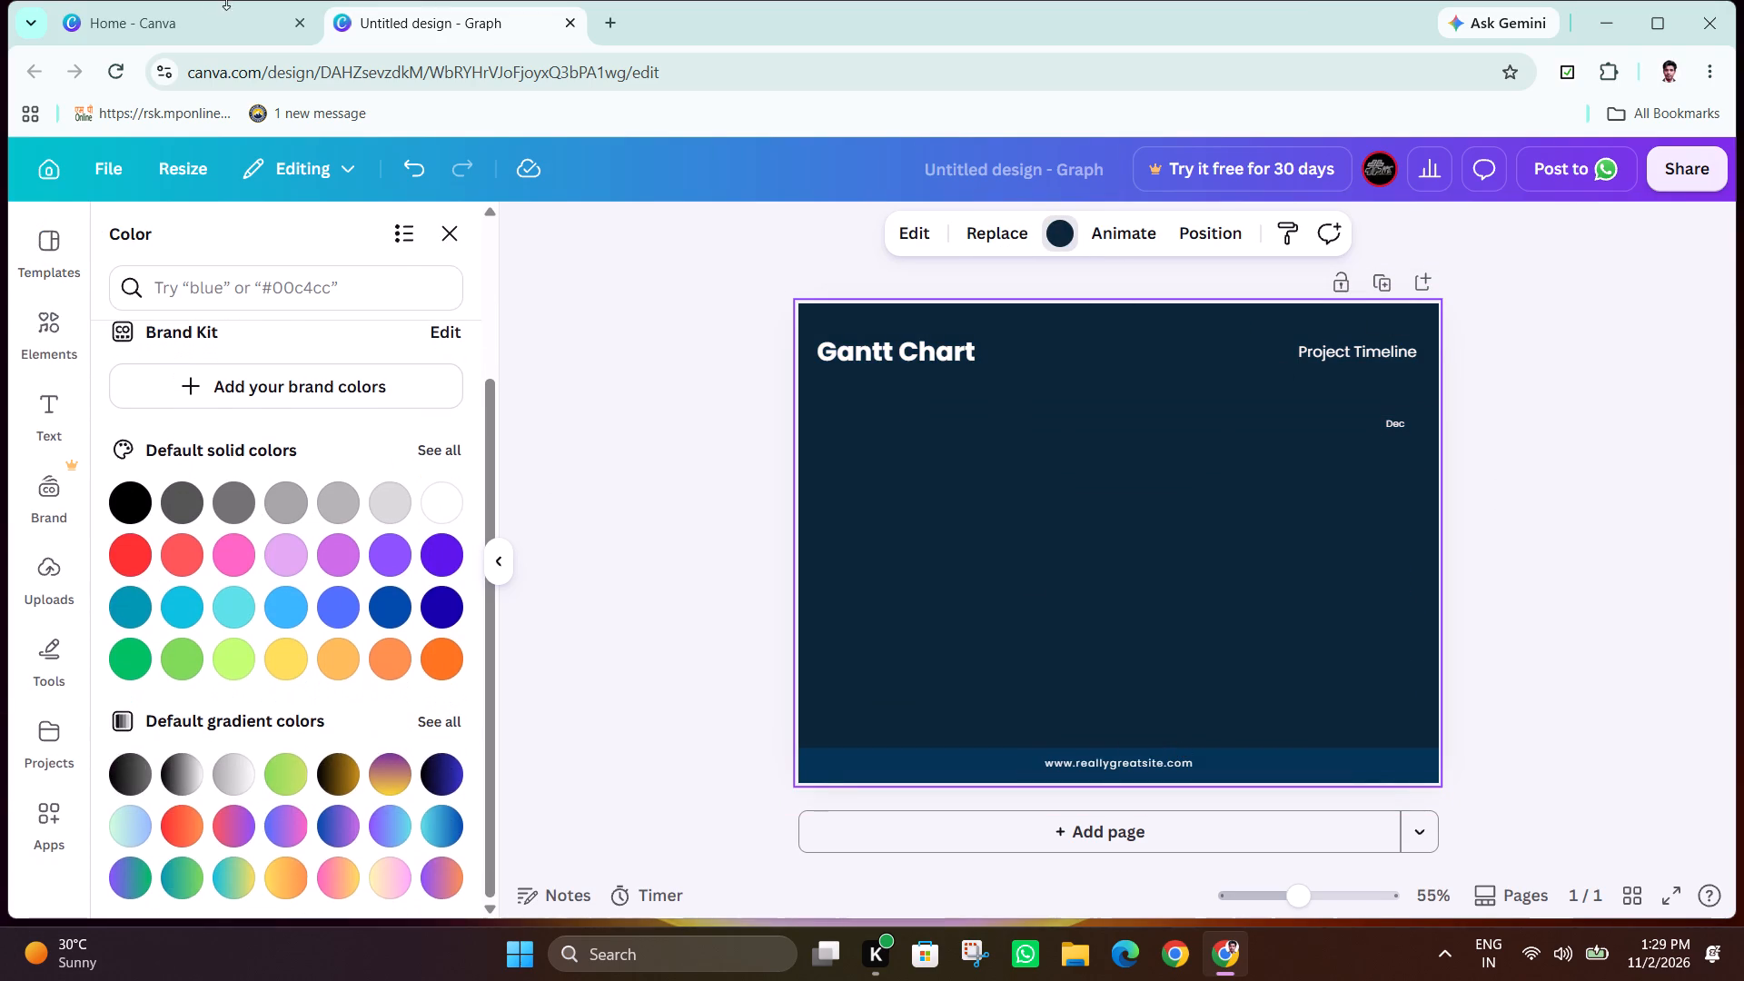
Look through the home page templates, then preview the "Simple Untold Mystery YouTube Thumbnail" template and browse the similar designs.
click(209, 0)
click(213, 62)
click(214, 39)
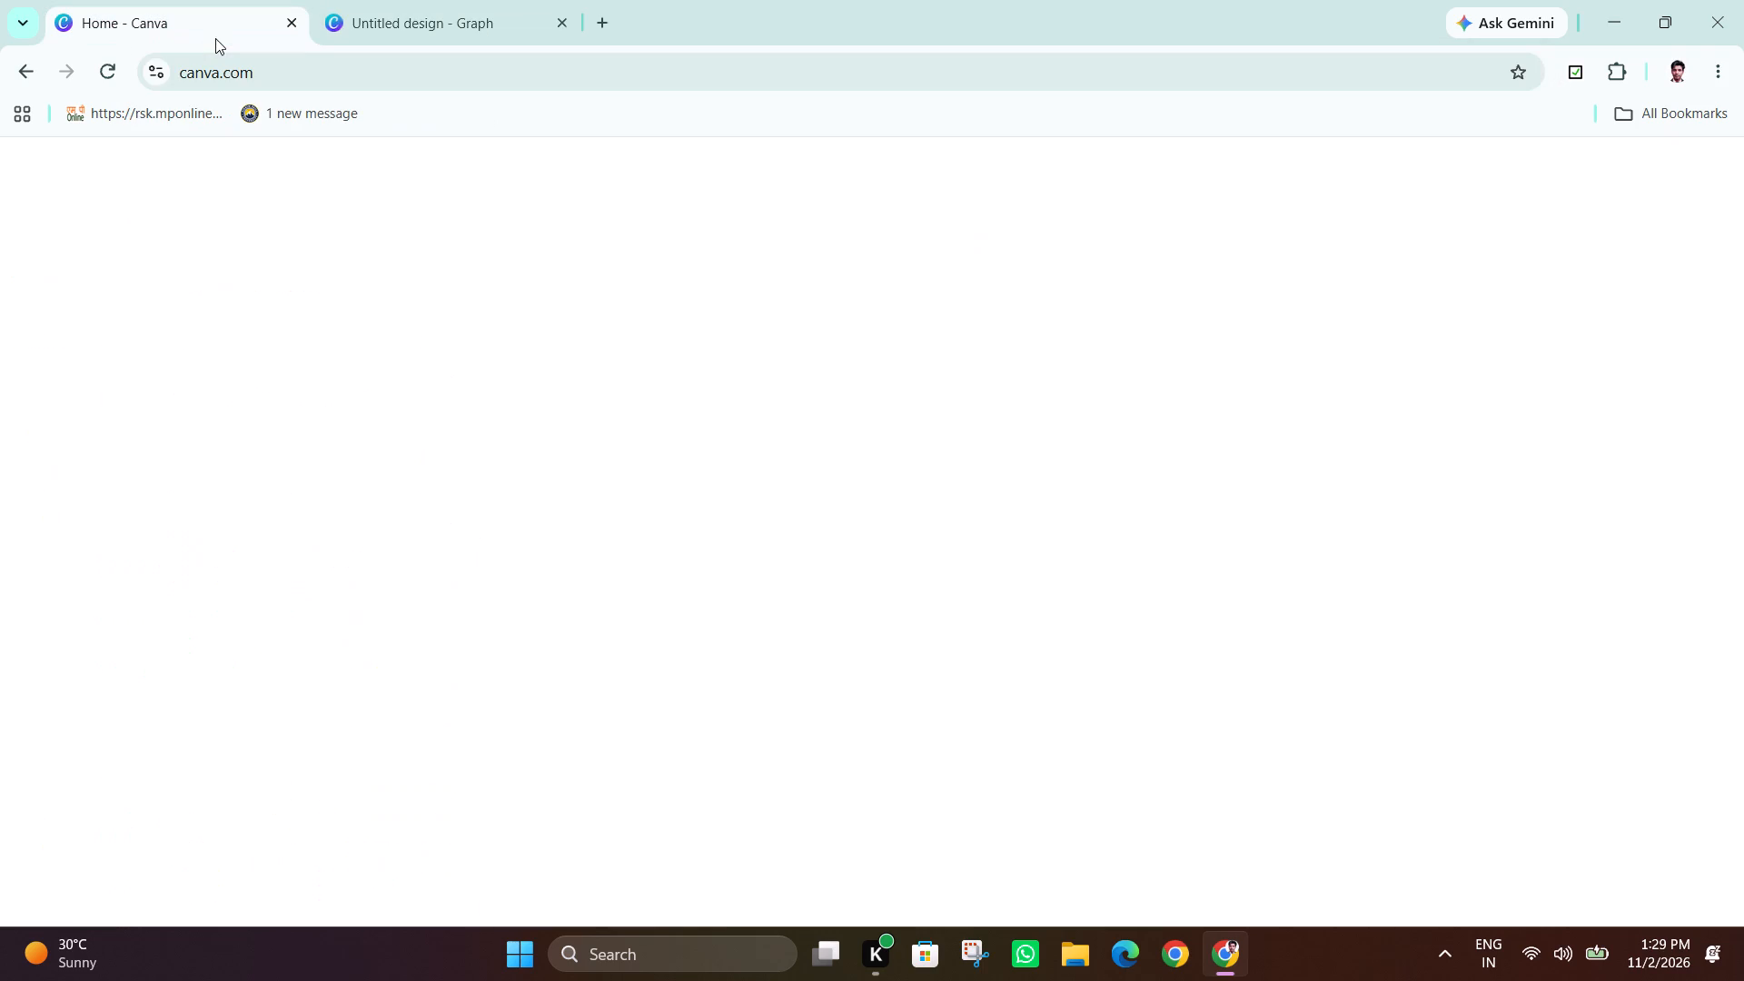
scroll(1253, 835, down, 2)
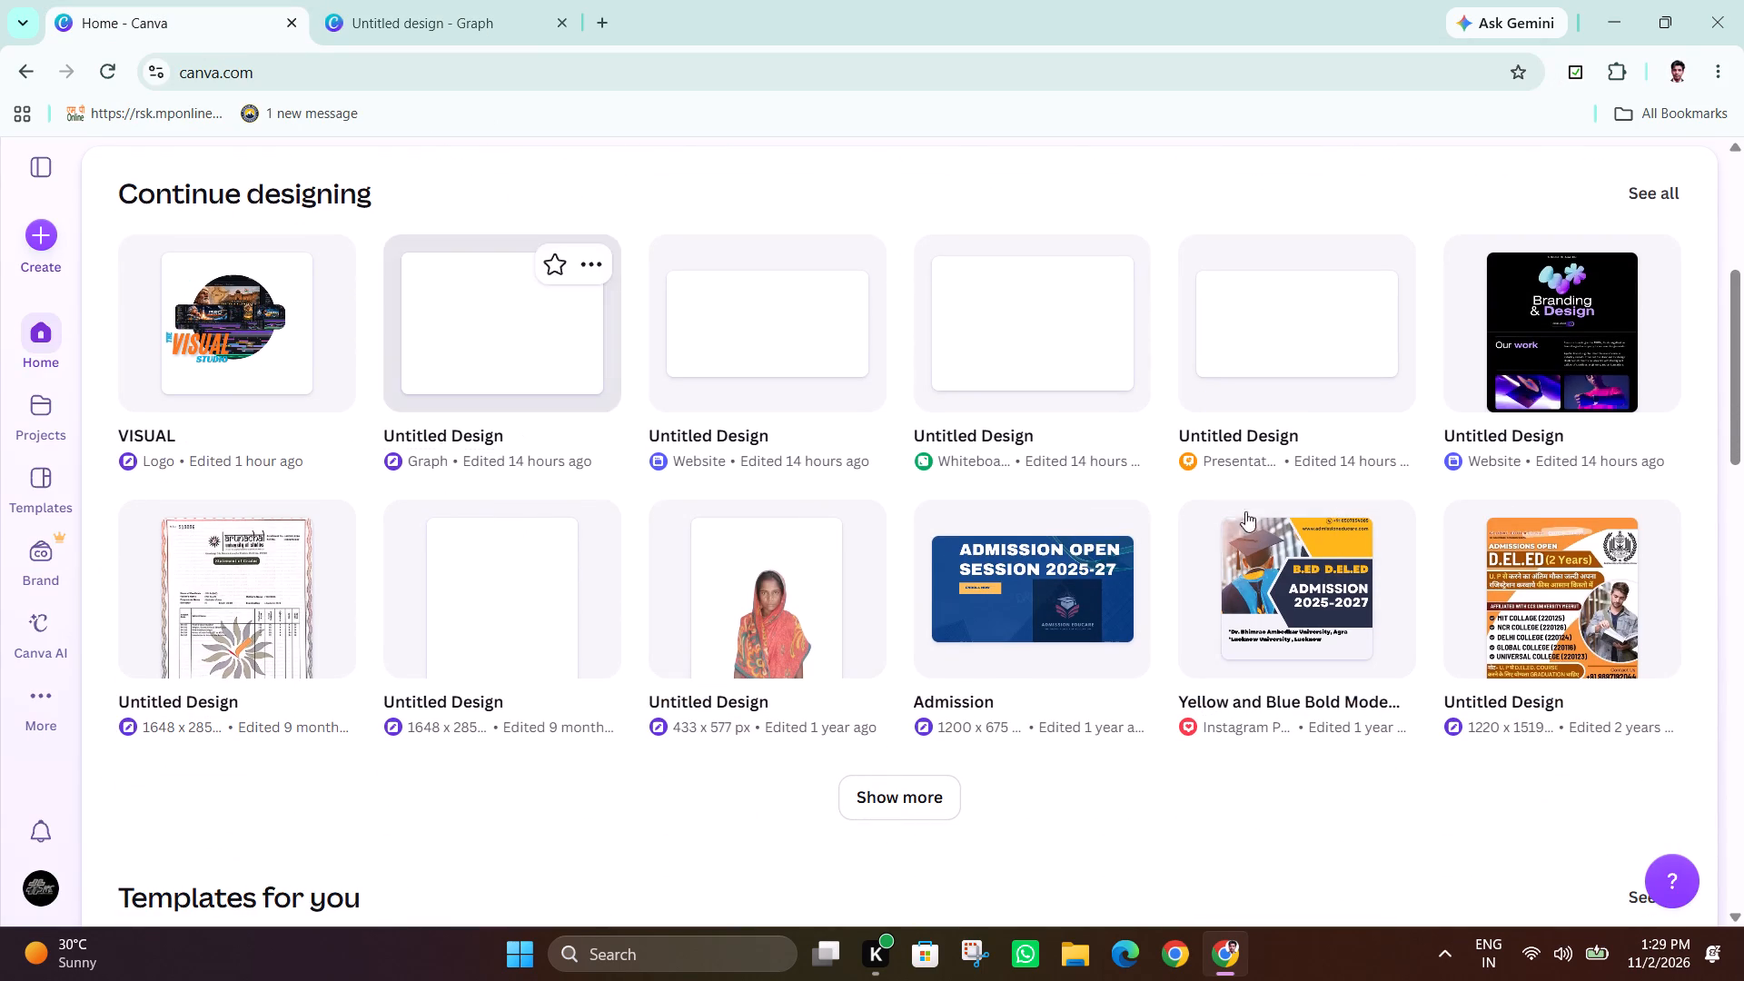
scroll(1262, 578, down, 4)
scroll(1264, 490, down, 4)
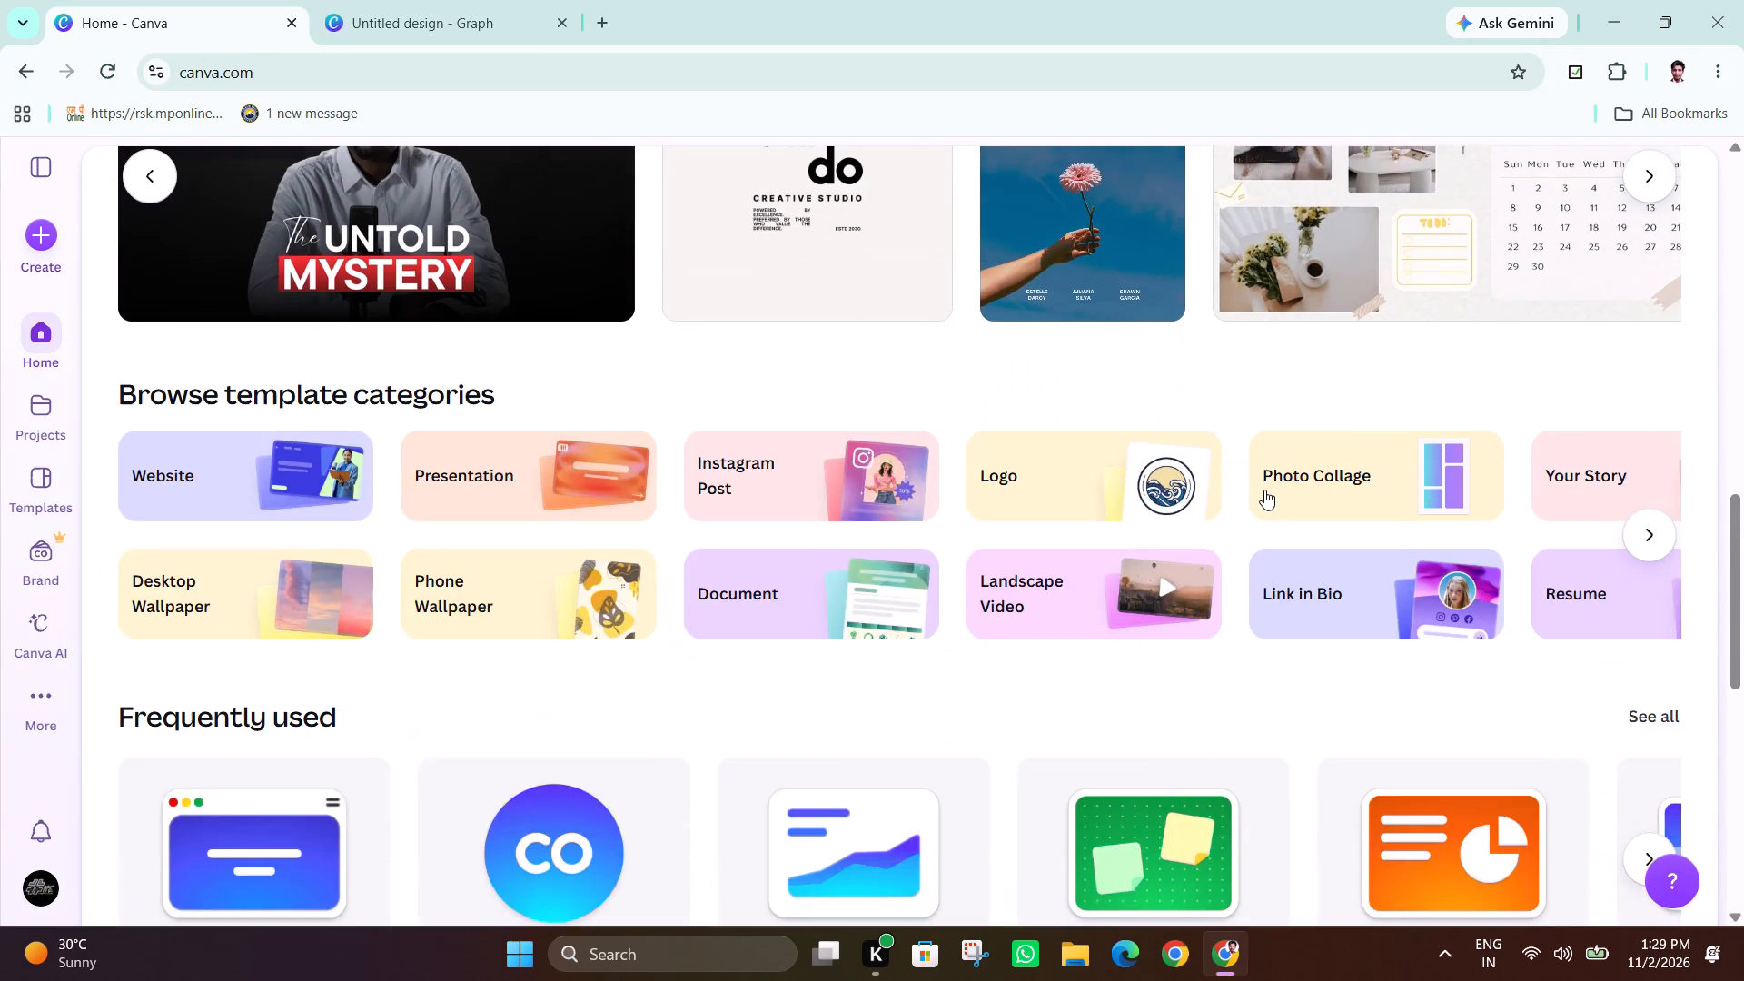
scroll(1264, 490, up, 2)
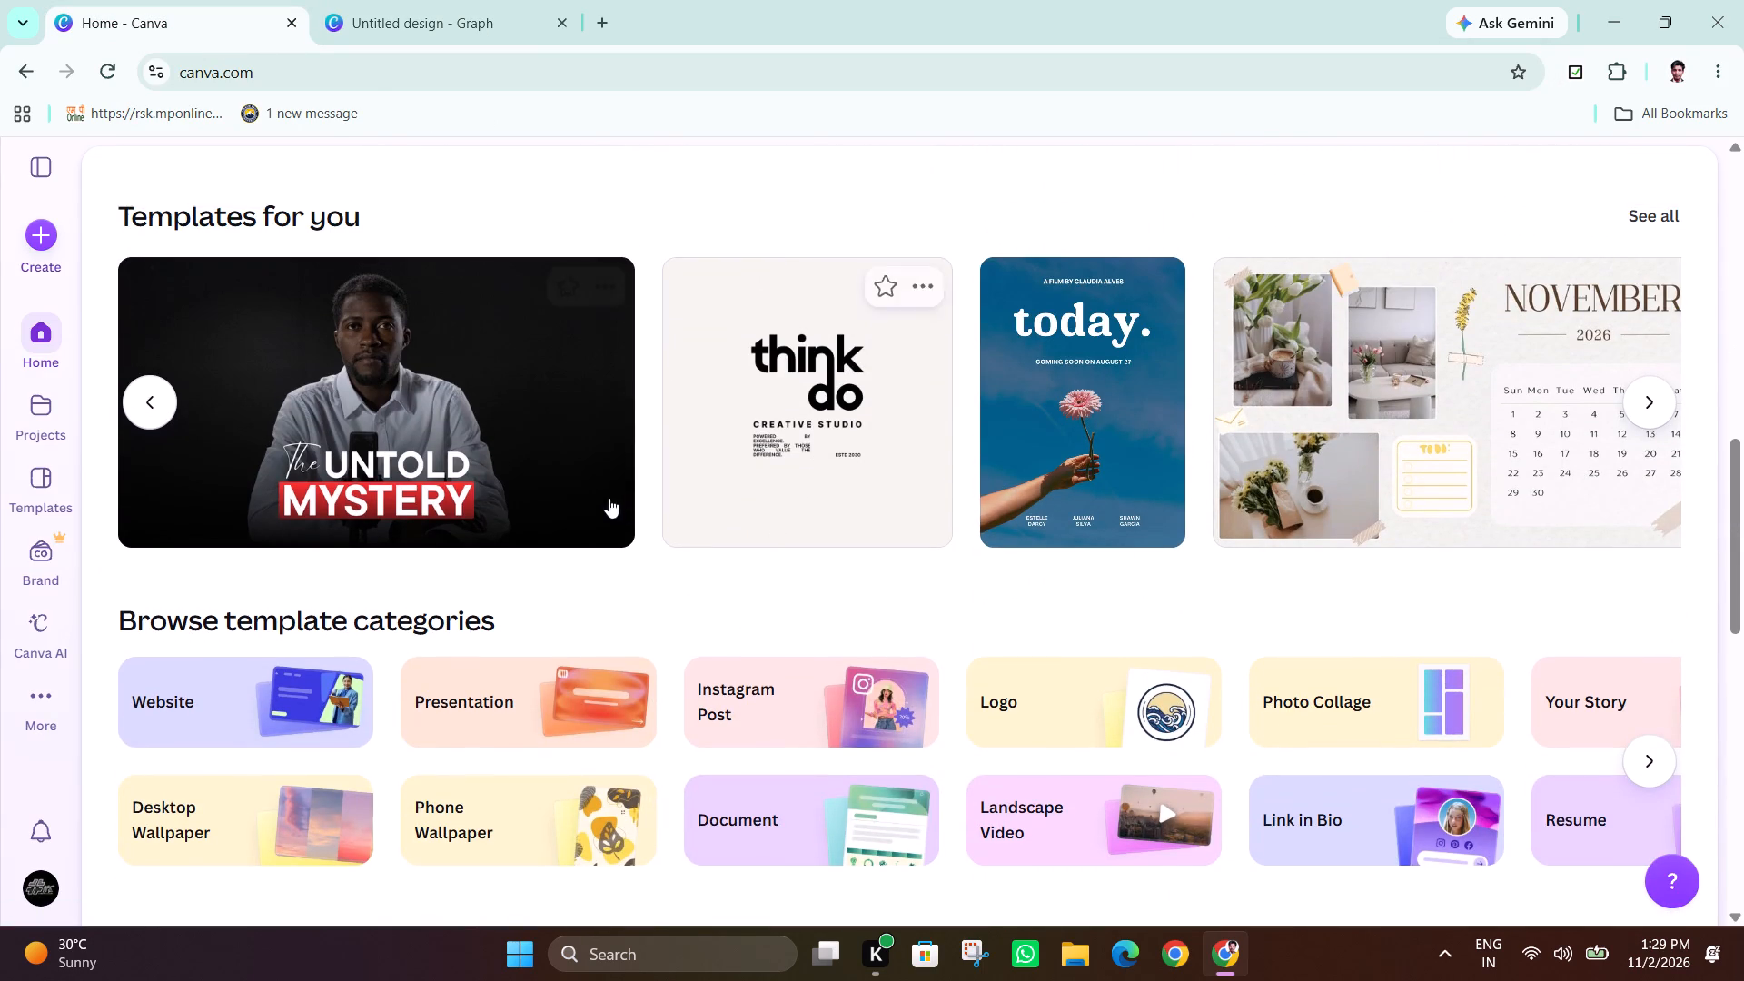
click(545, 412)
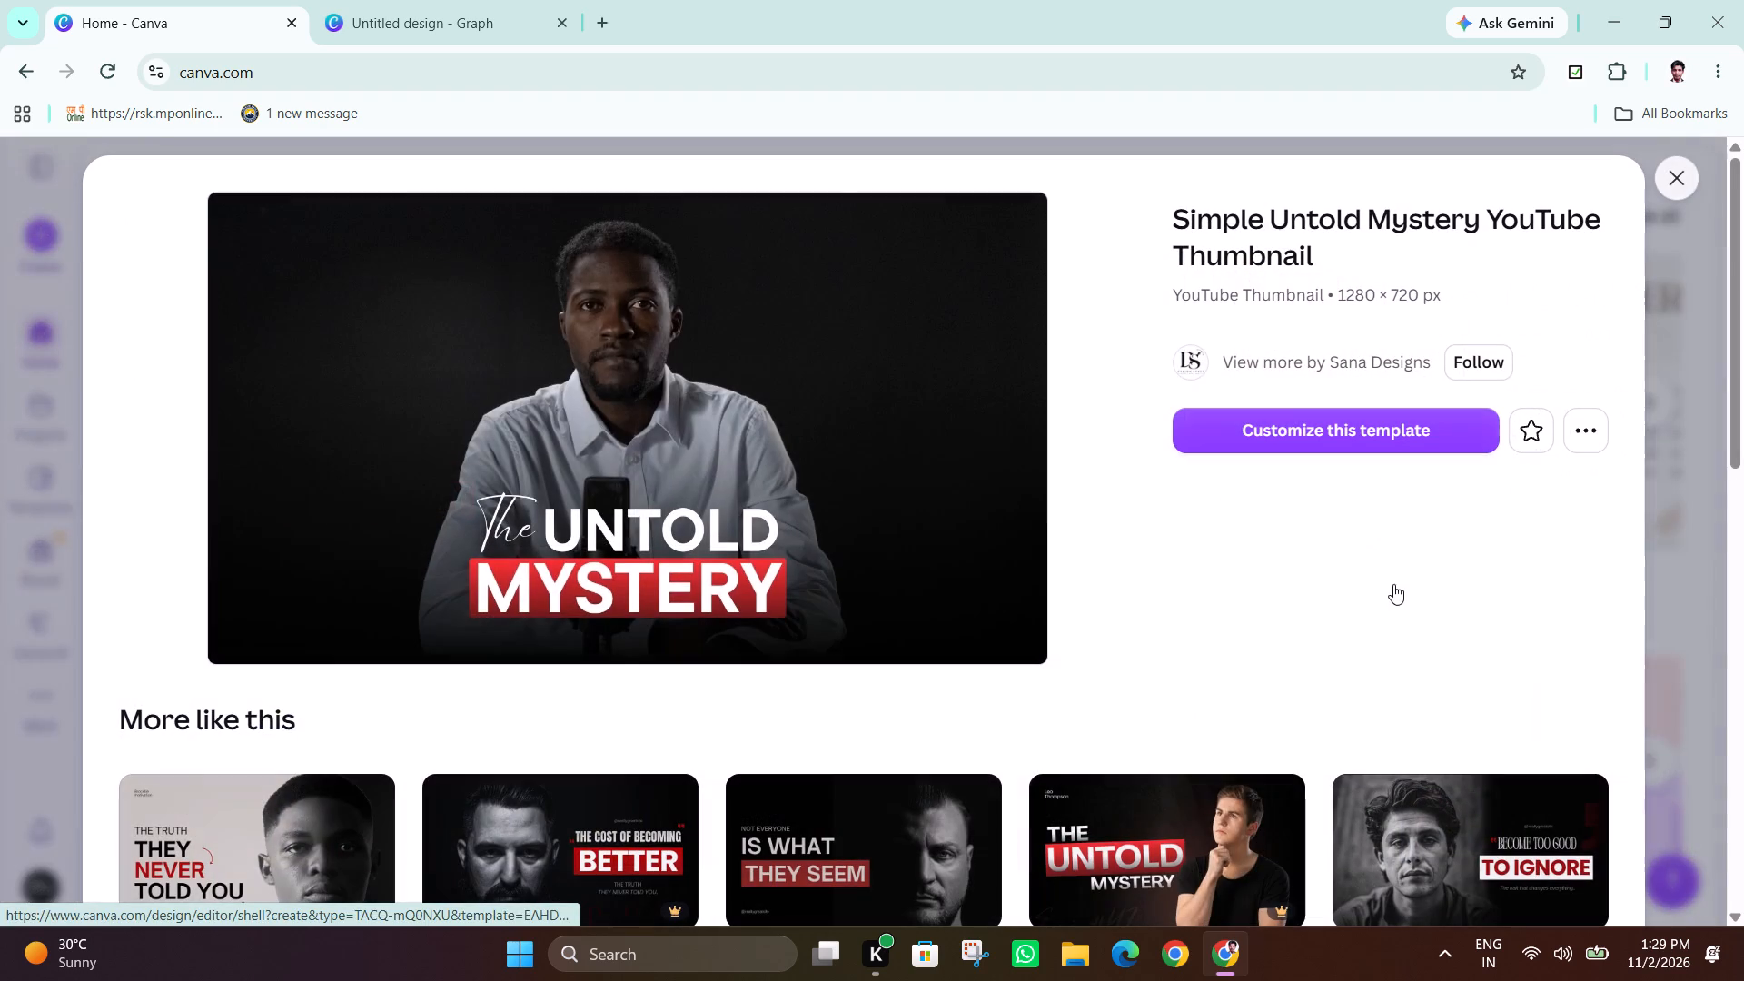
scroll(1434, 587, down, 3)
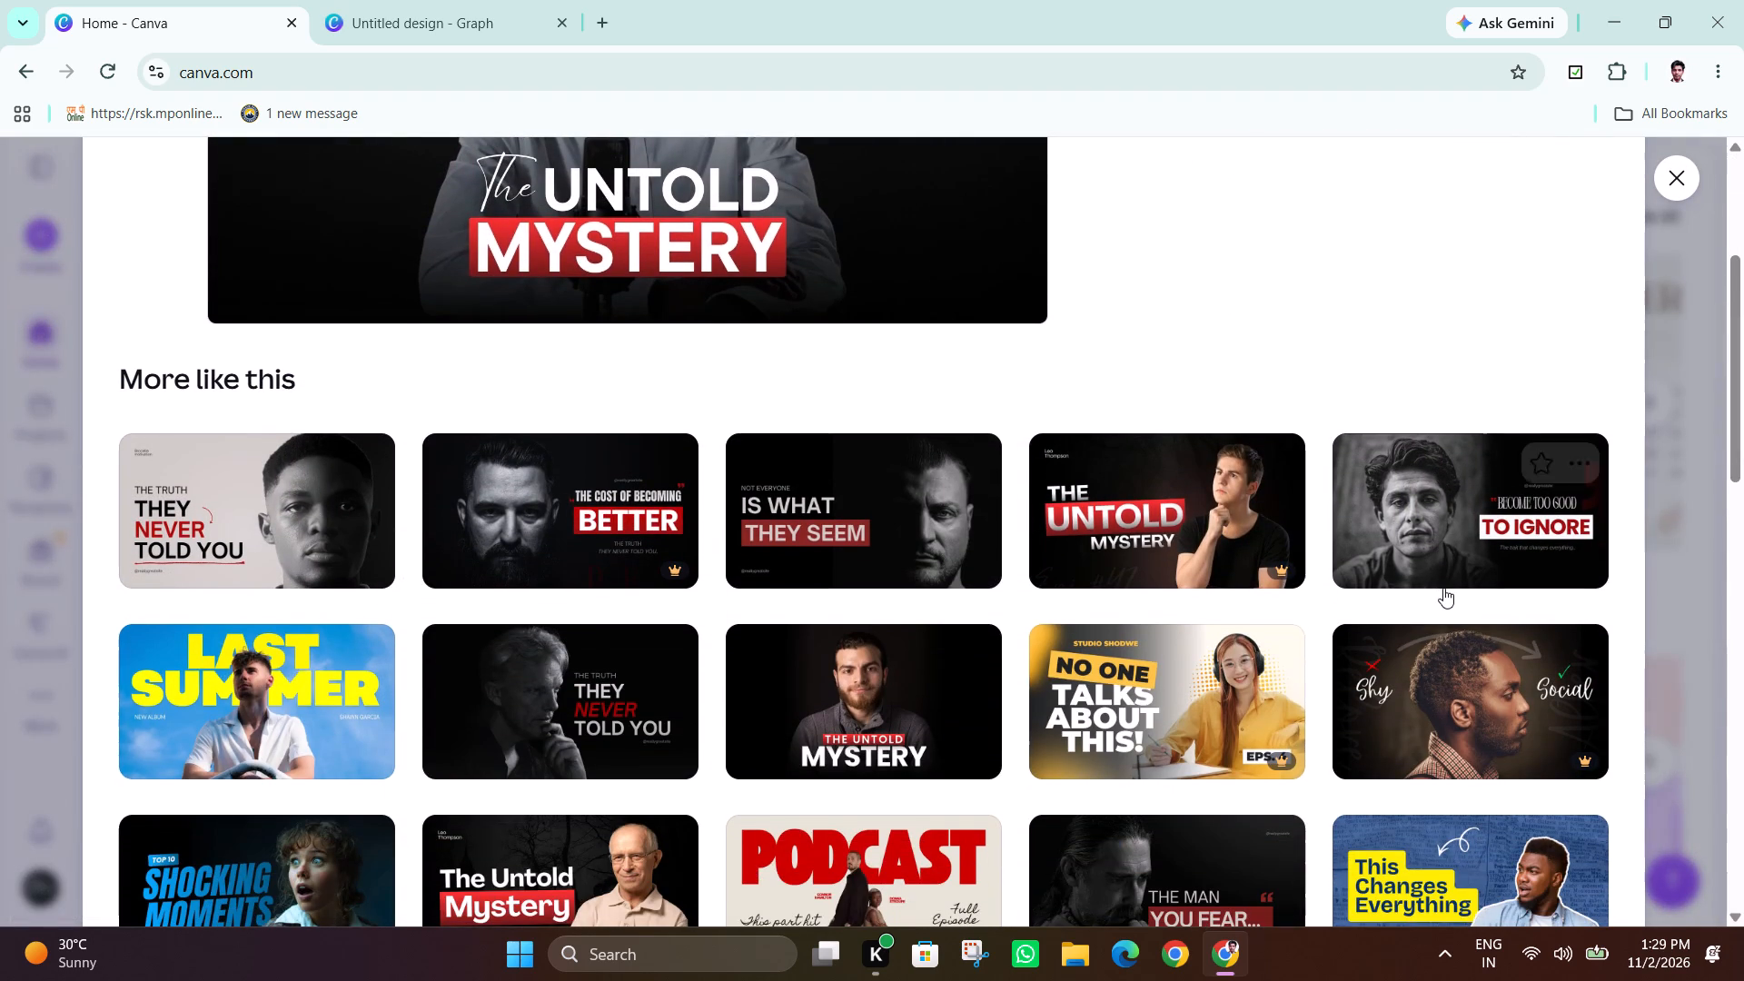
scroll(1451, 585, down, 5)
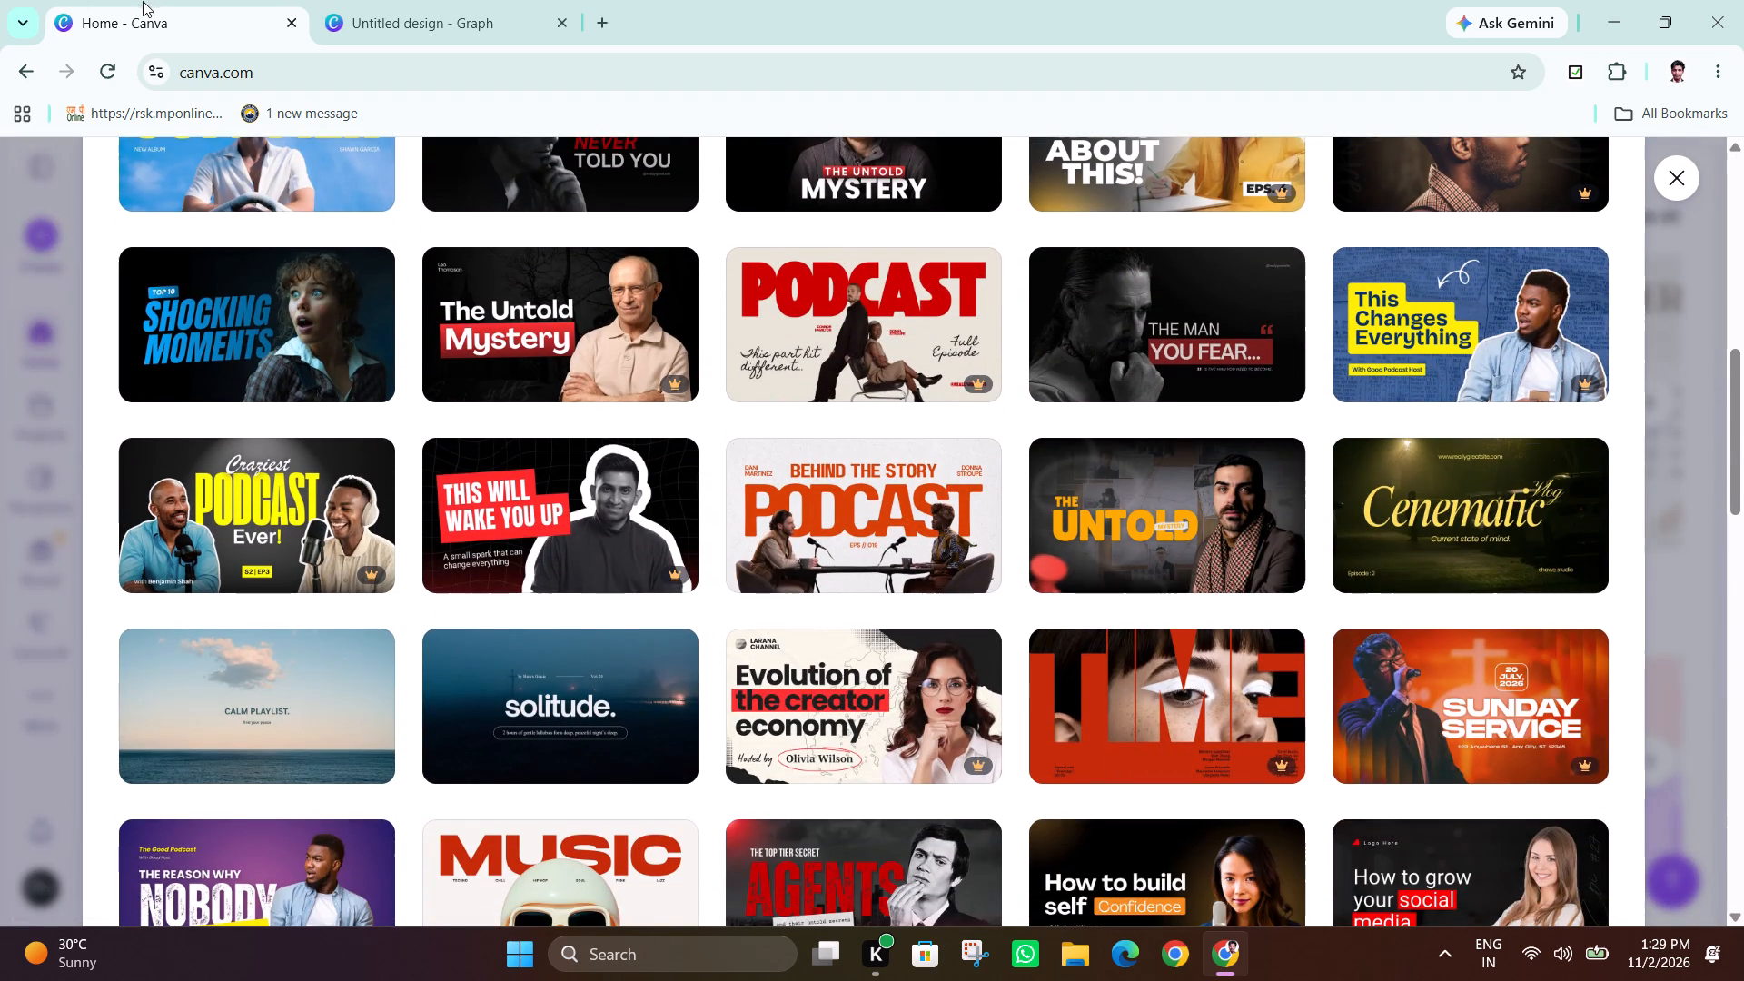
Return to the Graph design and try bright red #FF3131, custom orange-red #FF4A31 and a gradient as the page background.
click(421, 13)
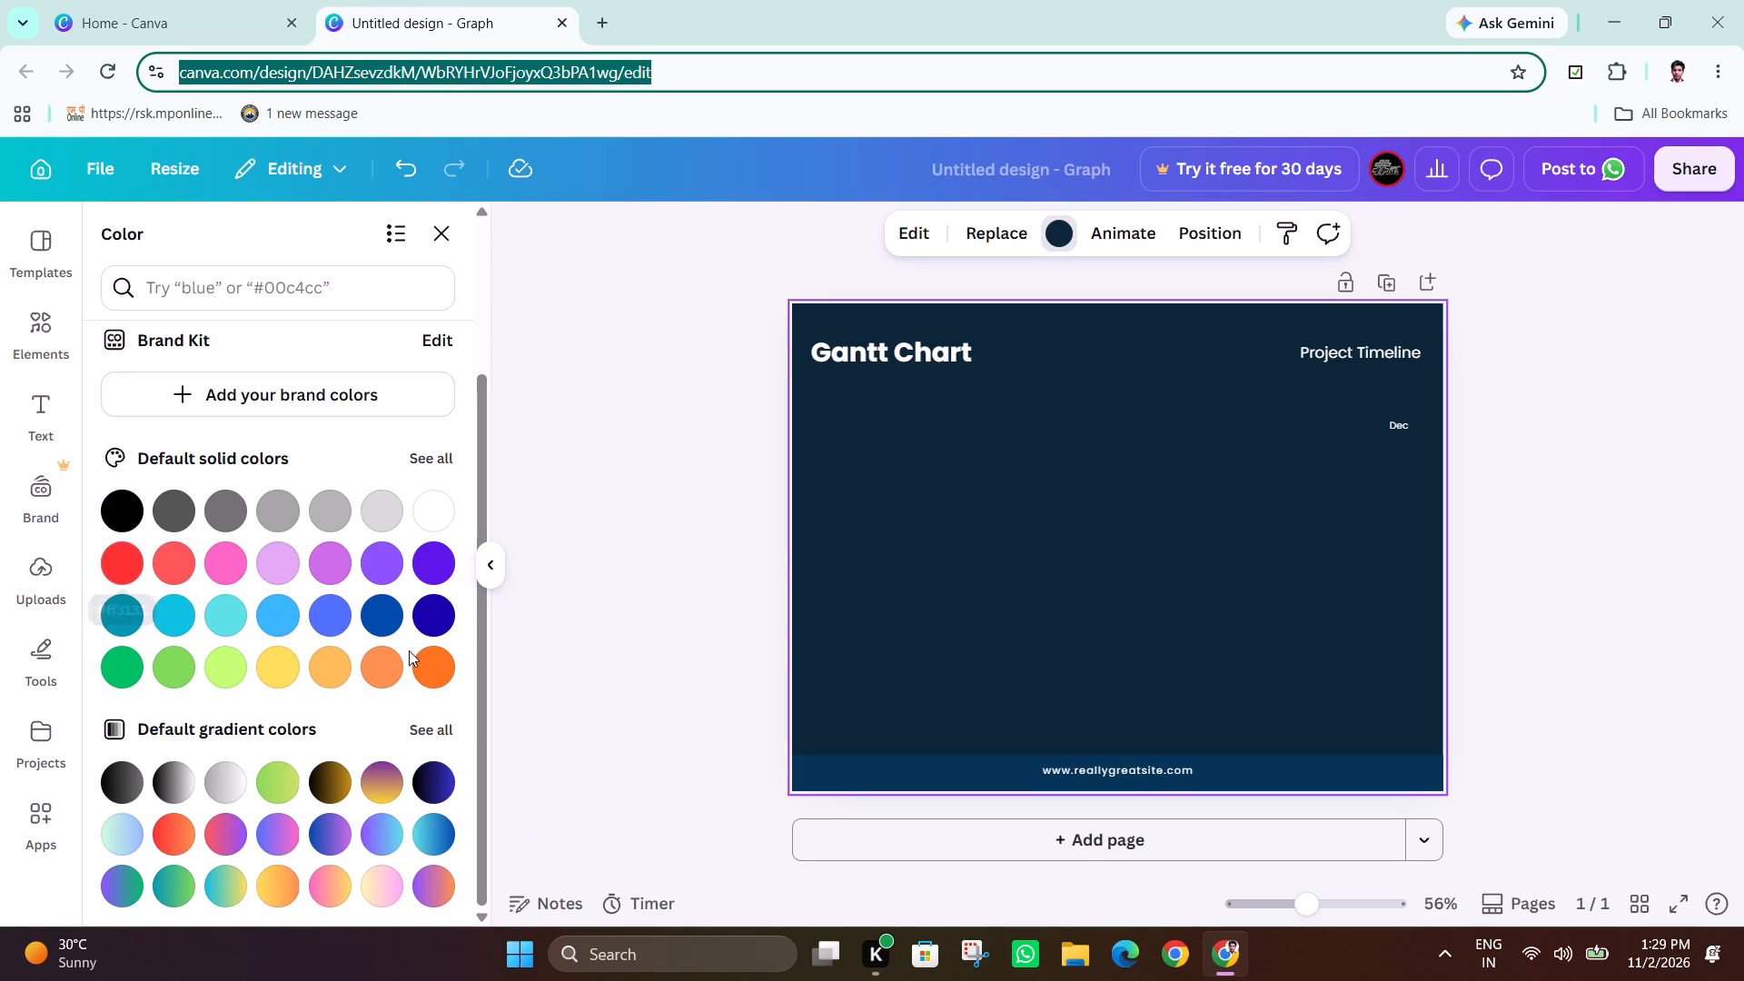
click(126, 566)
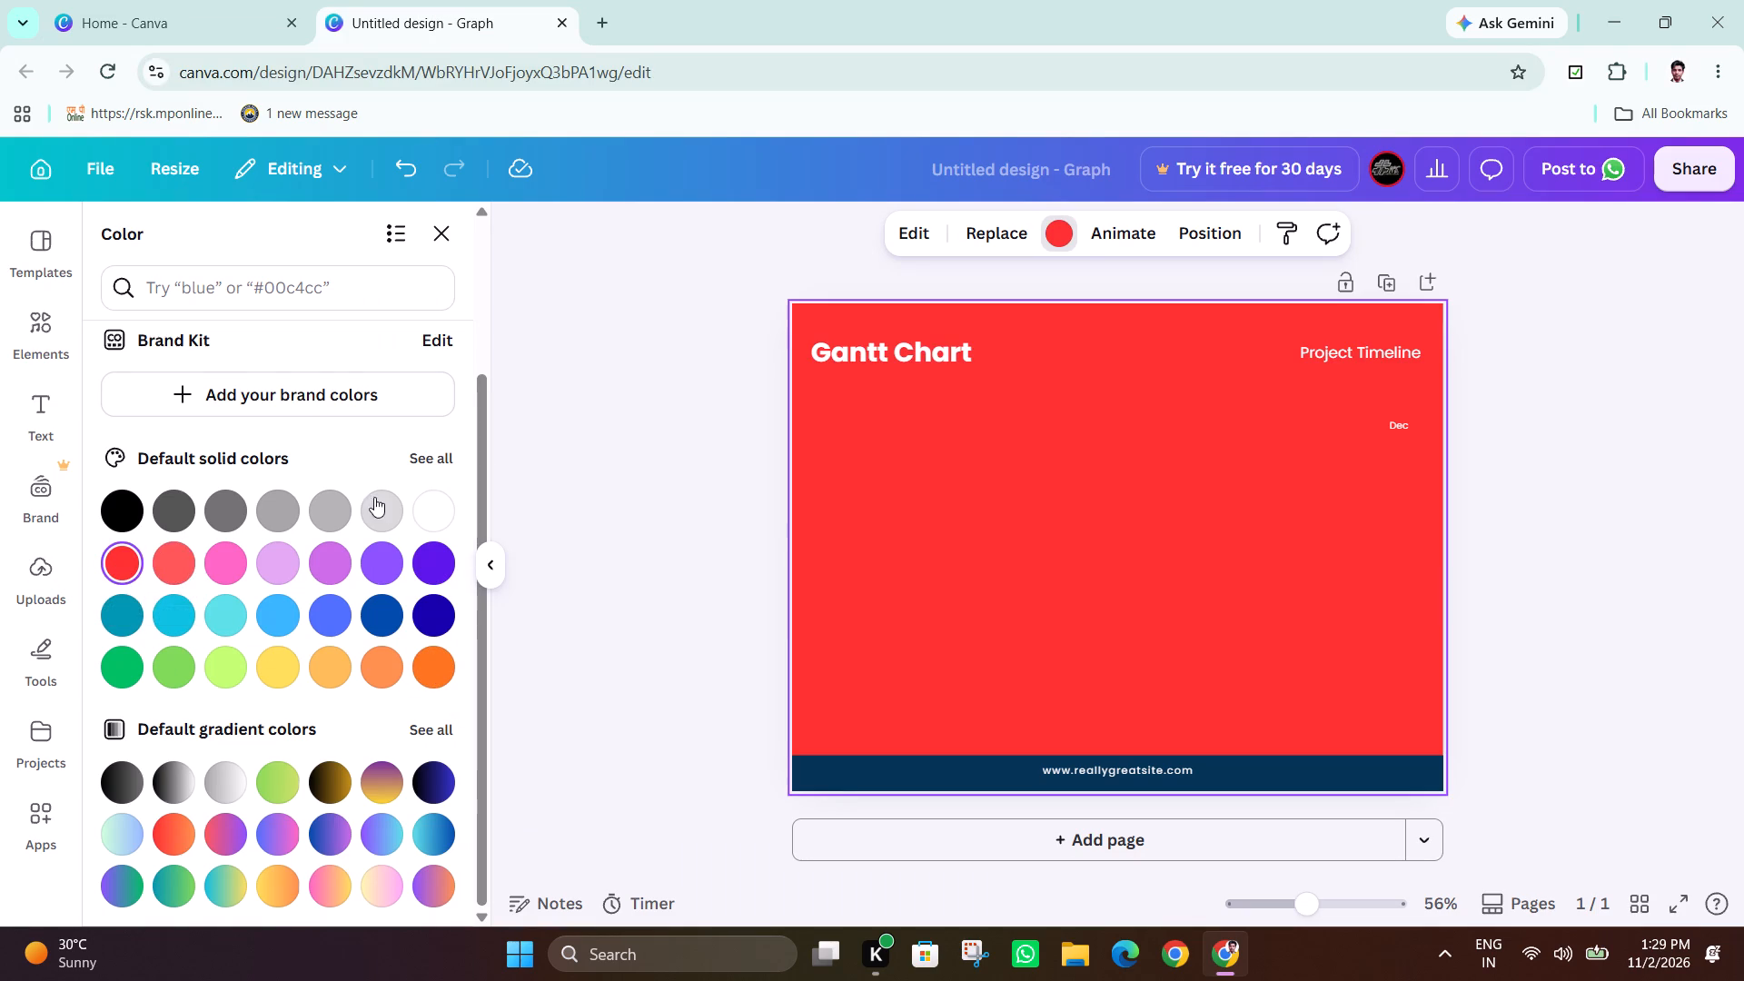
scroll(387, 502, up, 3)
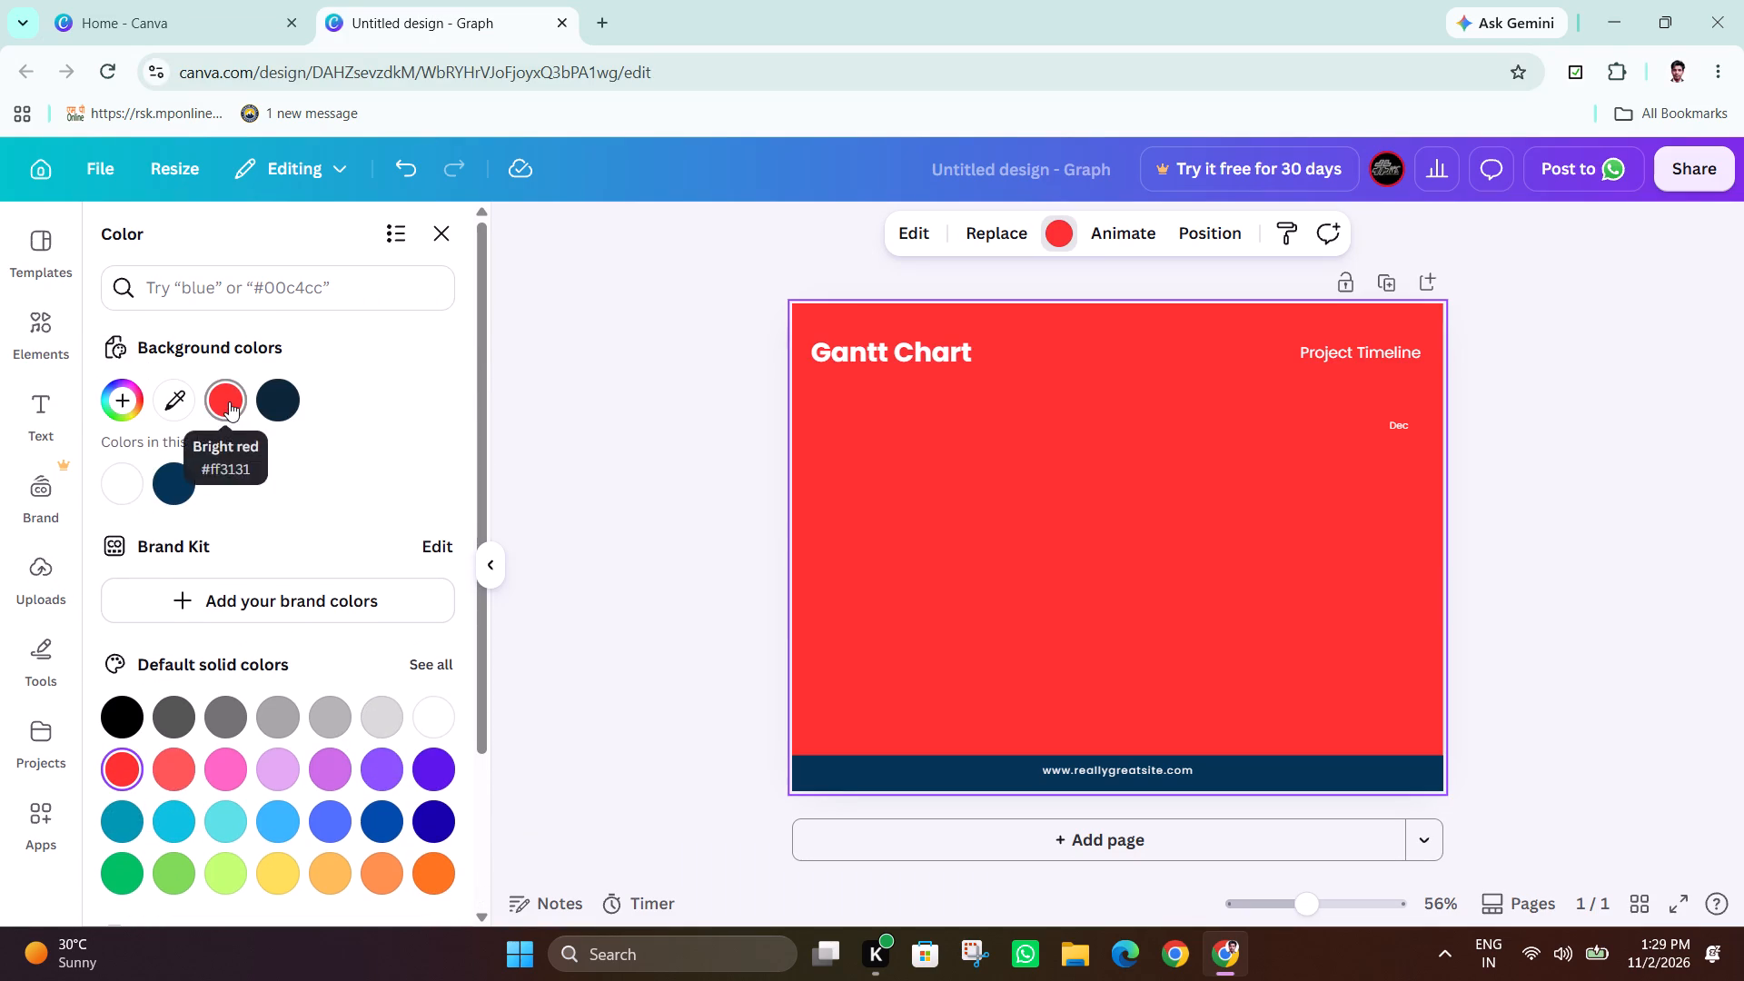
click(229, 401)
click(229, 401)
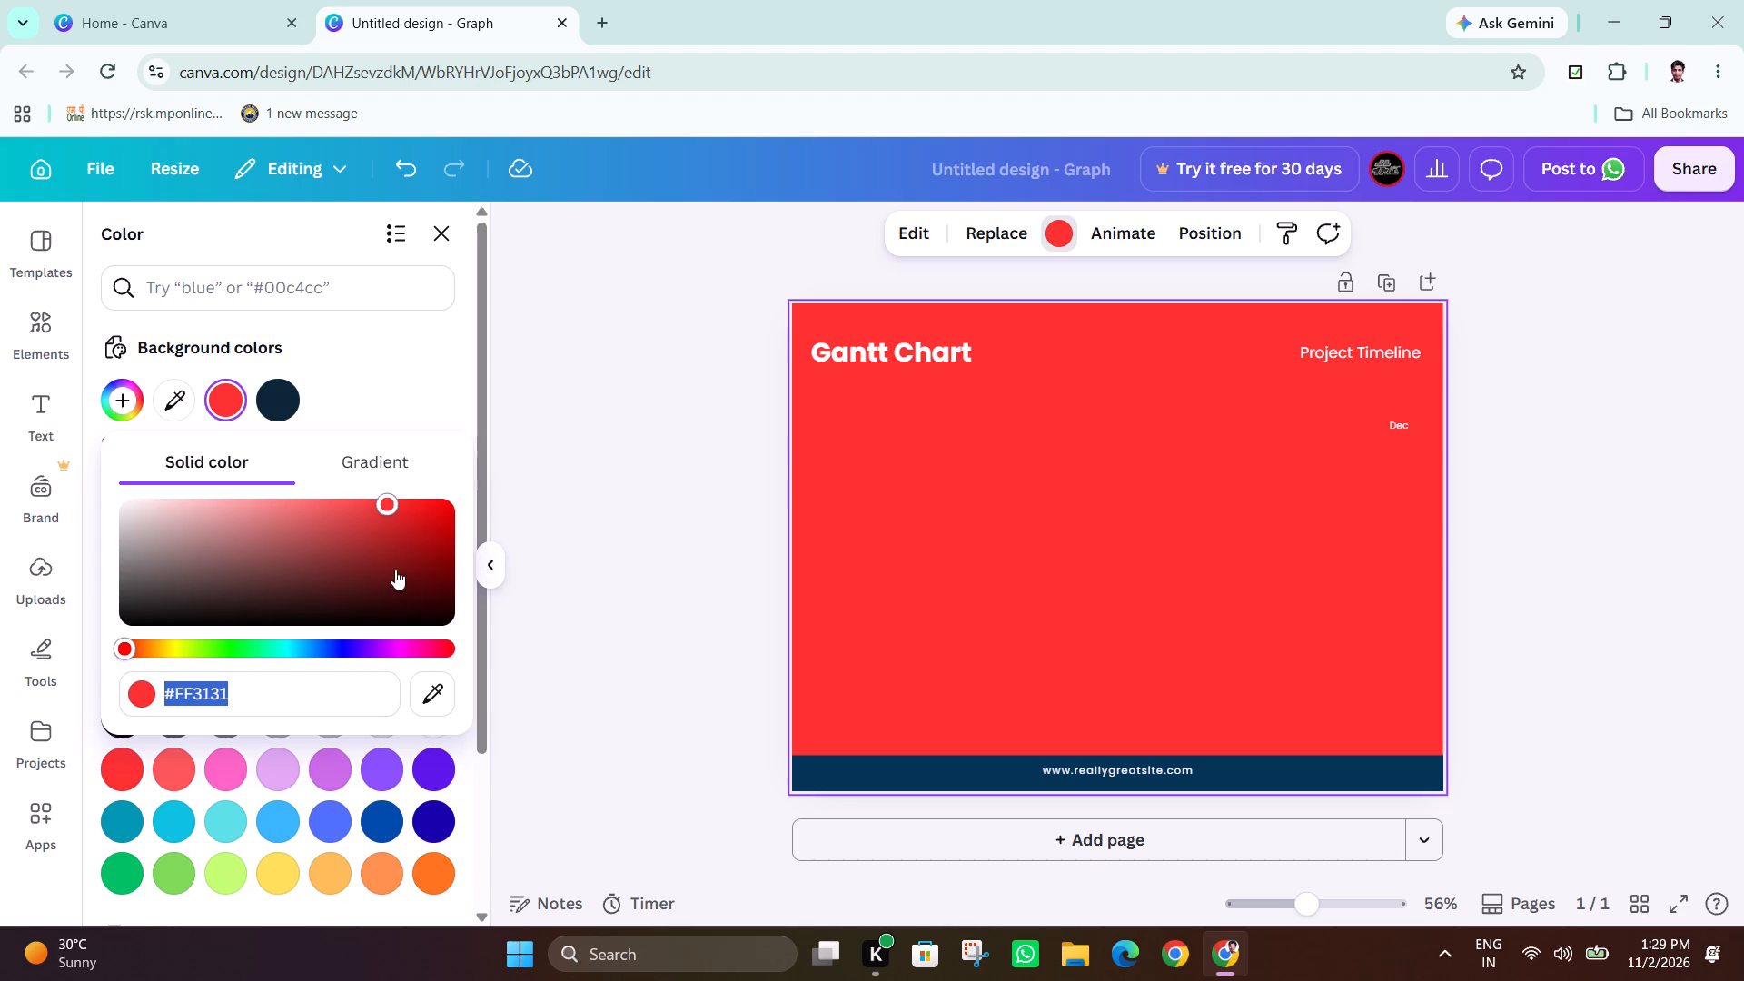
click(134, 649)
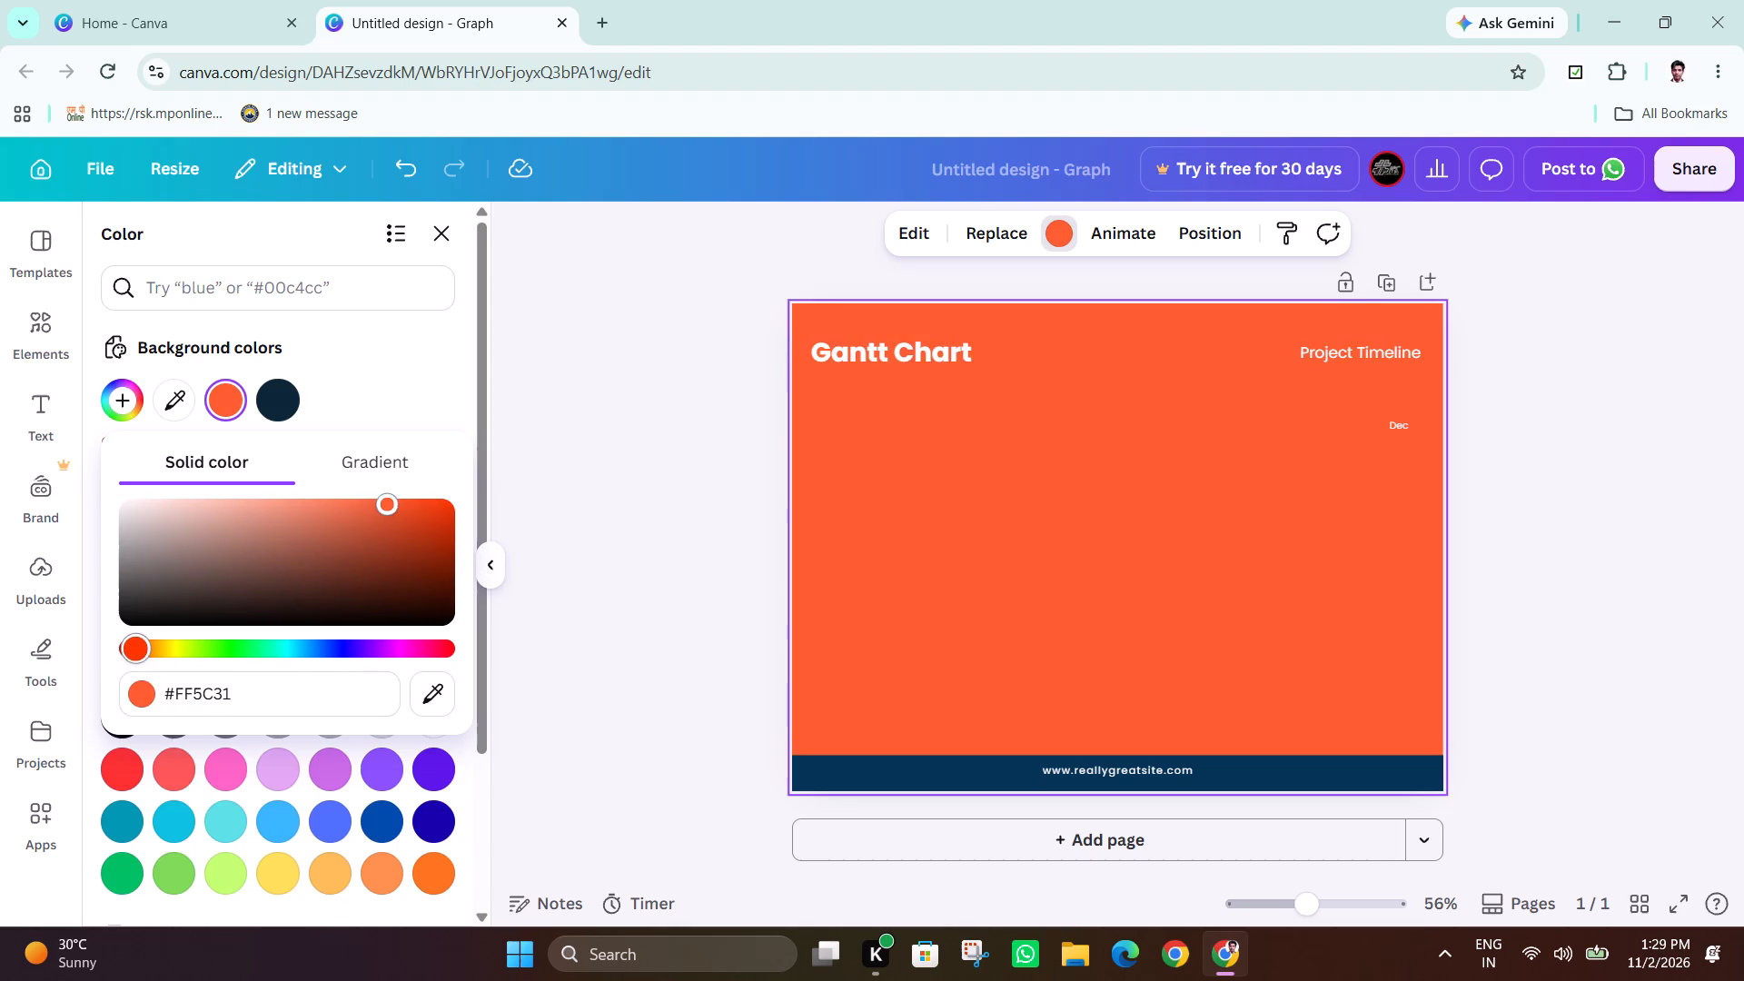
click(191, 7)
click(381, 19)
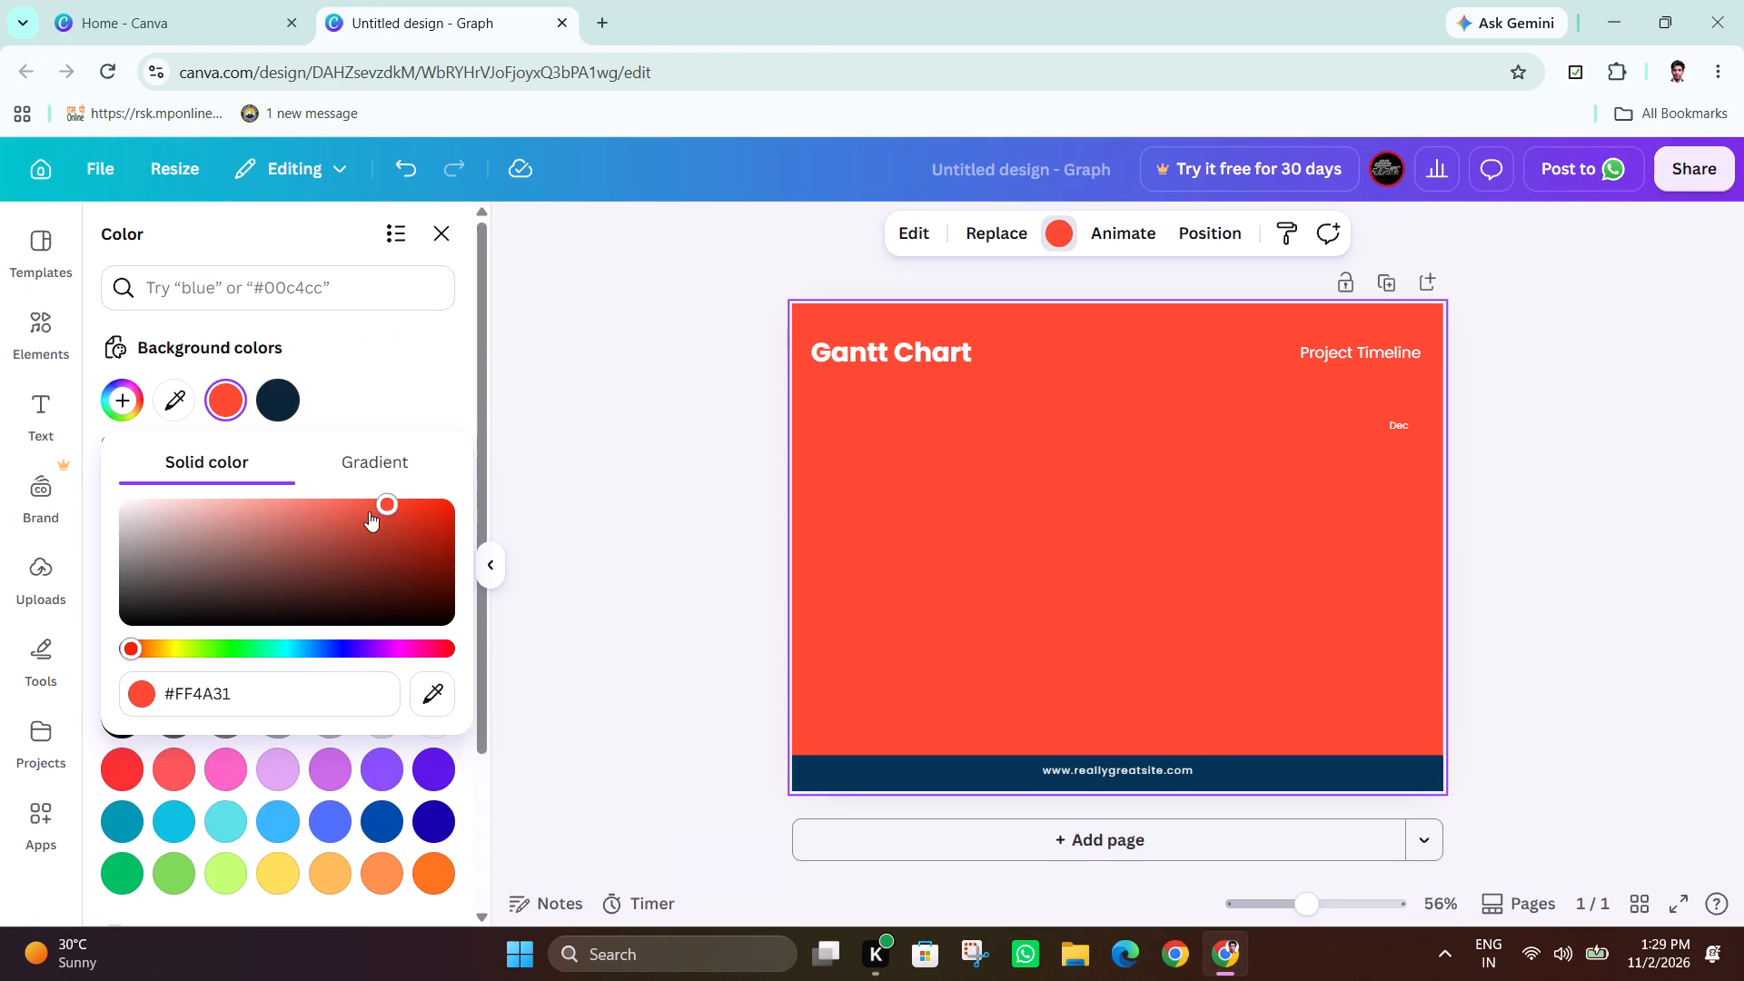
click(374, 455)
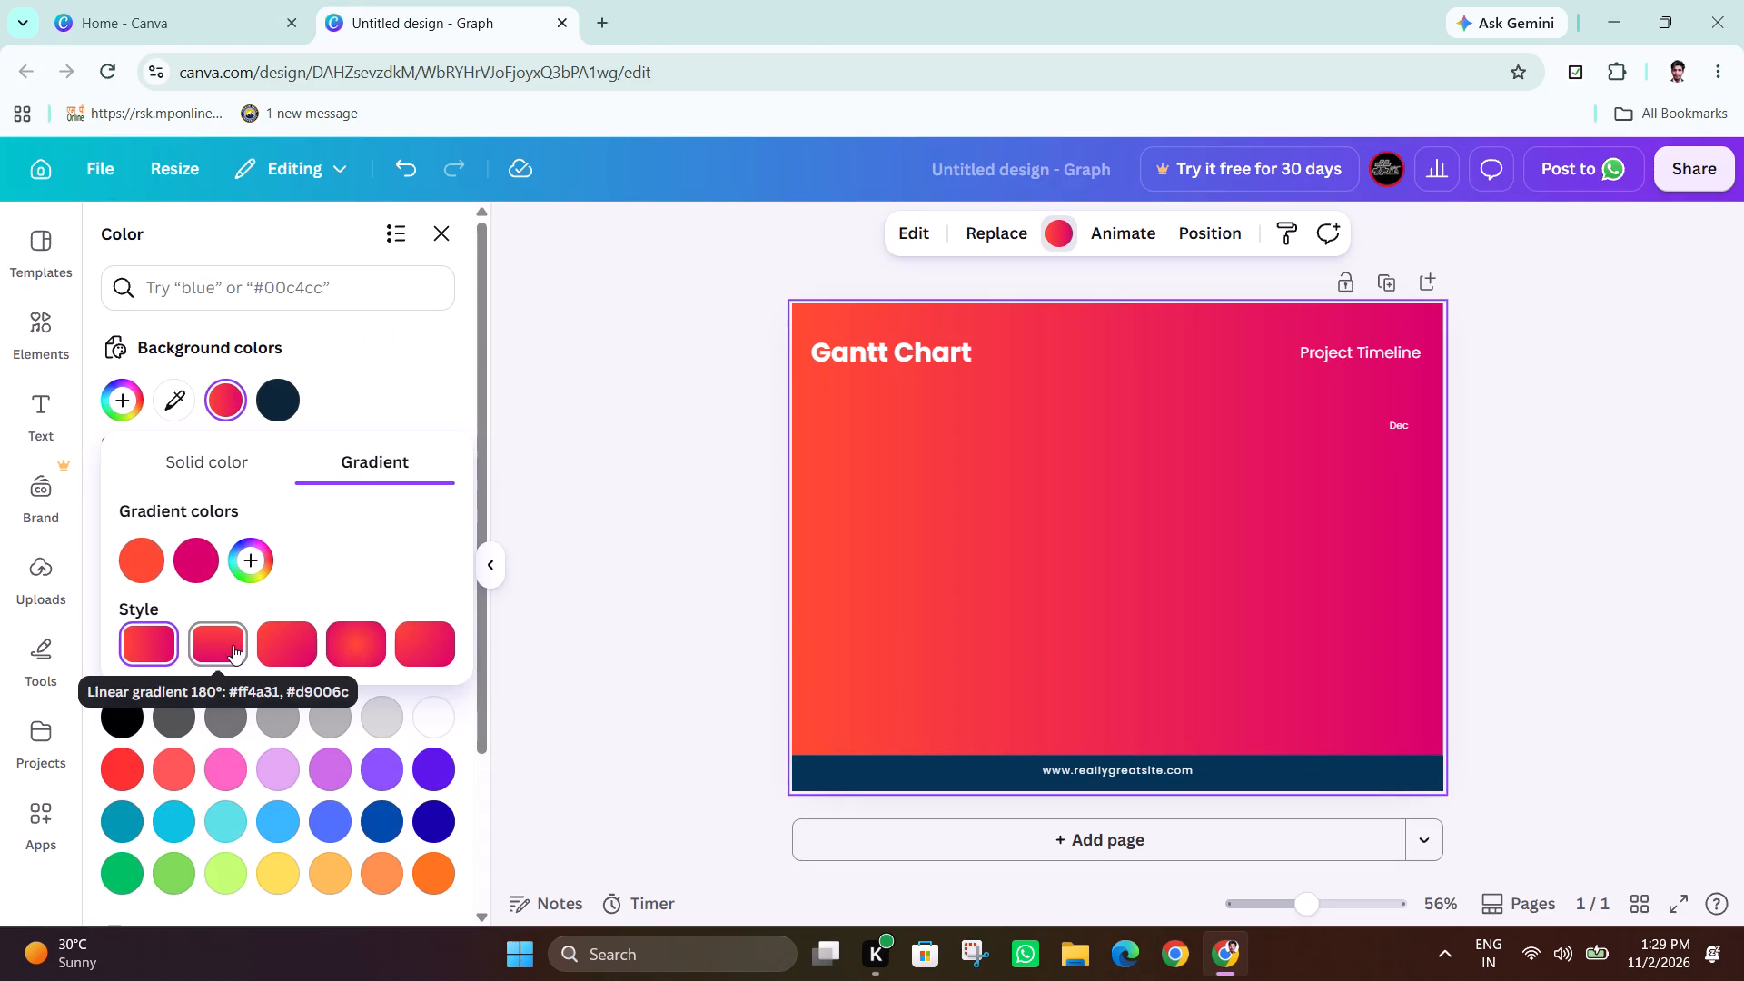
Compare the purple default solid colours #8c52ff, #cb6ce6 and #e2a9f1, and set the page background to #cb6ce6.
click(376, 778)
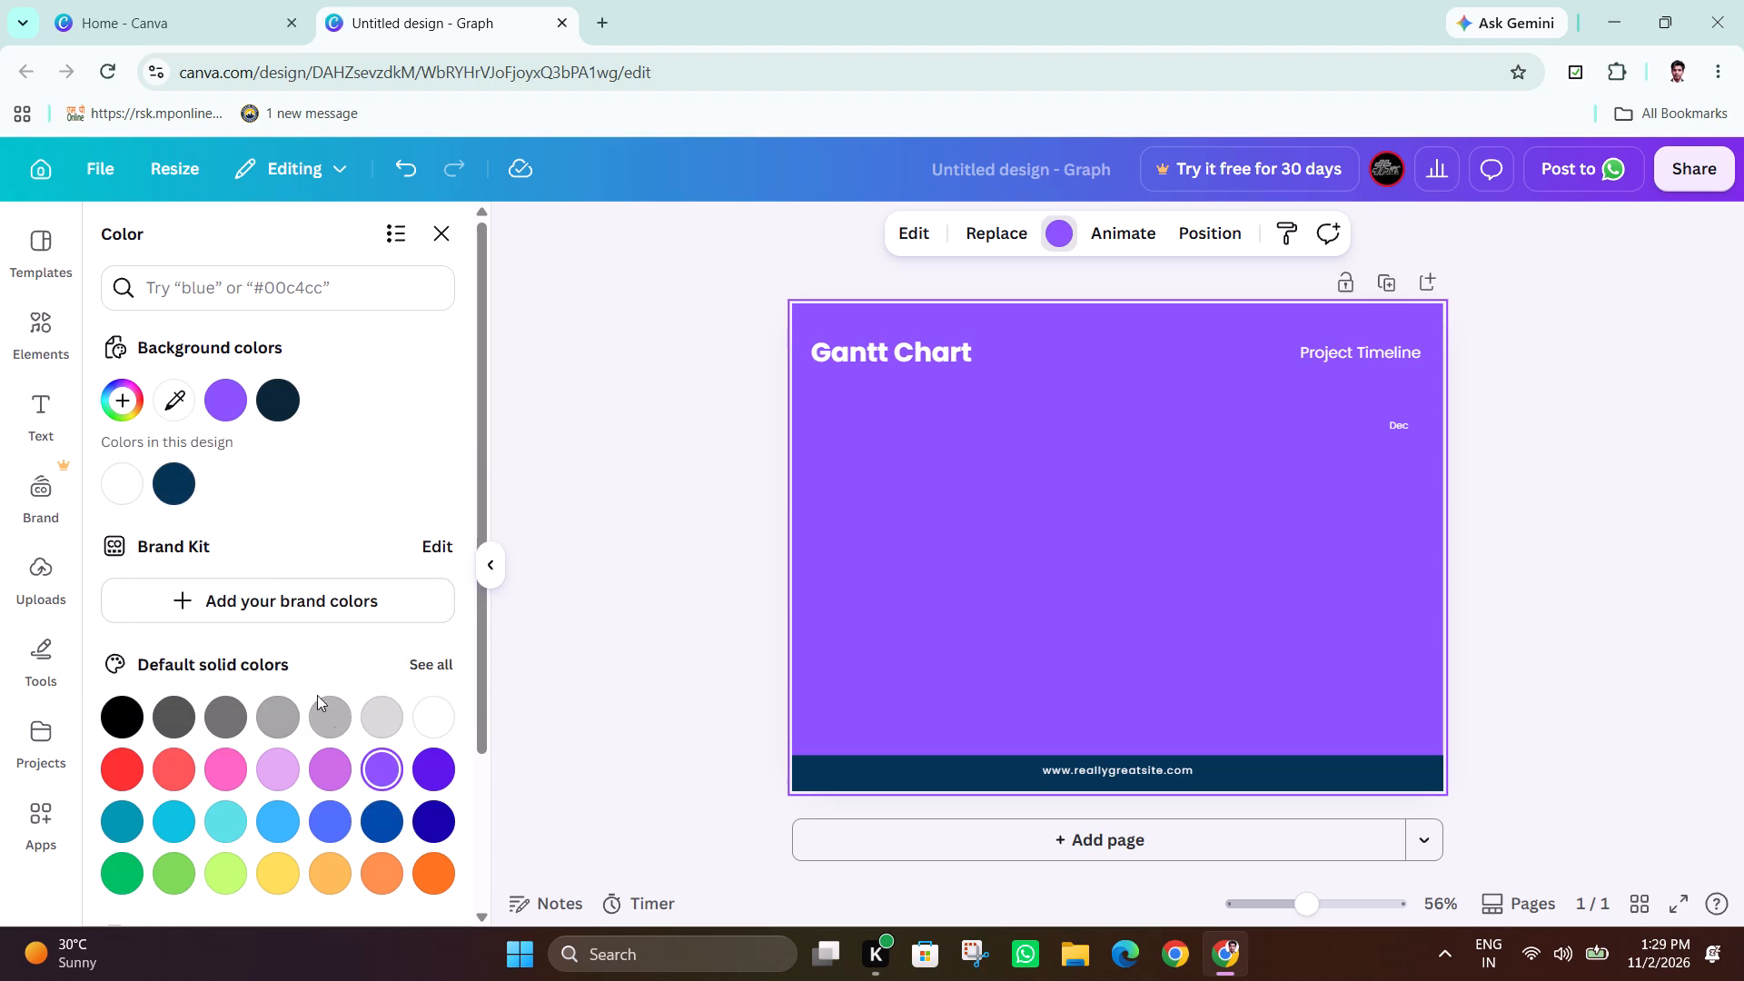
click(324, 768)
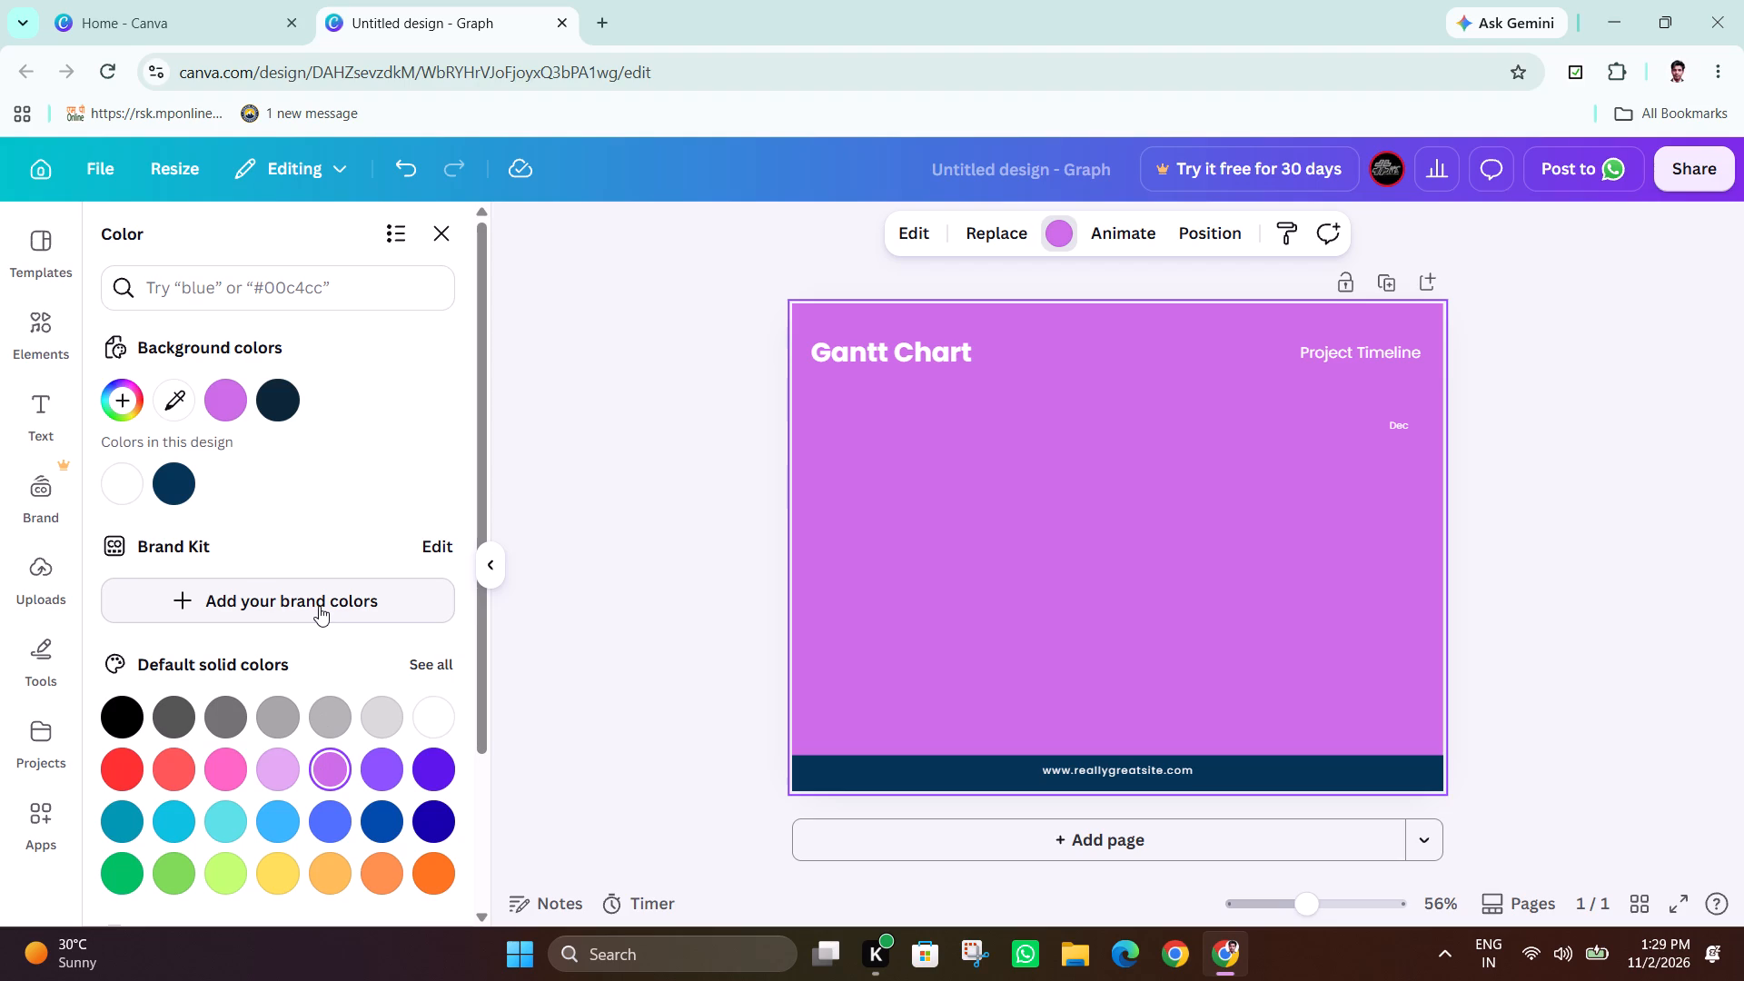
click(269, 768)
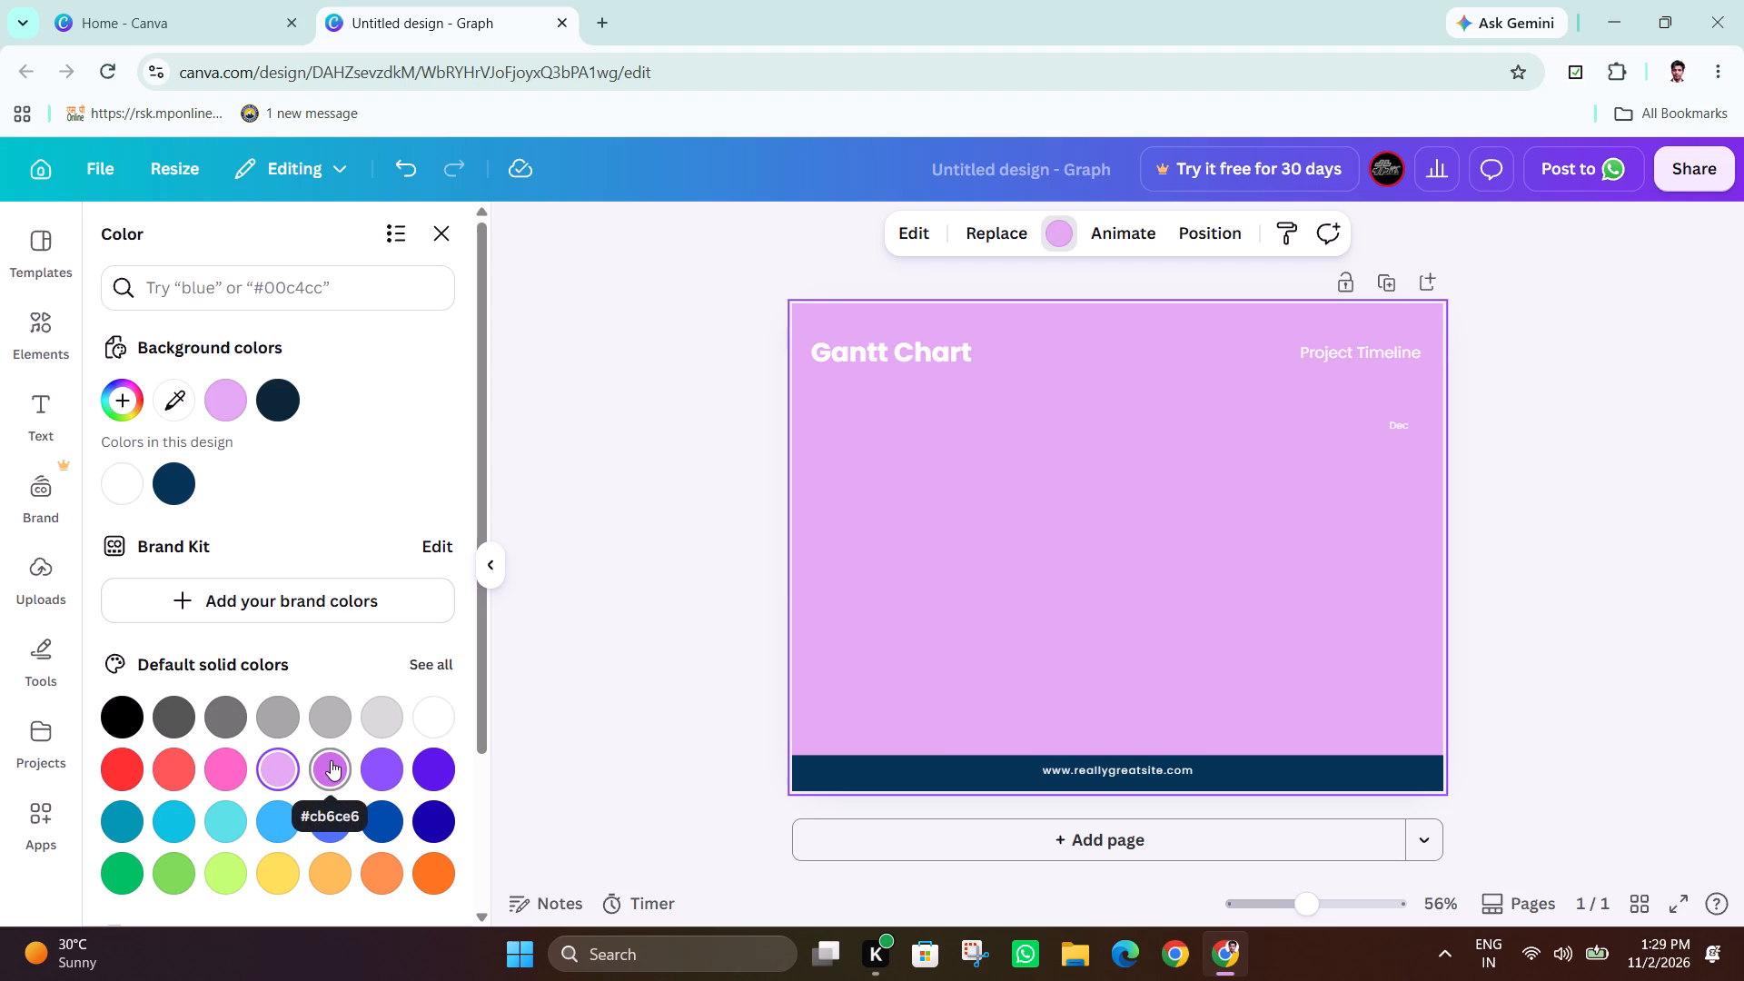
click(332, 760)
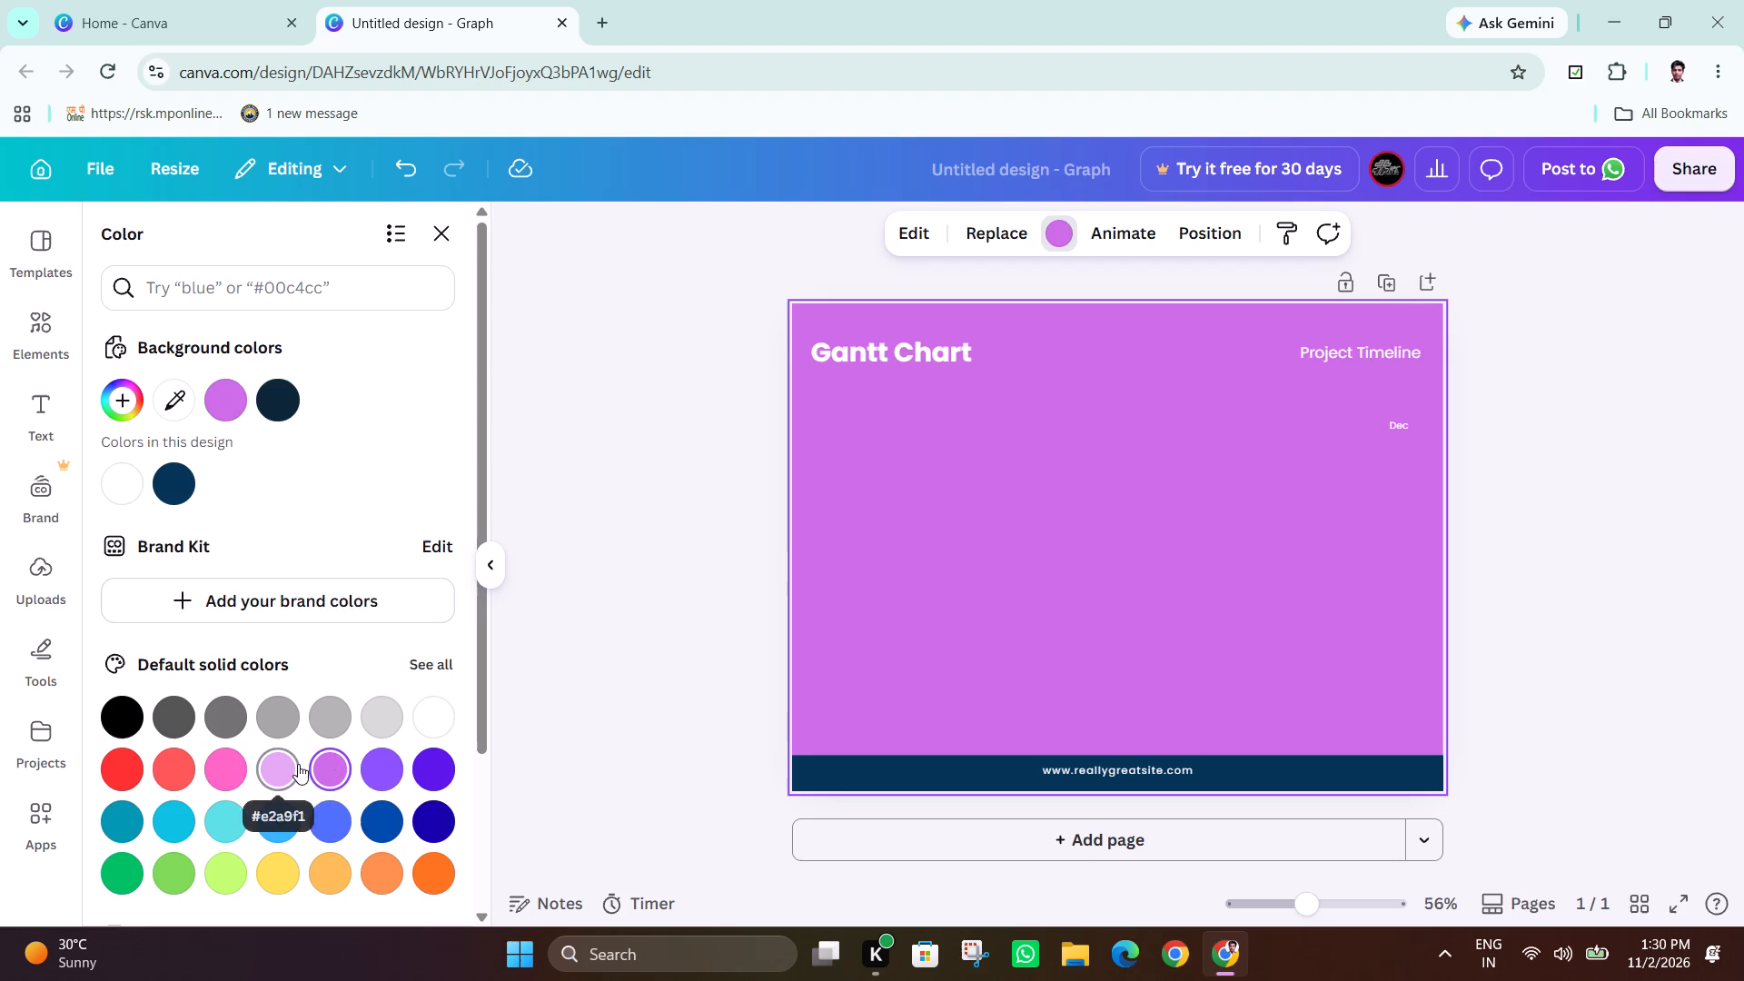
click(298, 764)
click(336, 760)
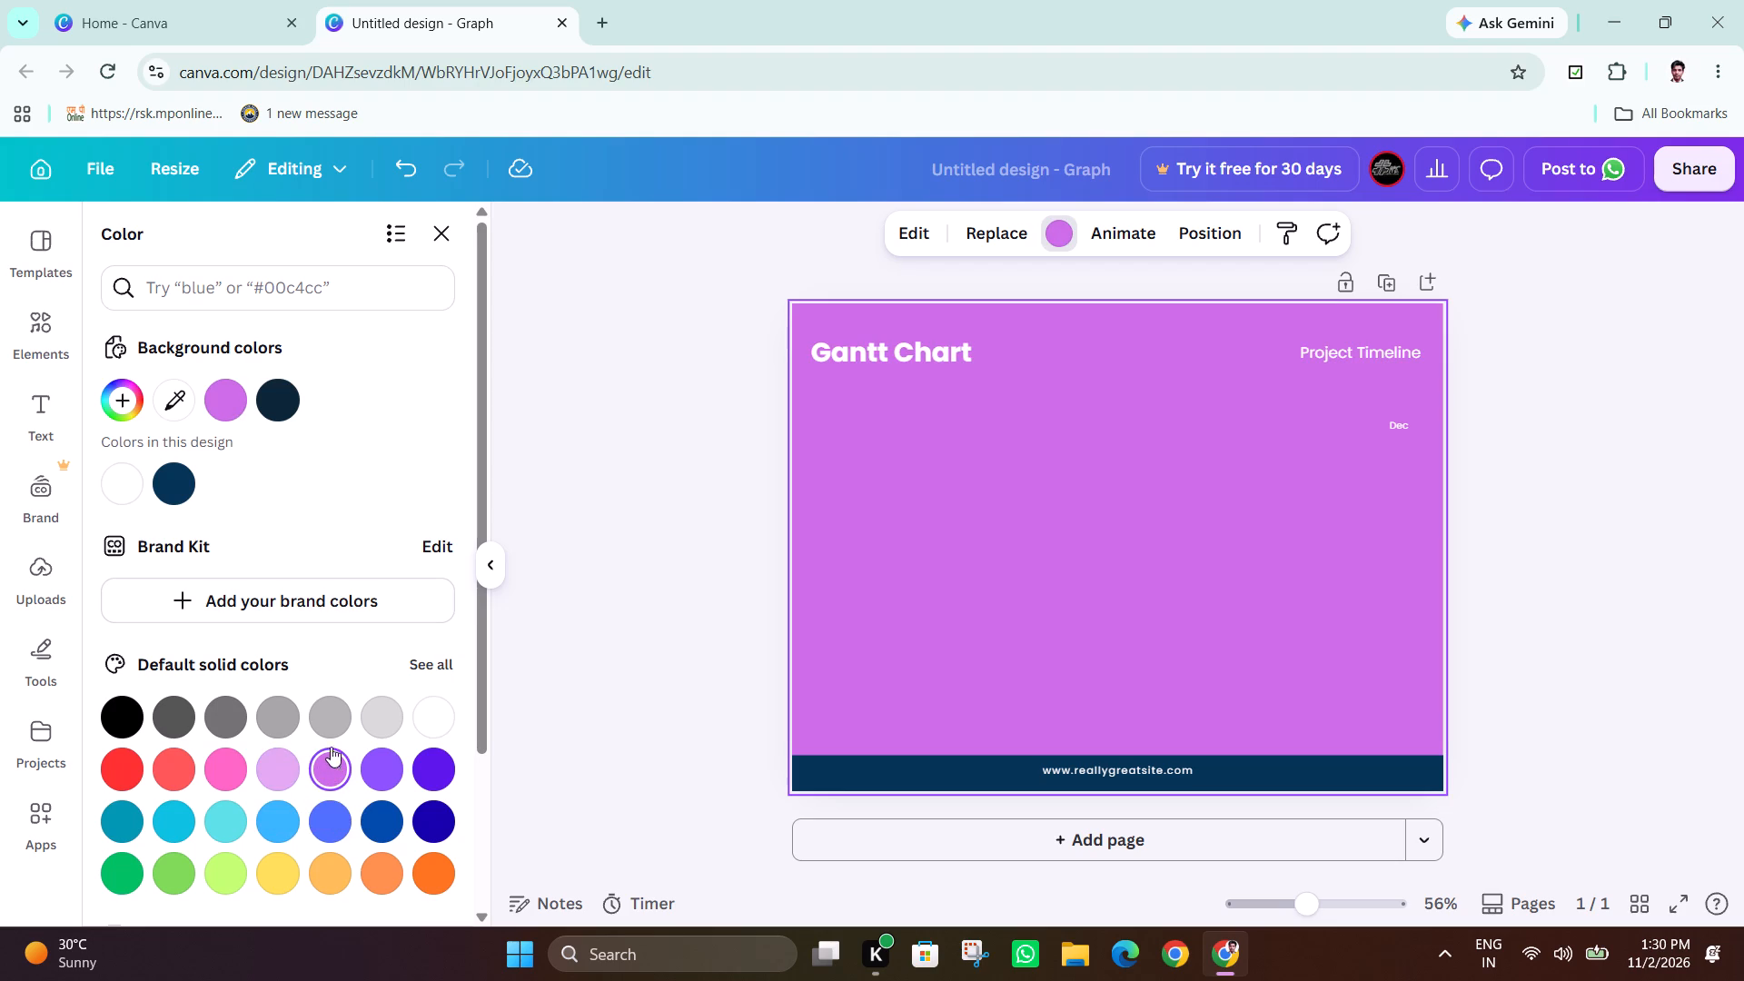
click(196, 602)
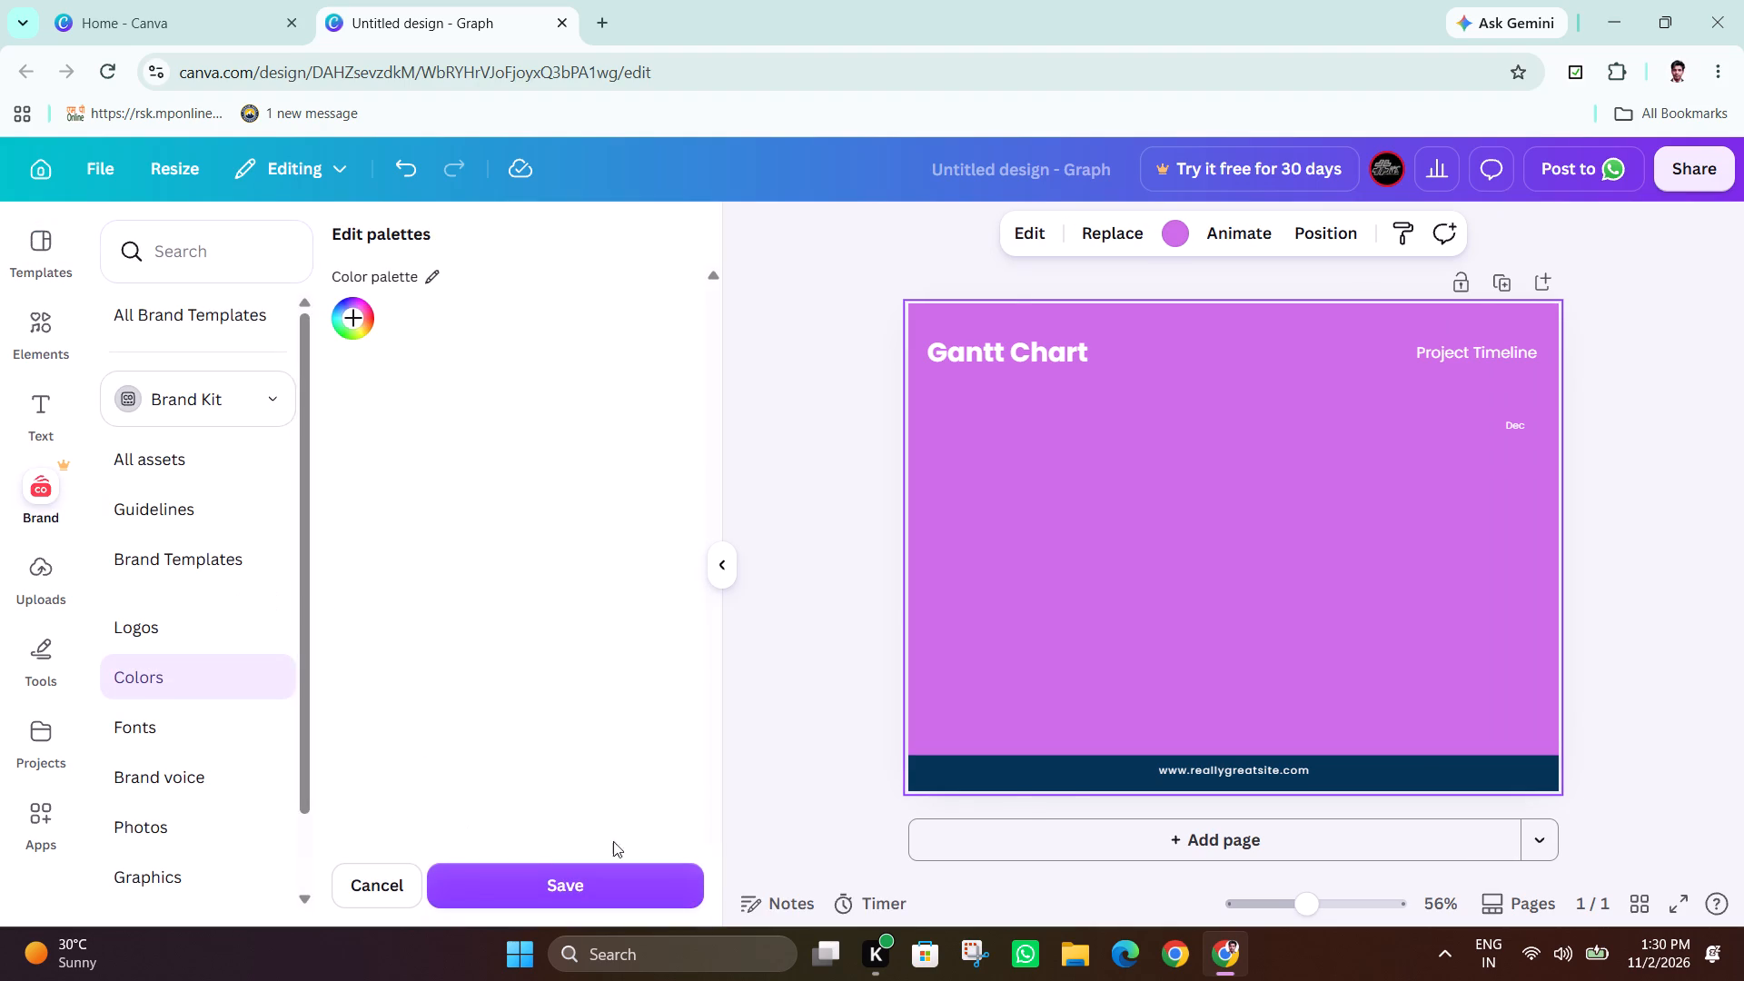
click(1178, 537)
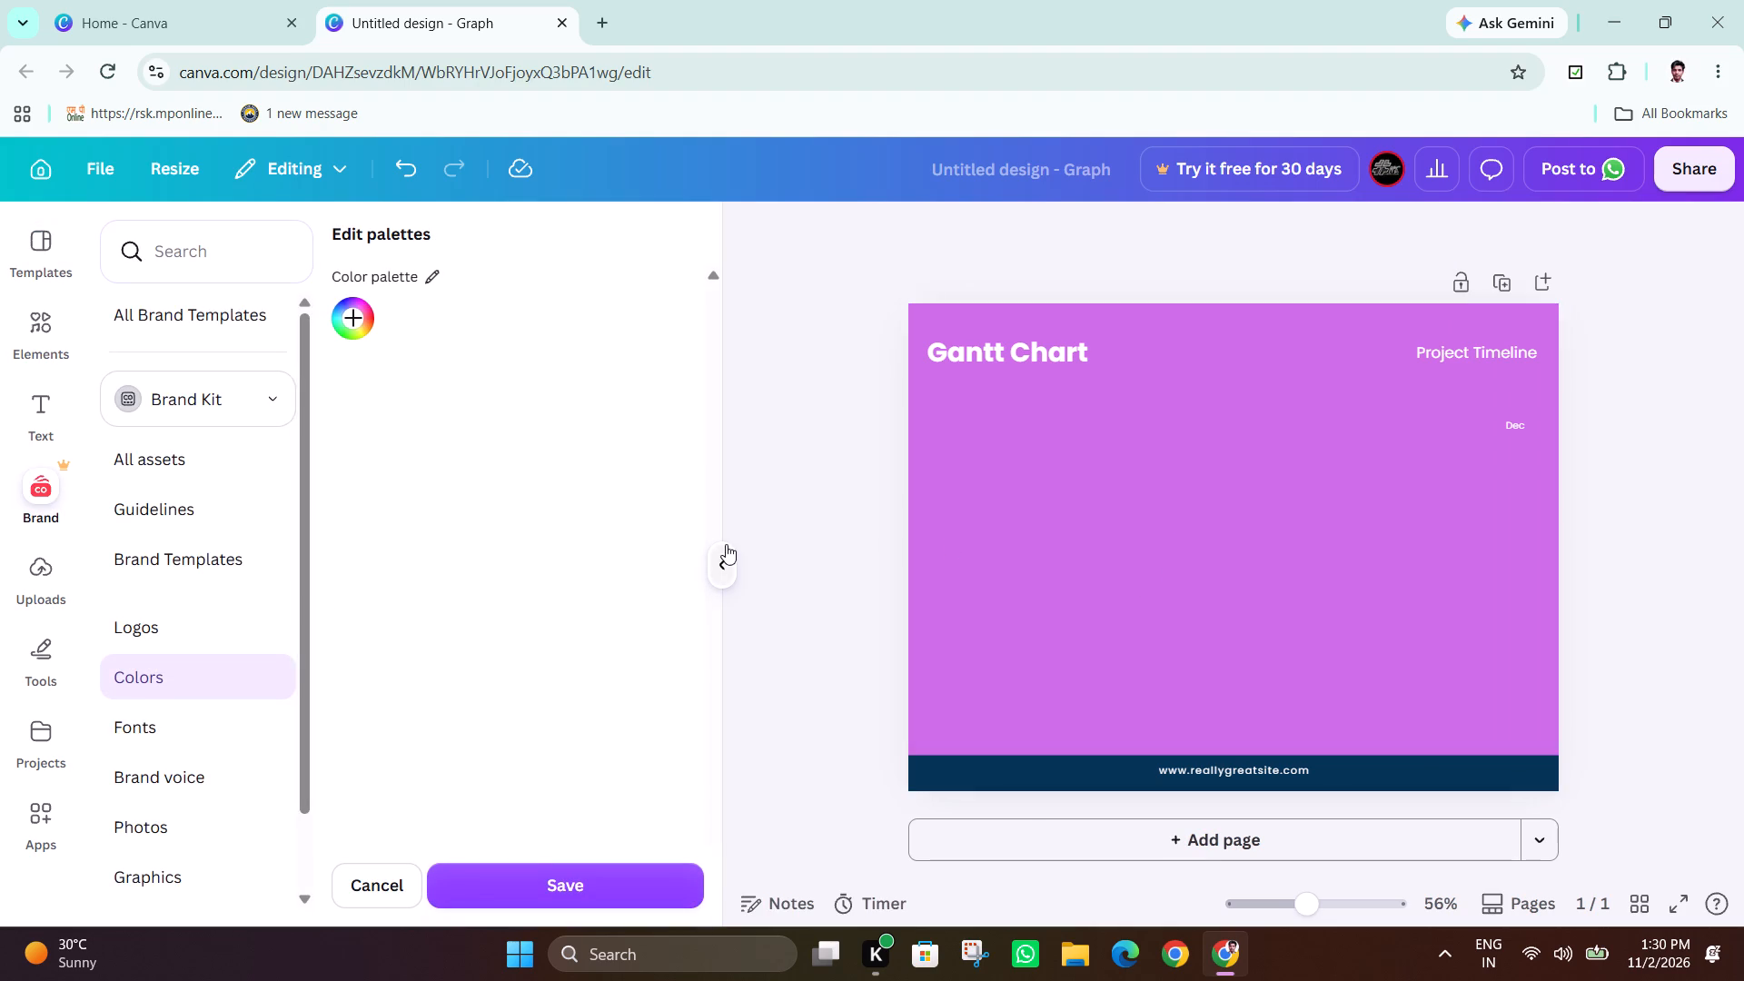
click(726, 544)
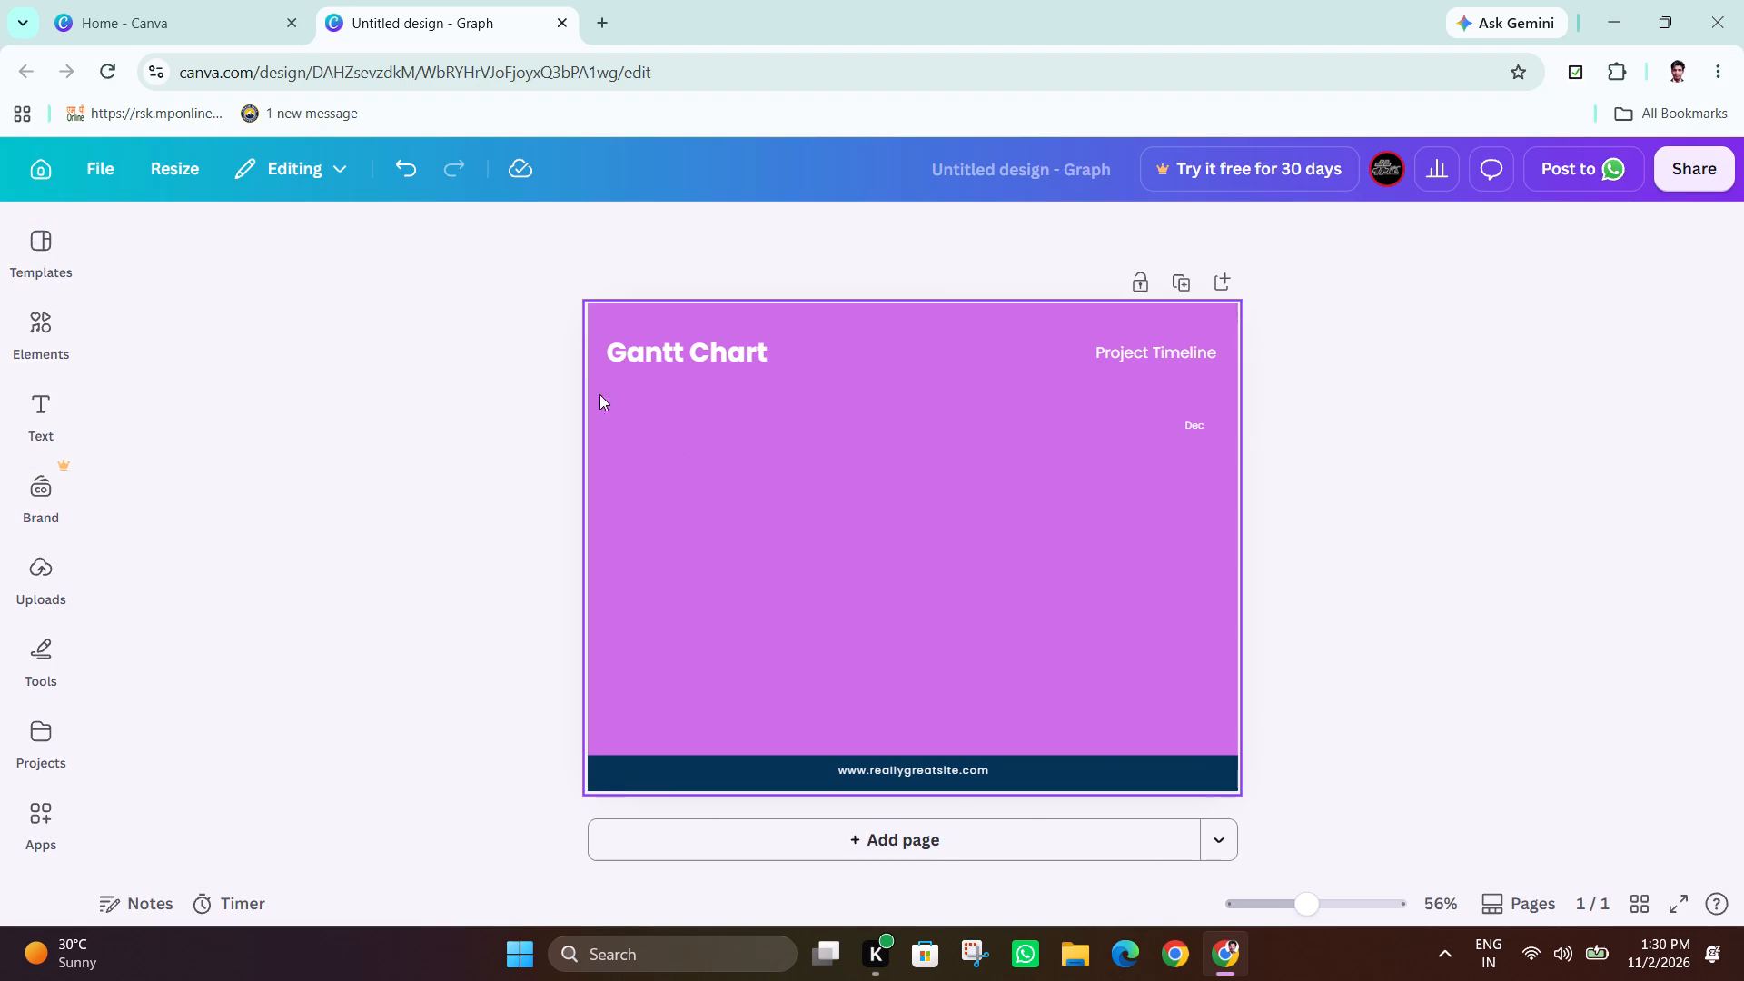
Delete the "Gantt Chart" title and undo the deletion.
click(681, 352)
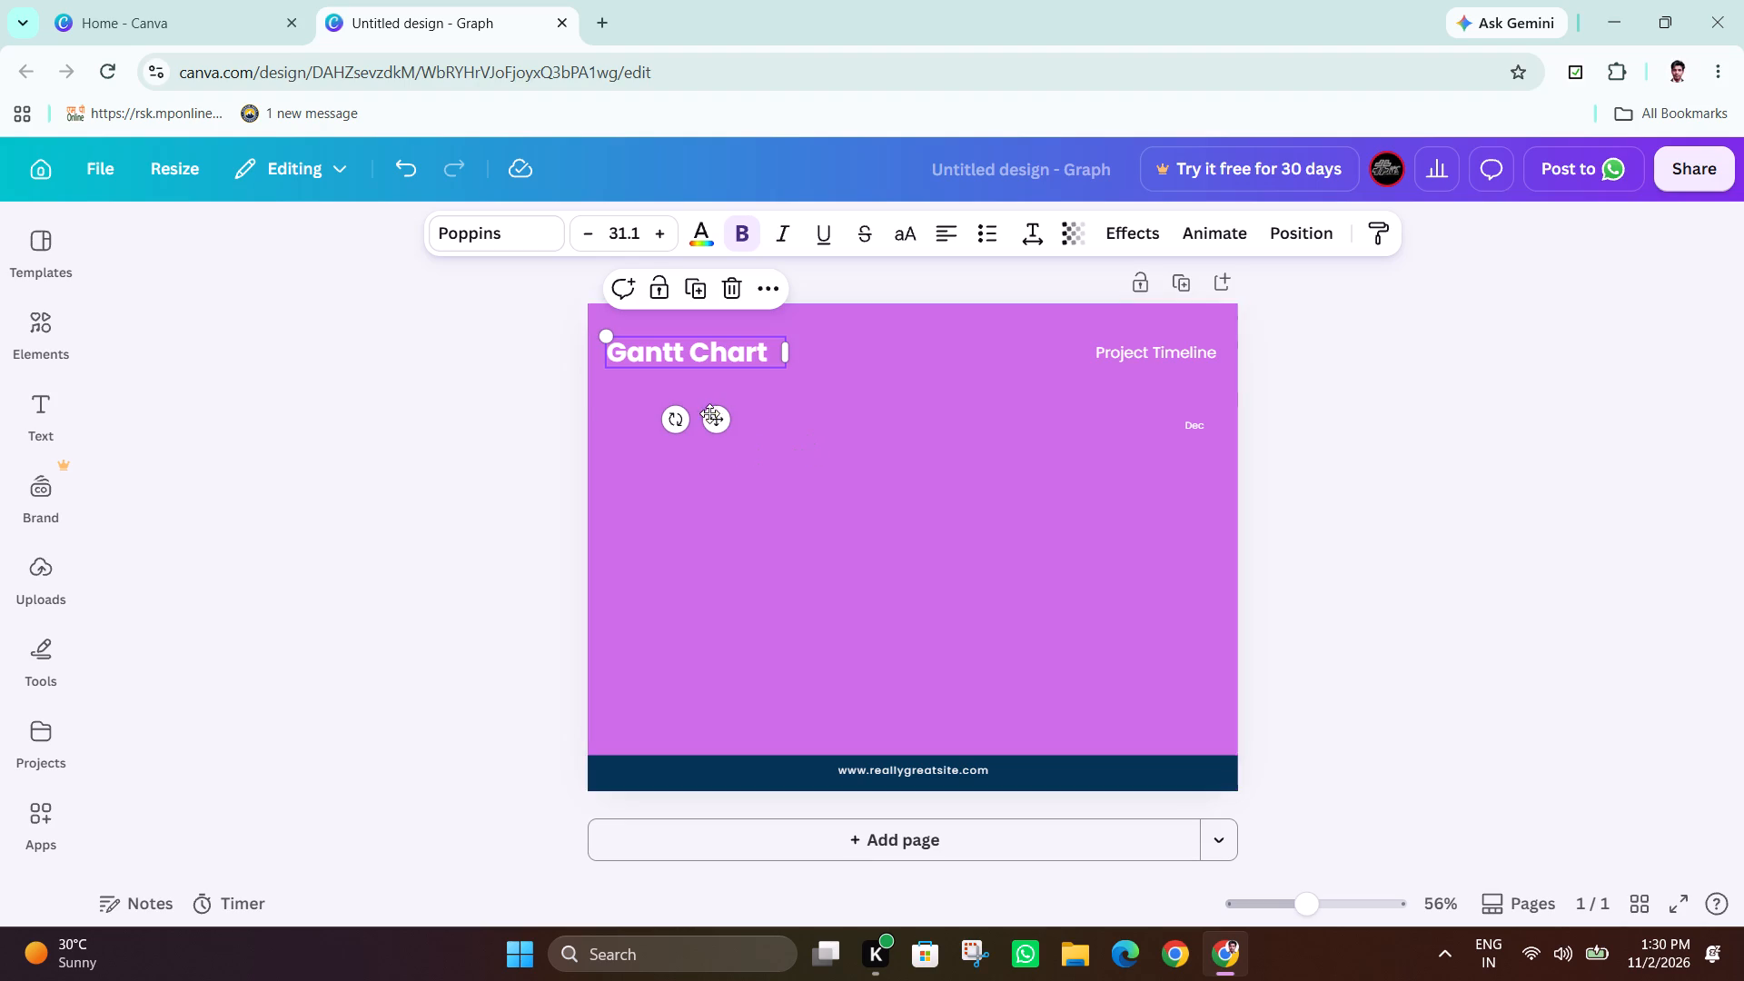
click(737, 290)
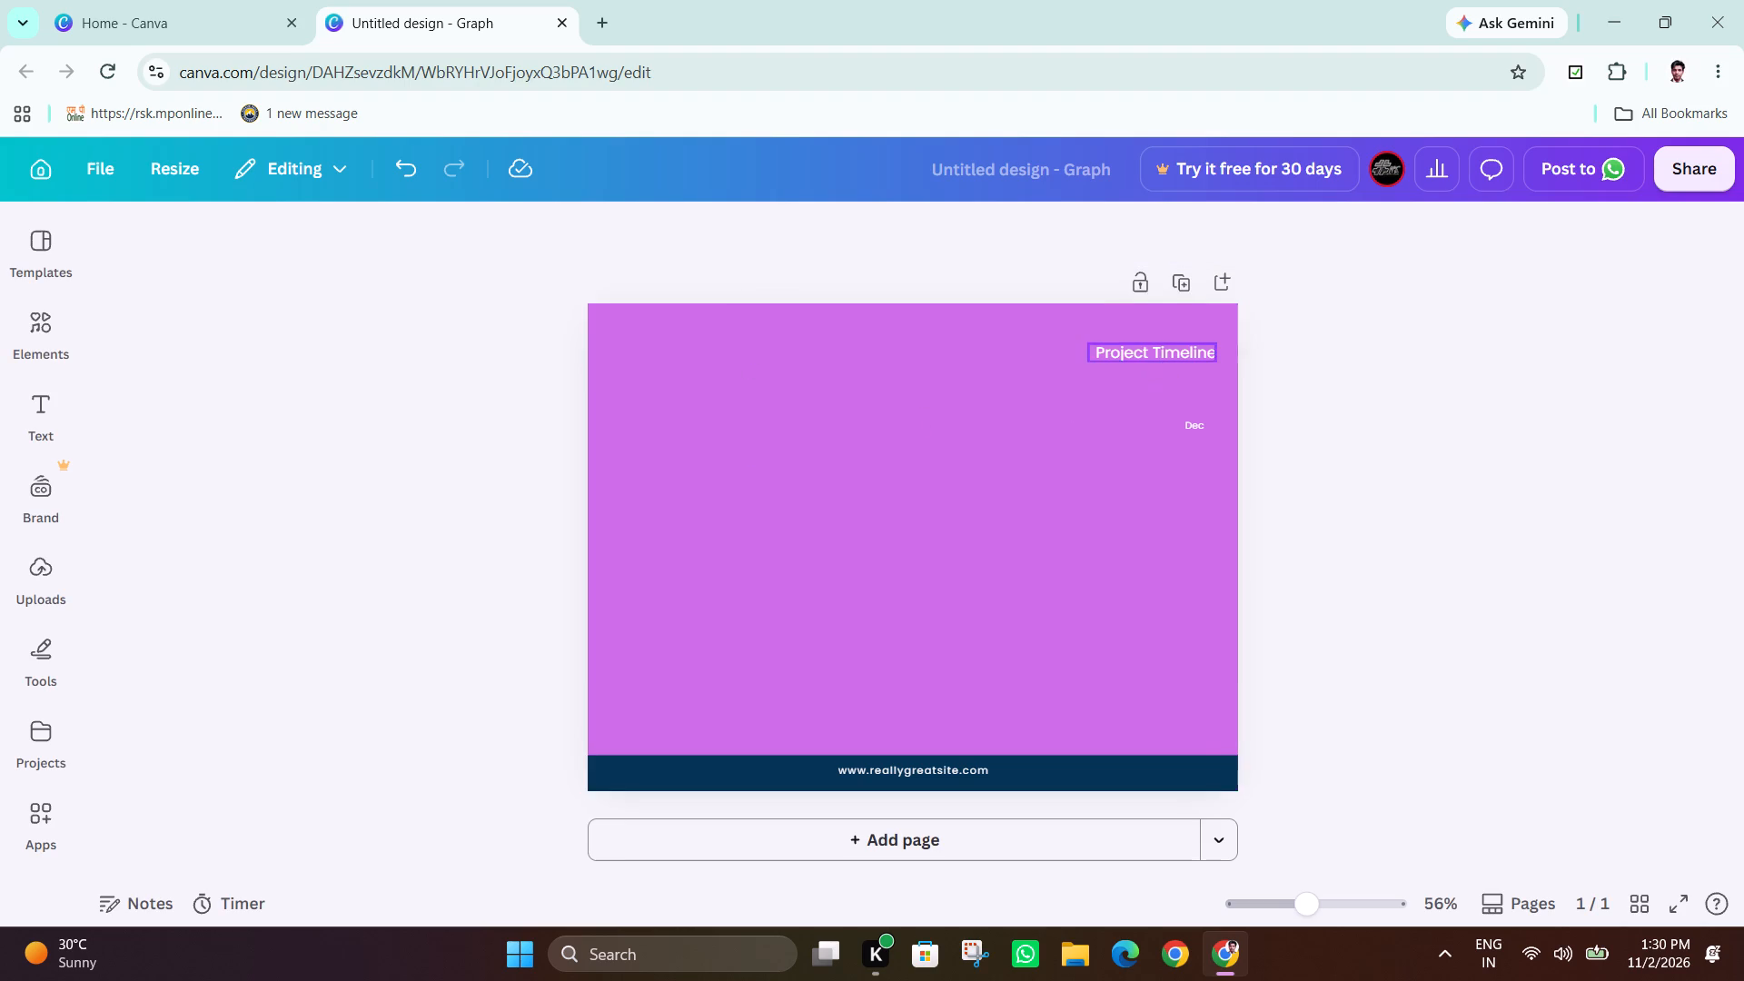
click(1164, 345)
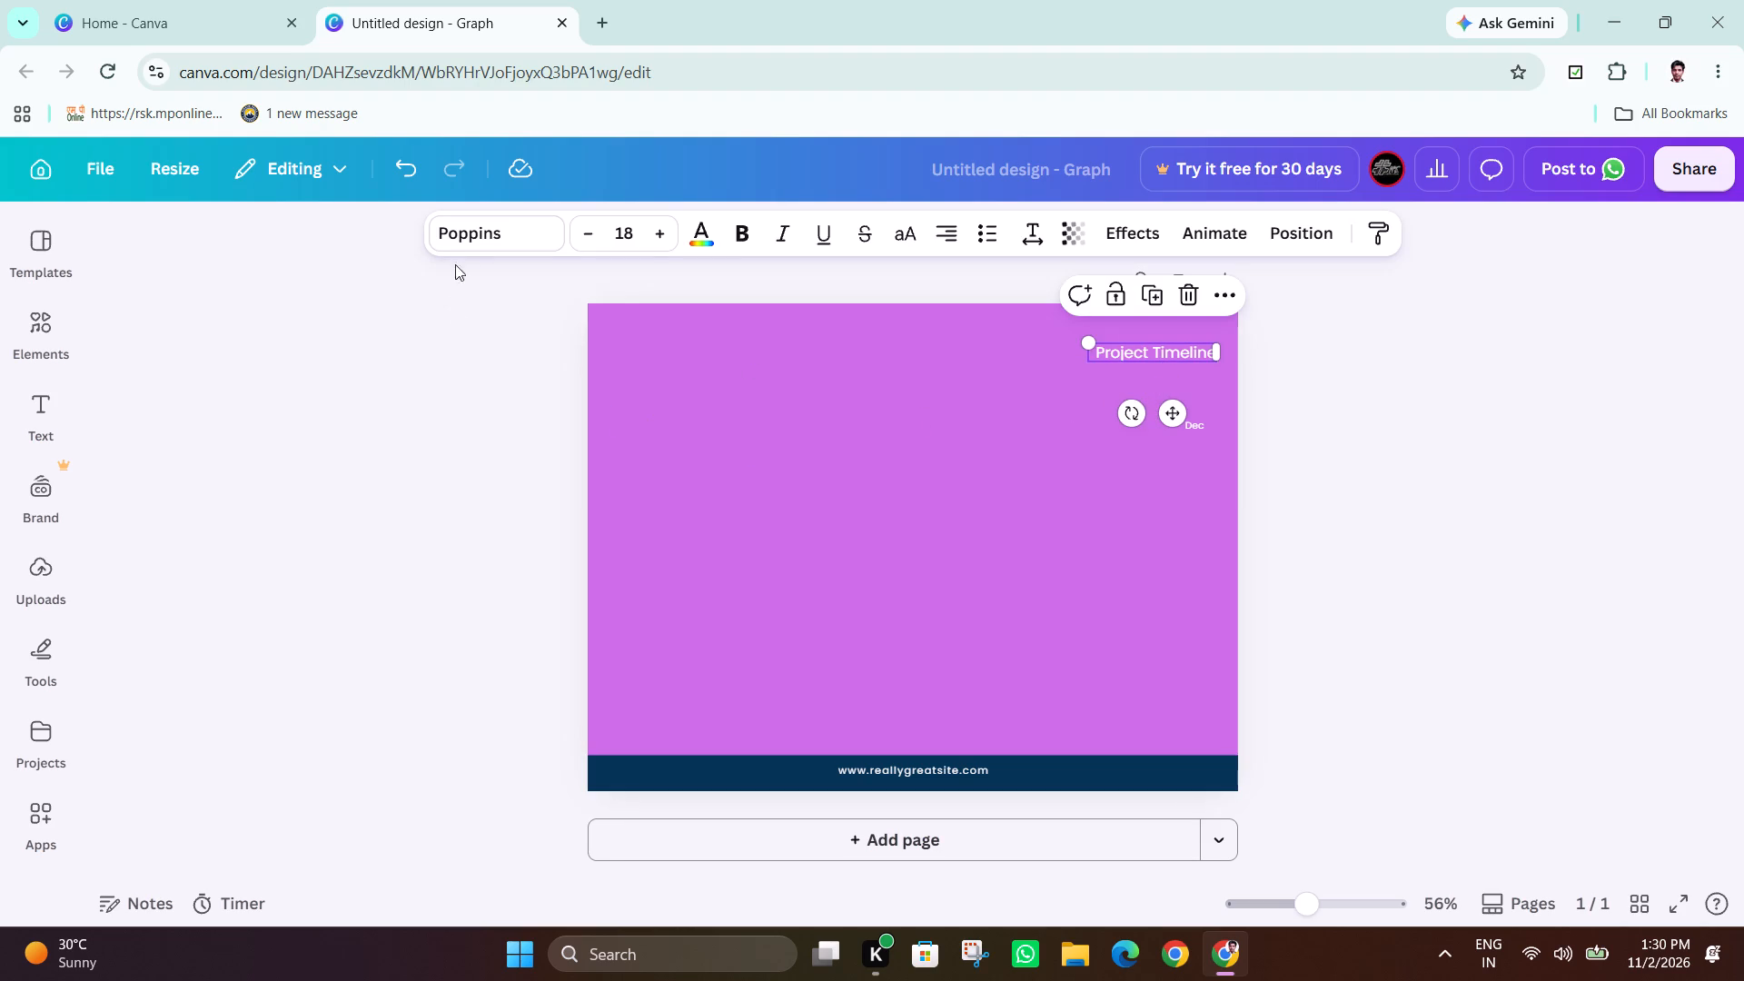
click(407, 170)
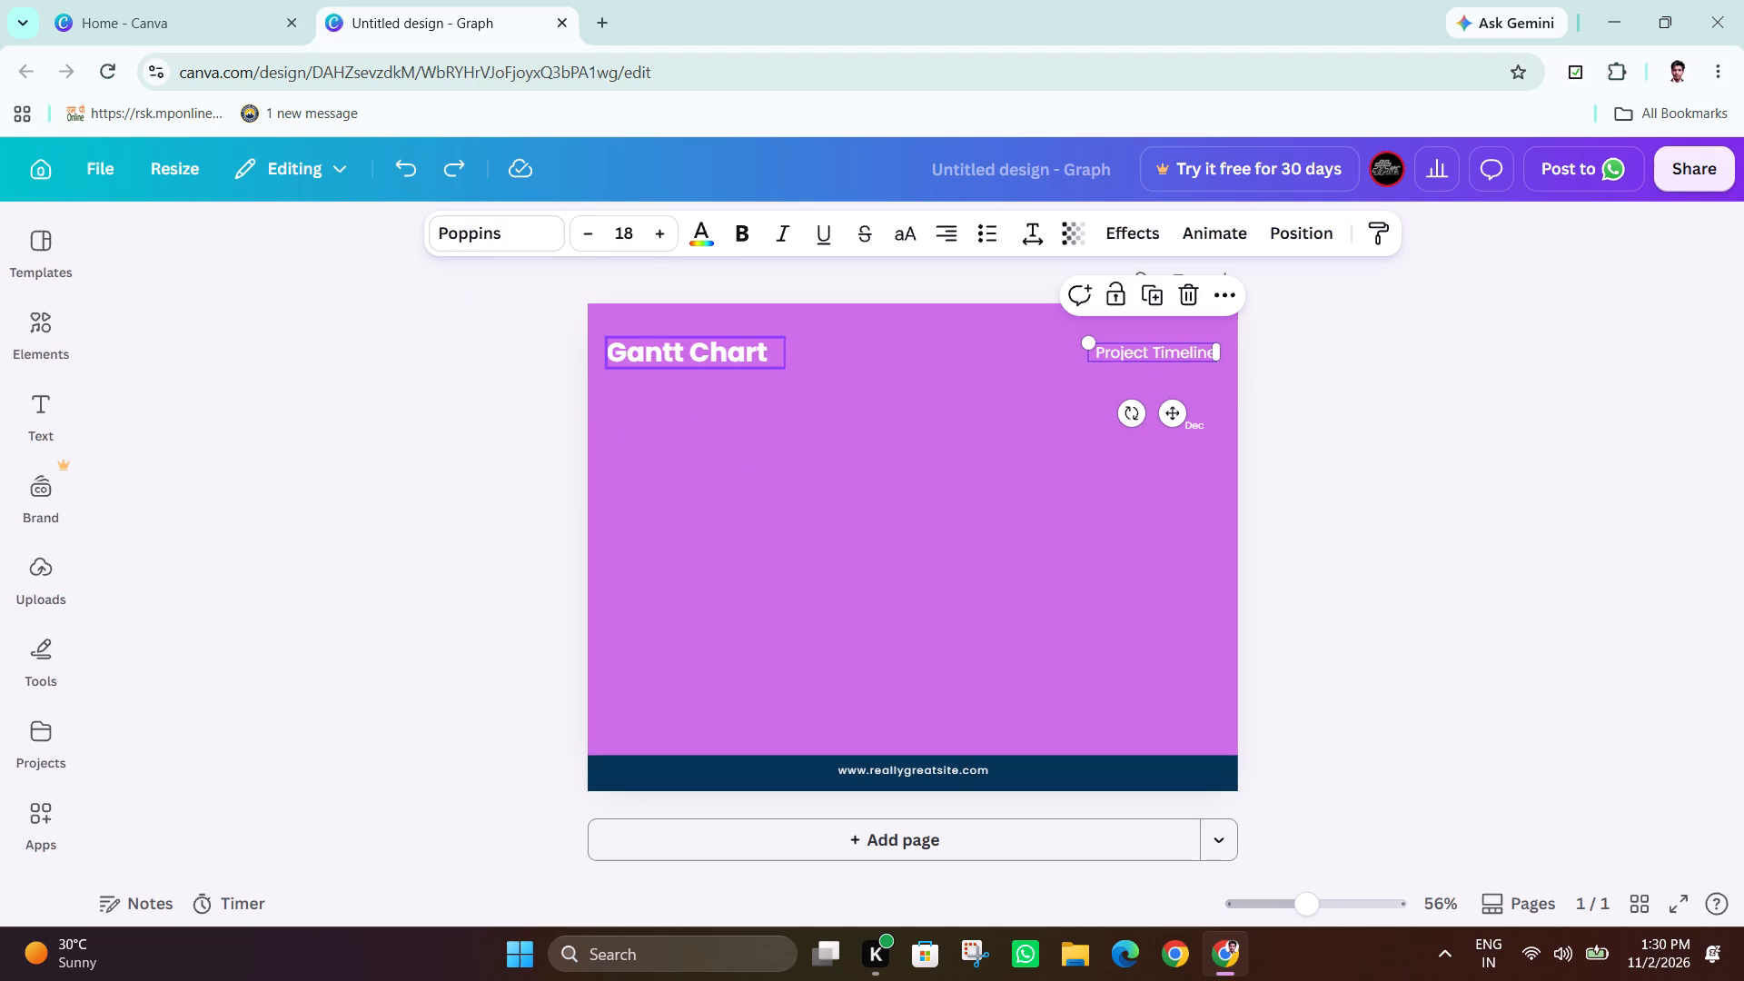
Delete the "Gantt Chart" title, "Project Timeline" and "Dec" texts, dark blue footer band and website text, leaving only the background.
drag(701, 352, 847, 516)
click(884, 446)
click(1171, 333)
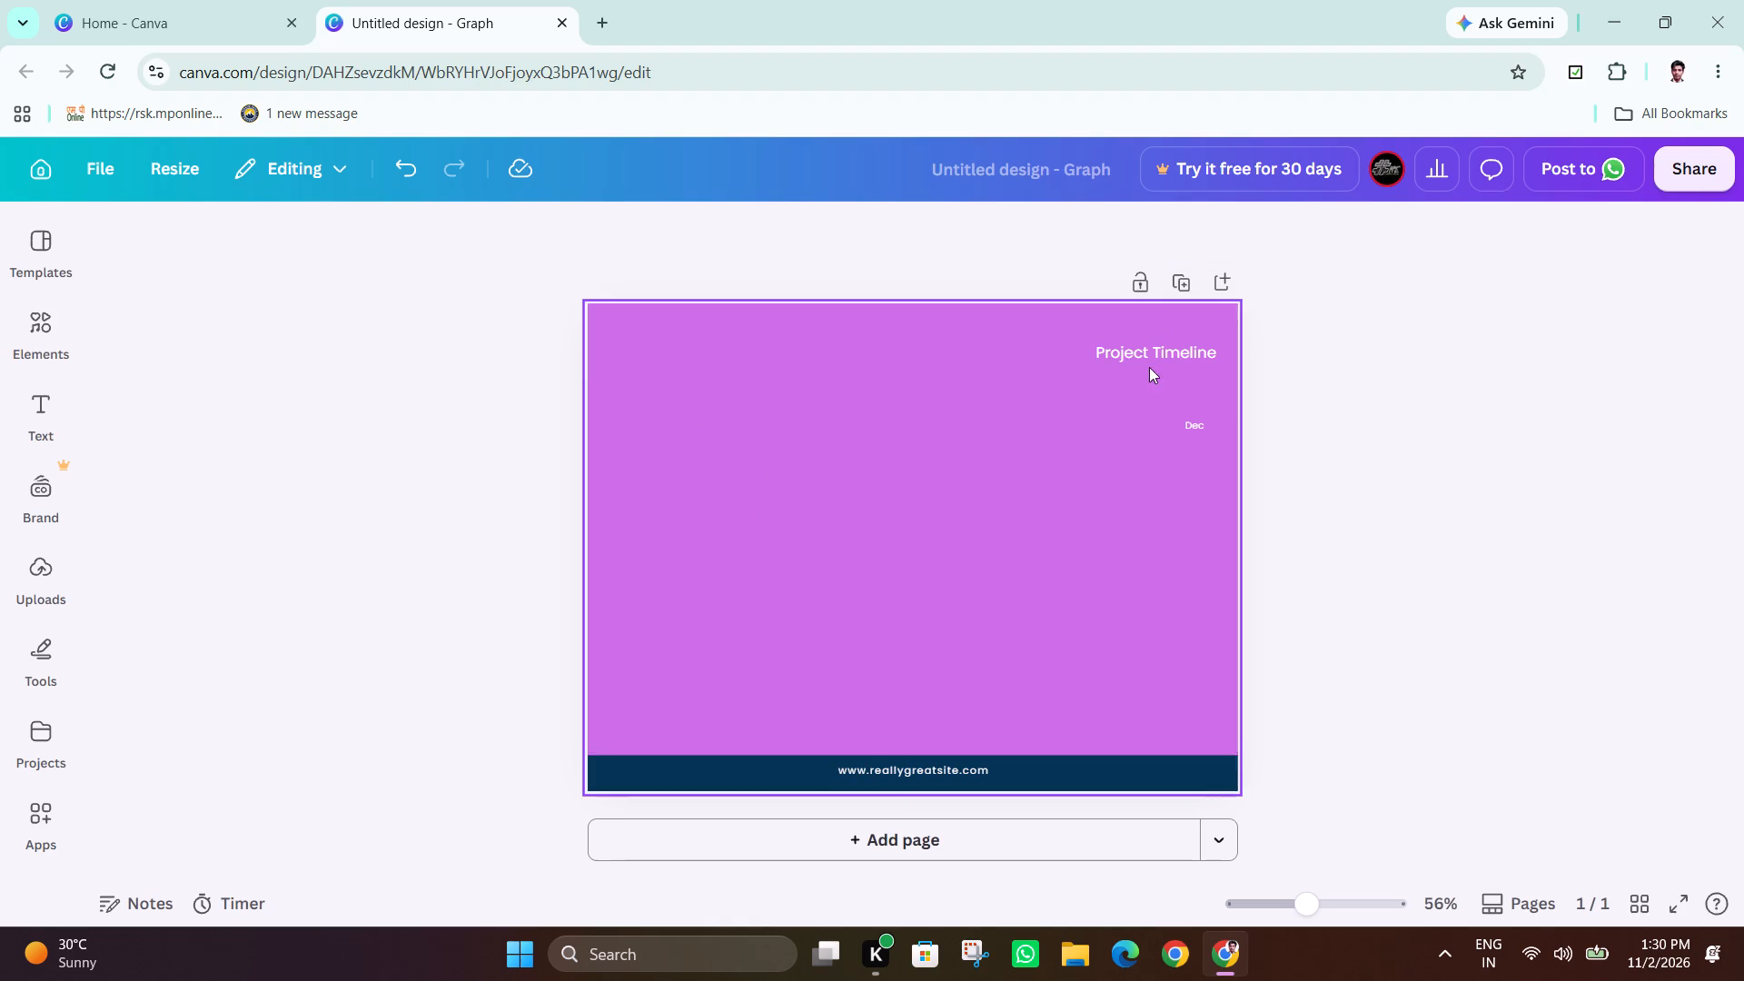
click(1149, 367)
click(1150, 354)
click(1193, 292)
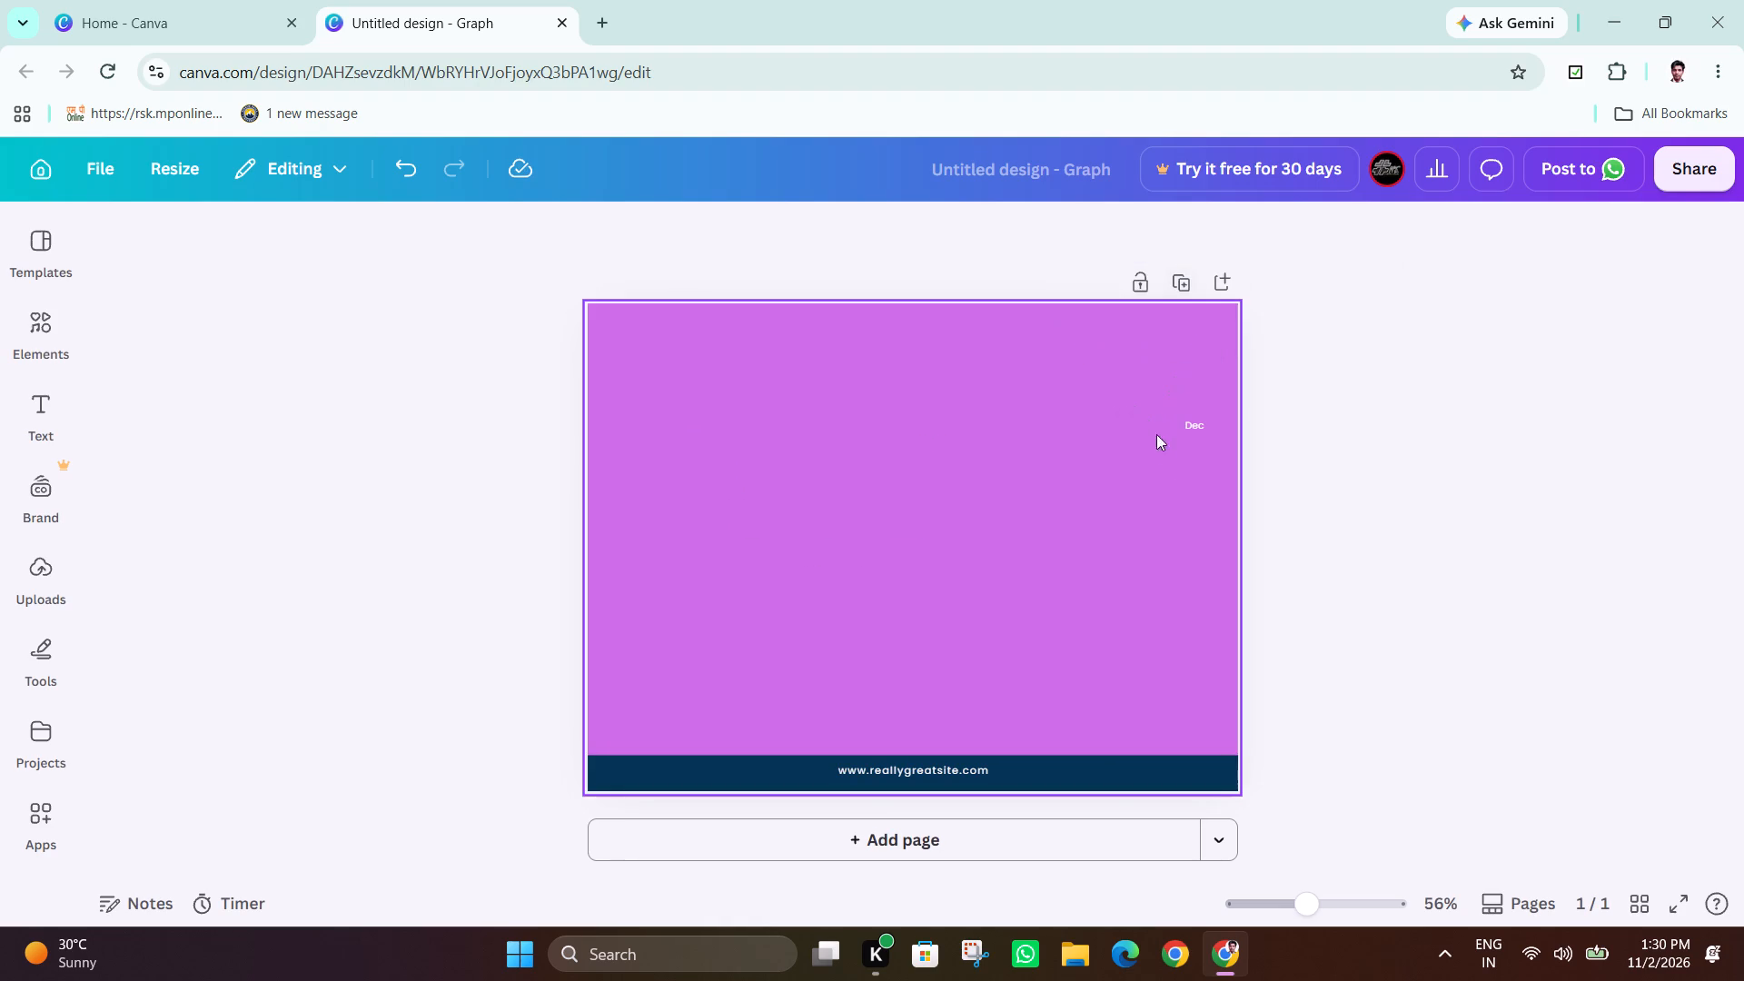
click(1189, 427)
click(1237, 366)
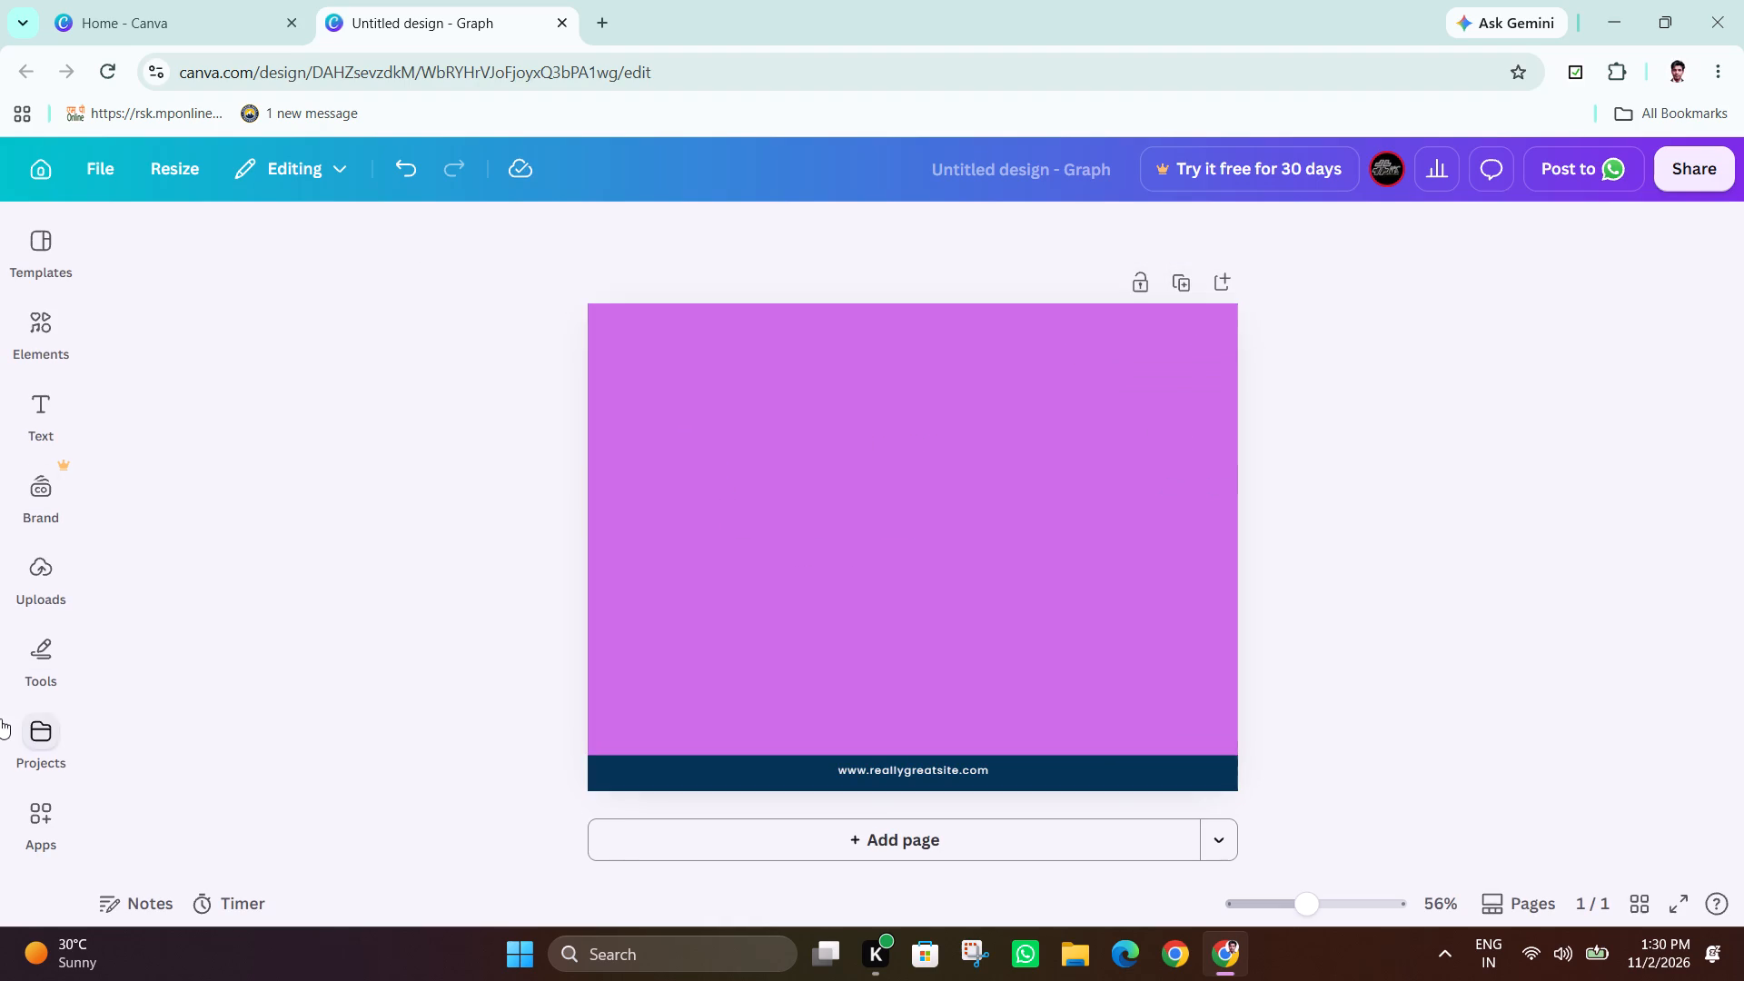
click(998, 781)
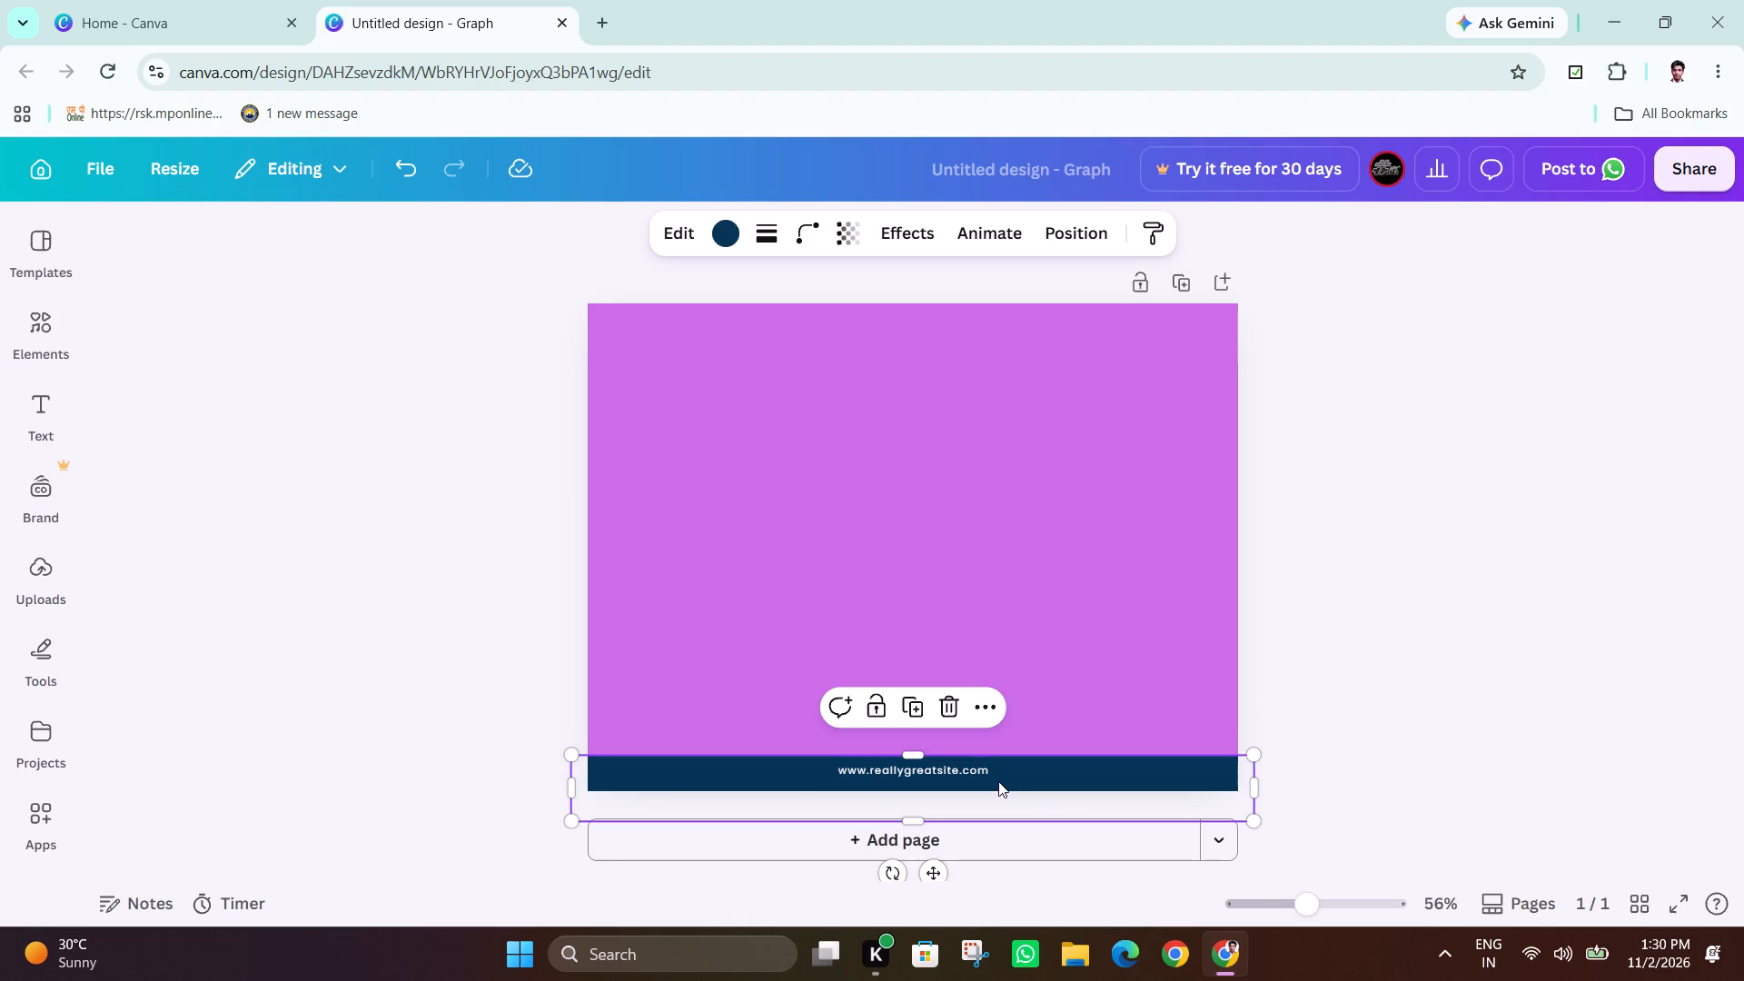
click(959, 708)
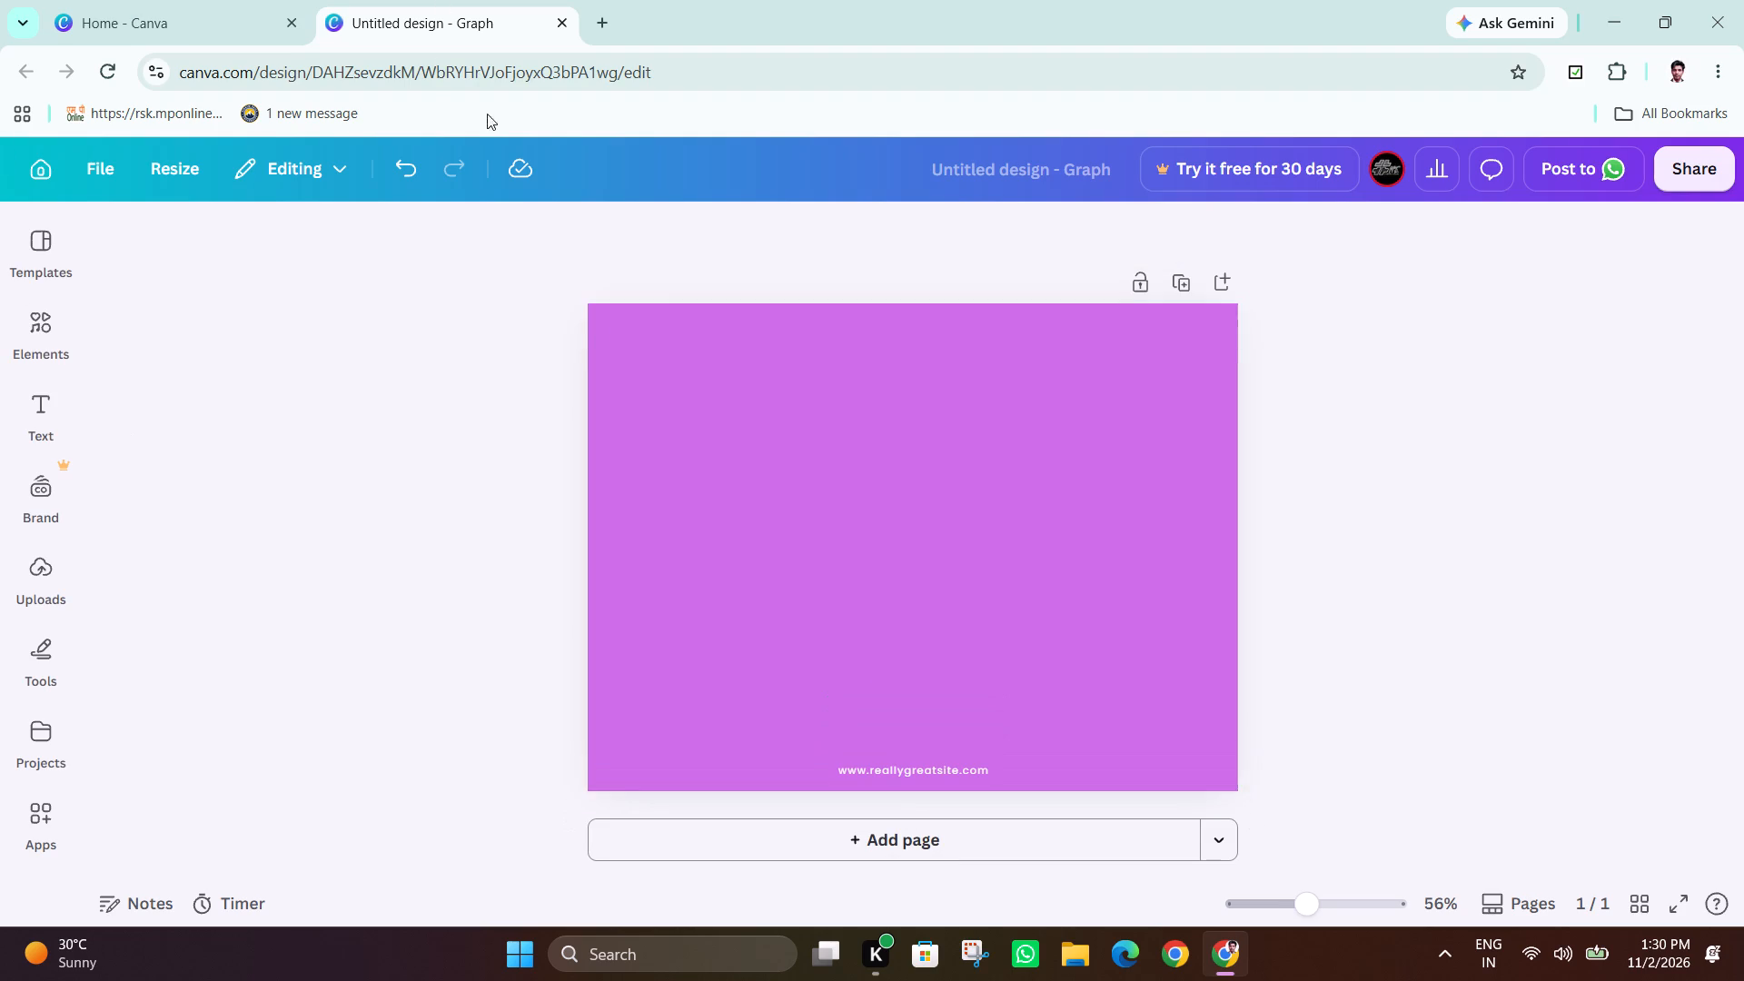
click(955, 774)
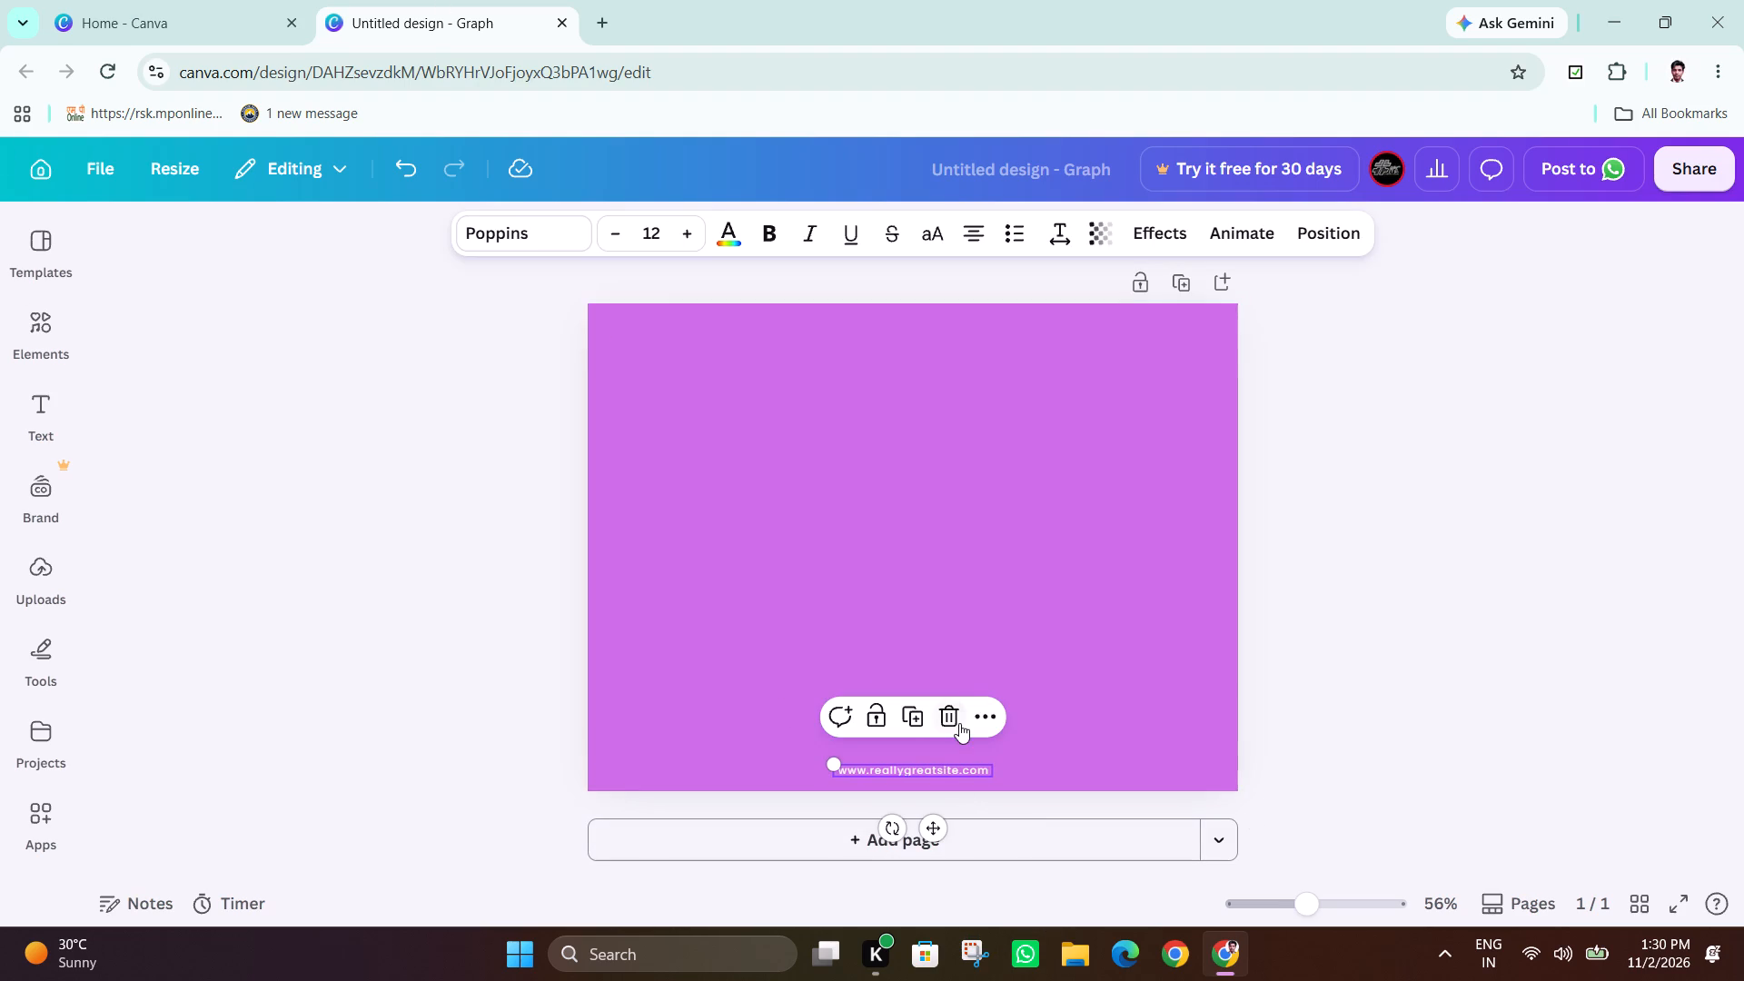
click(959, 723)
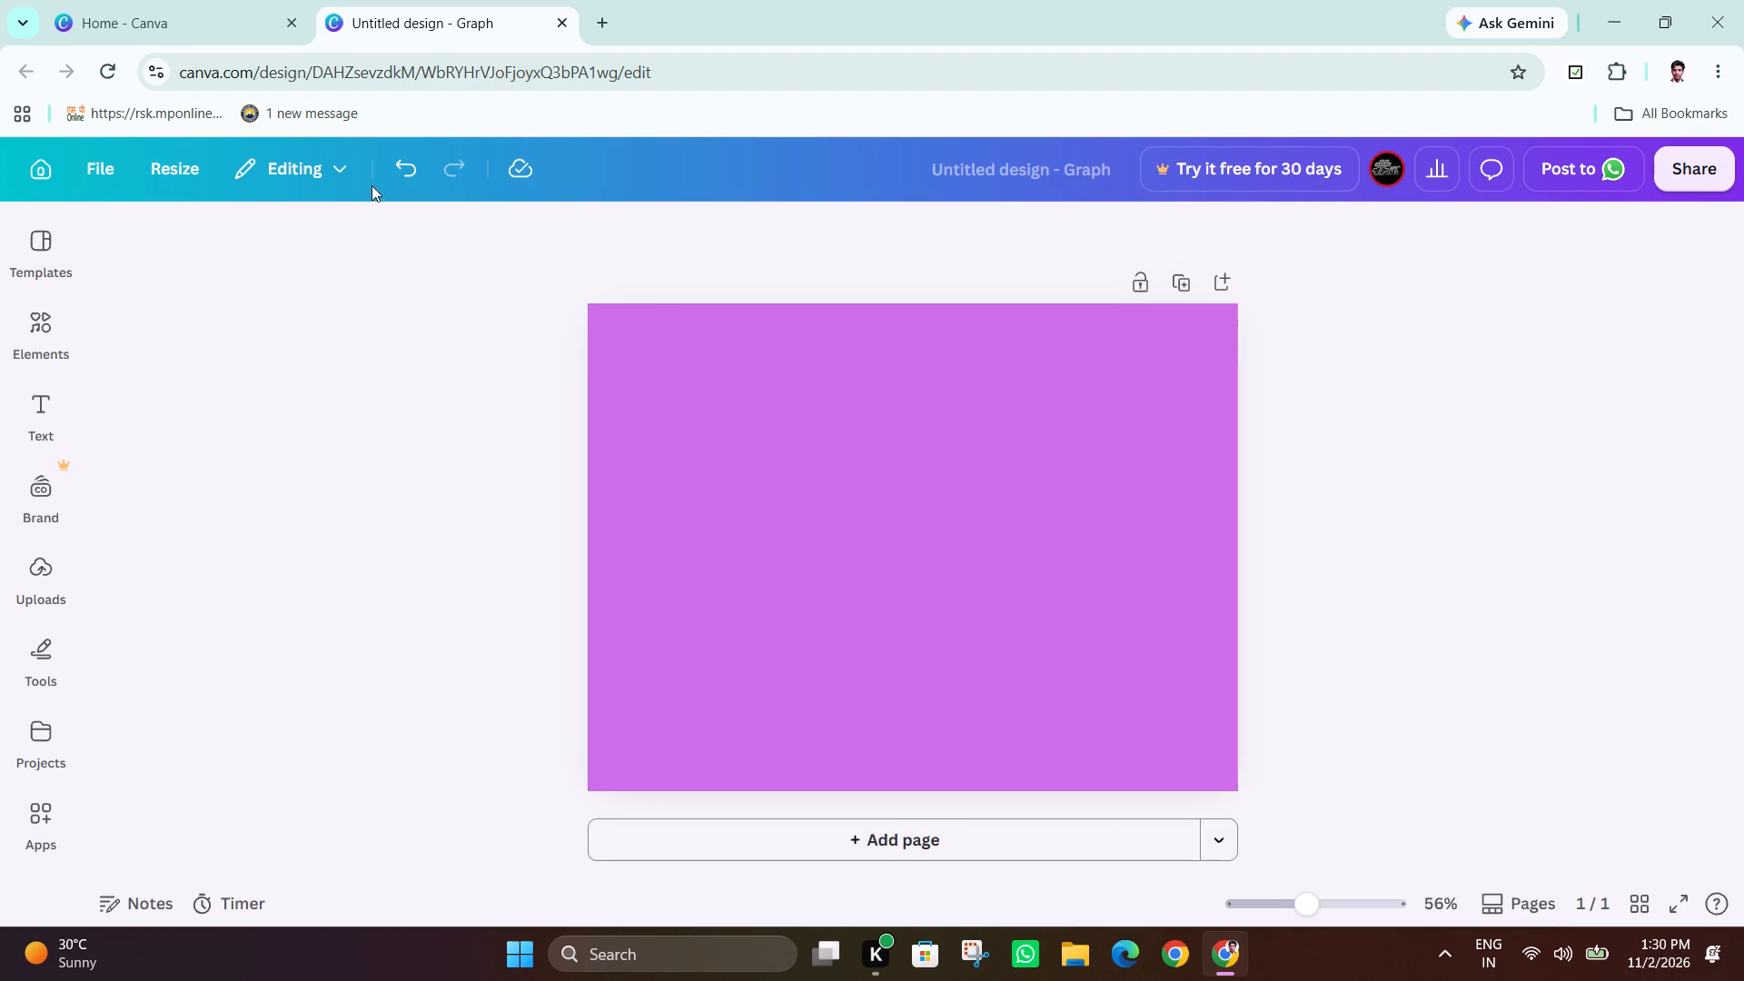
Browse the ready-made font combinations in the text library for a style to use on the purple page.
click(50, 420)
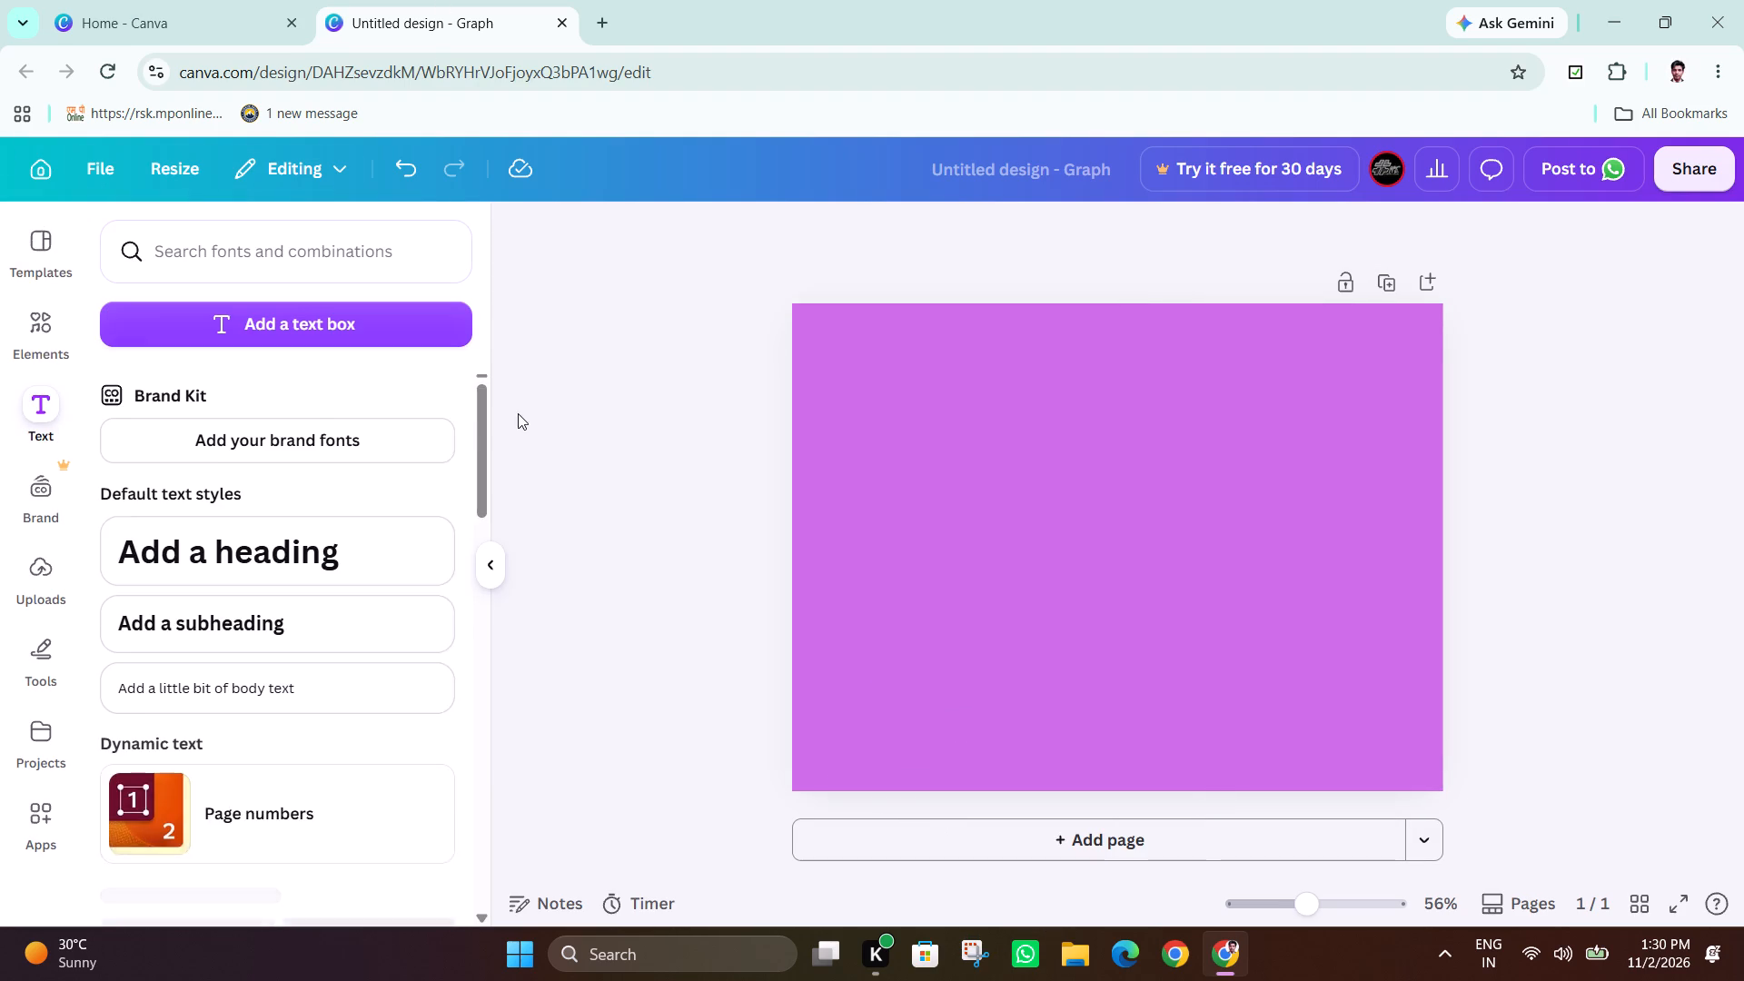
scroll(211, 633, down, 11)
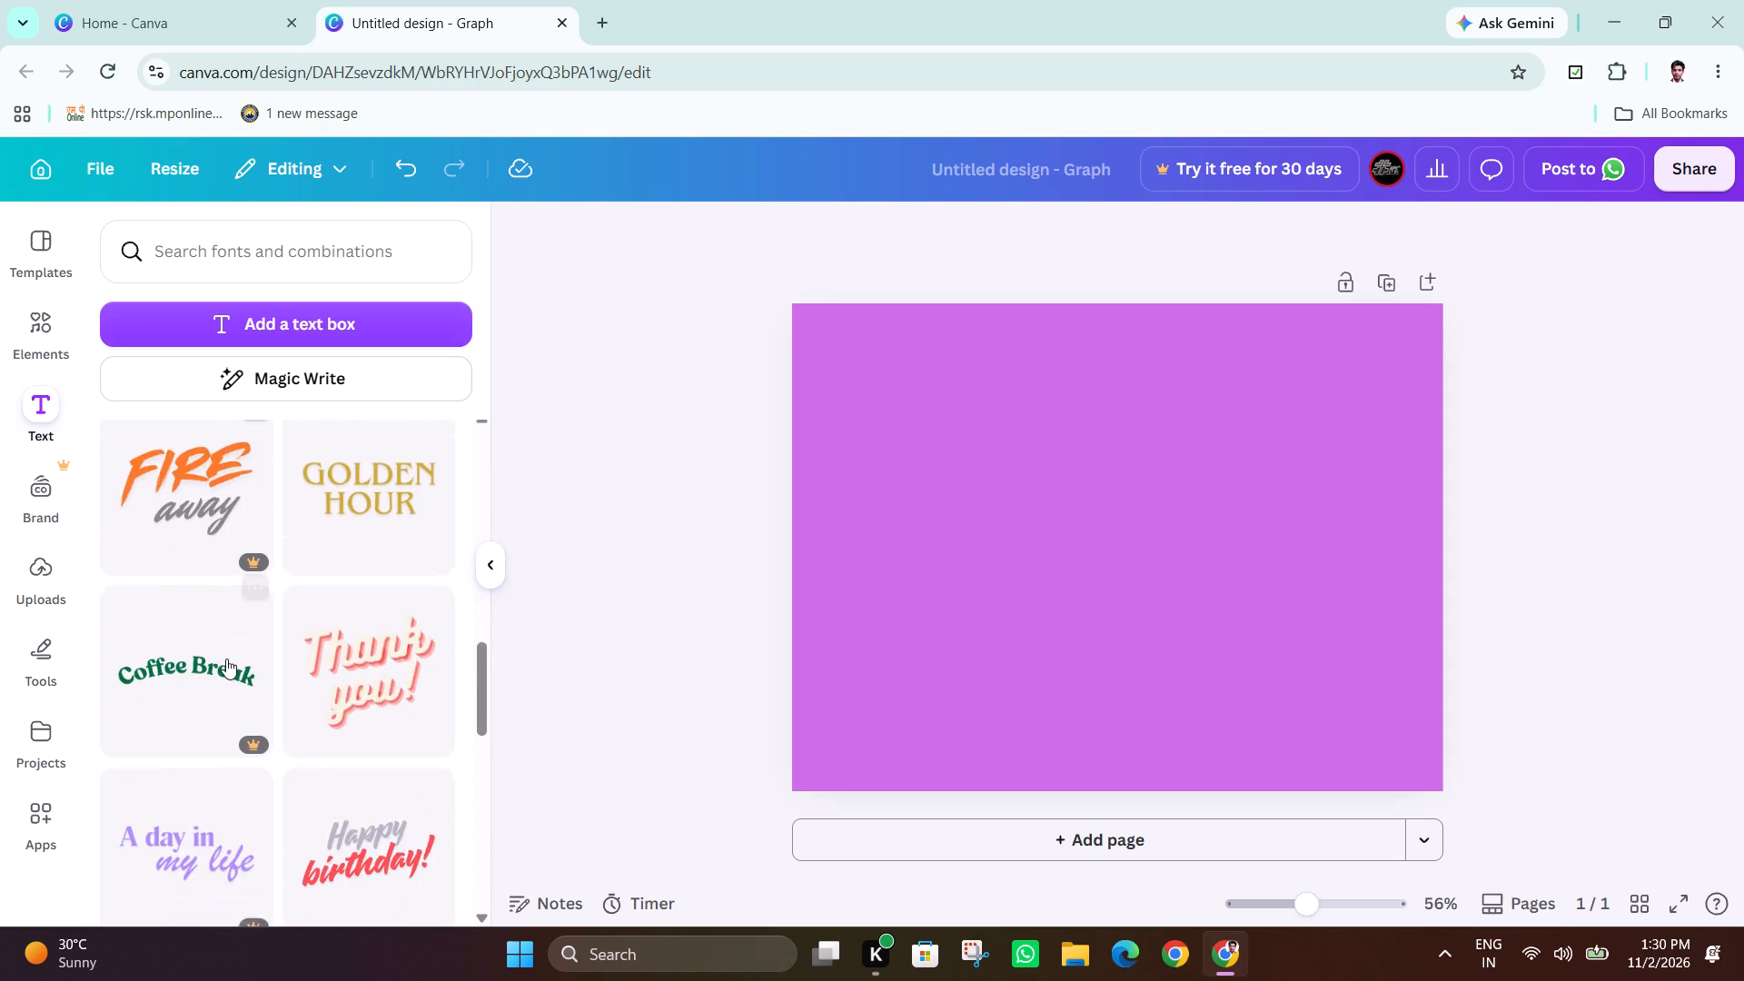
scroll(247, 663, down, 8)
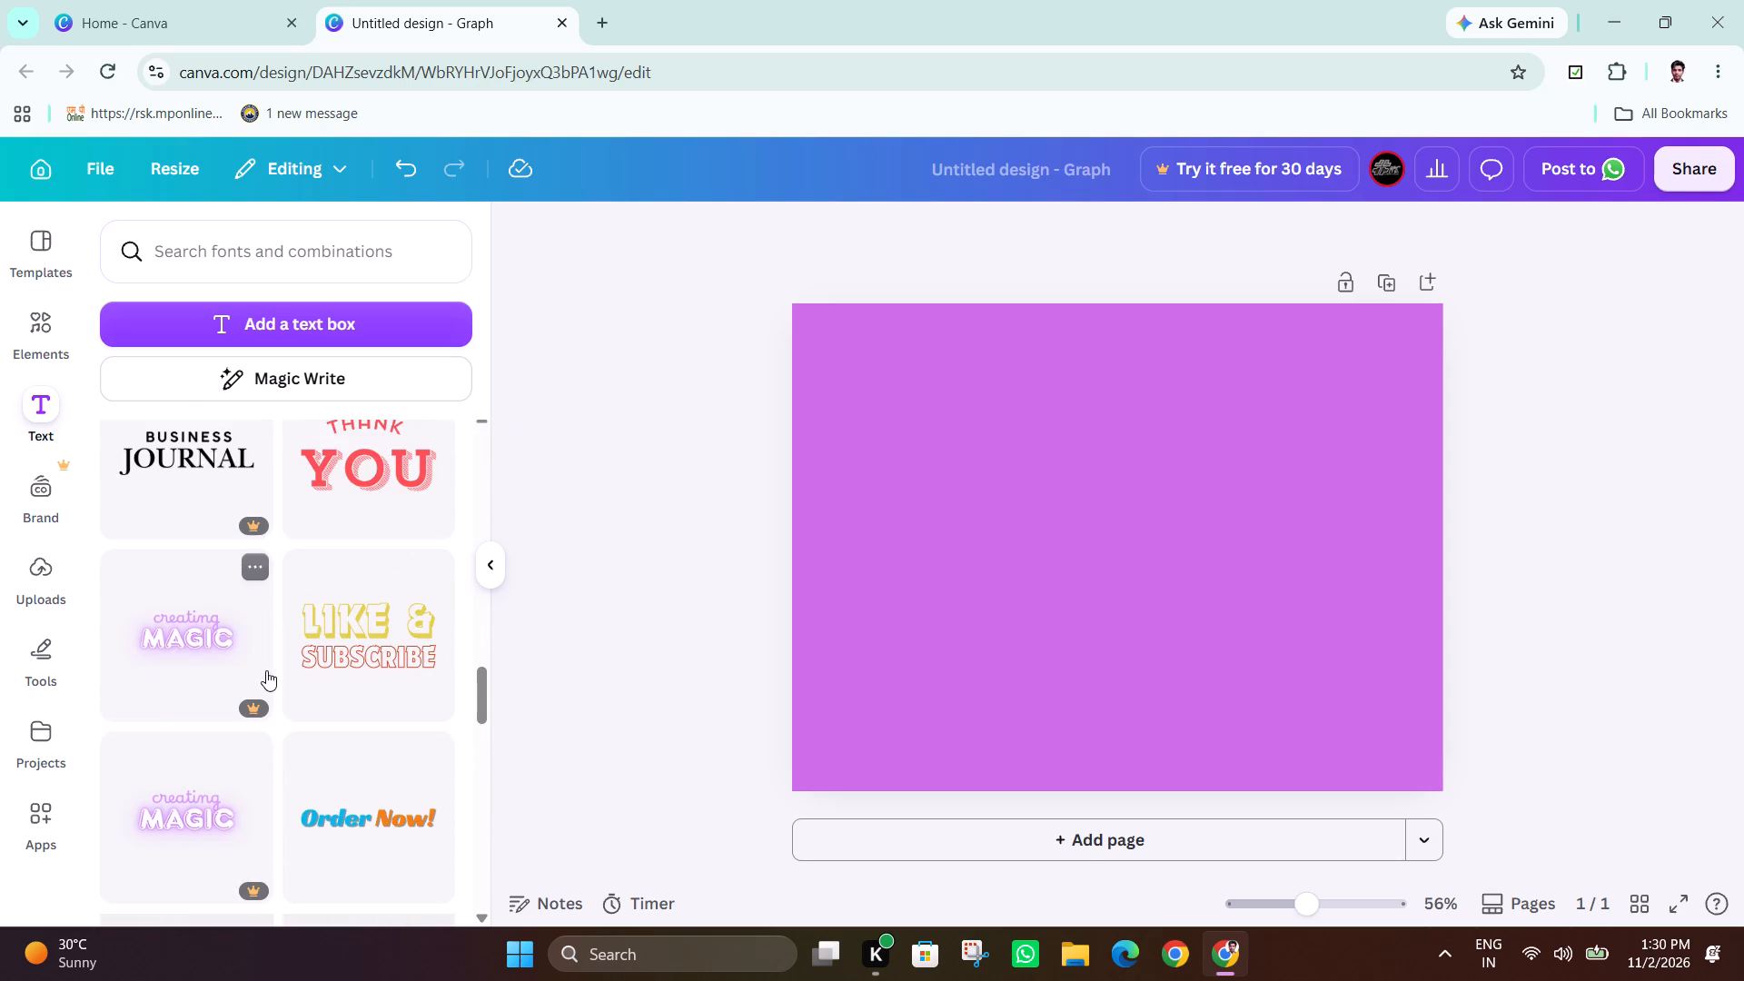
scroll(351, 624, up, 2)
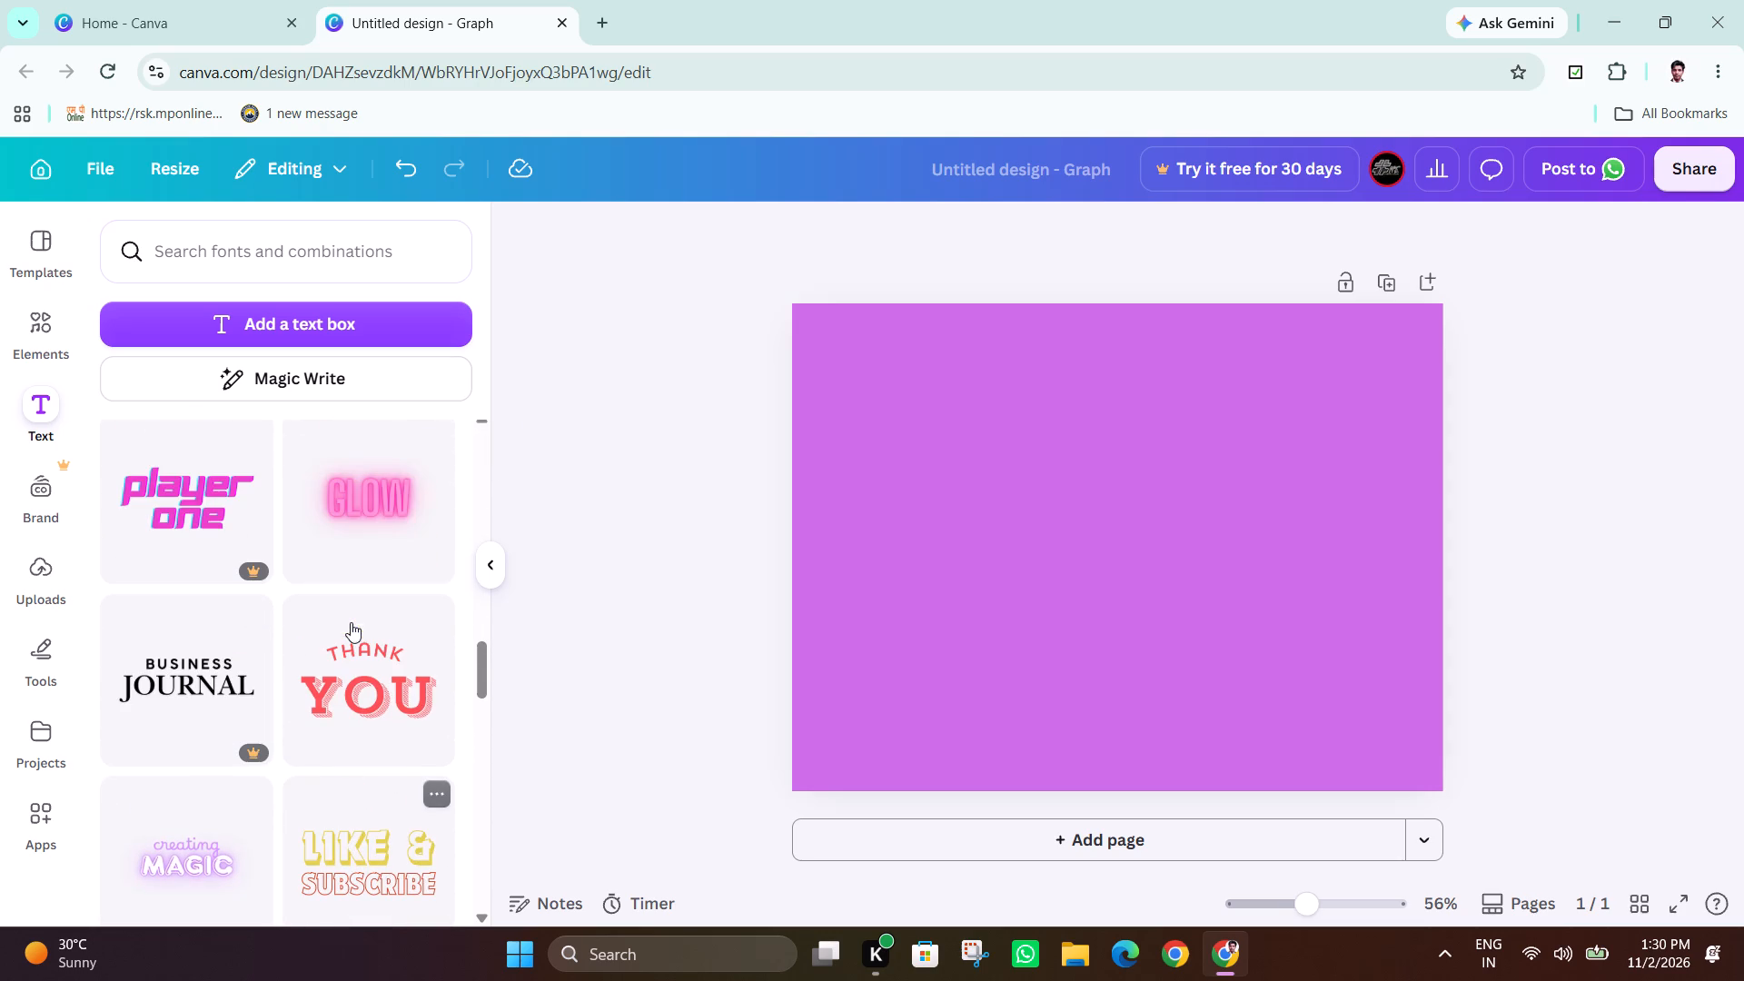
scroll(333, 758, down, 2)
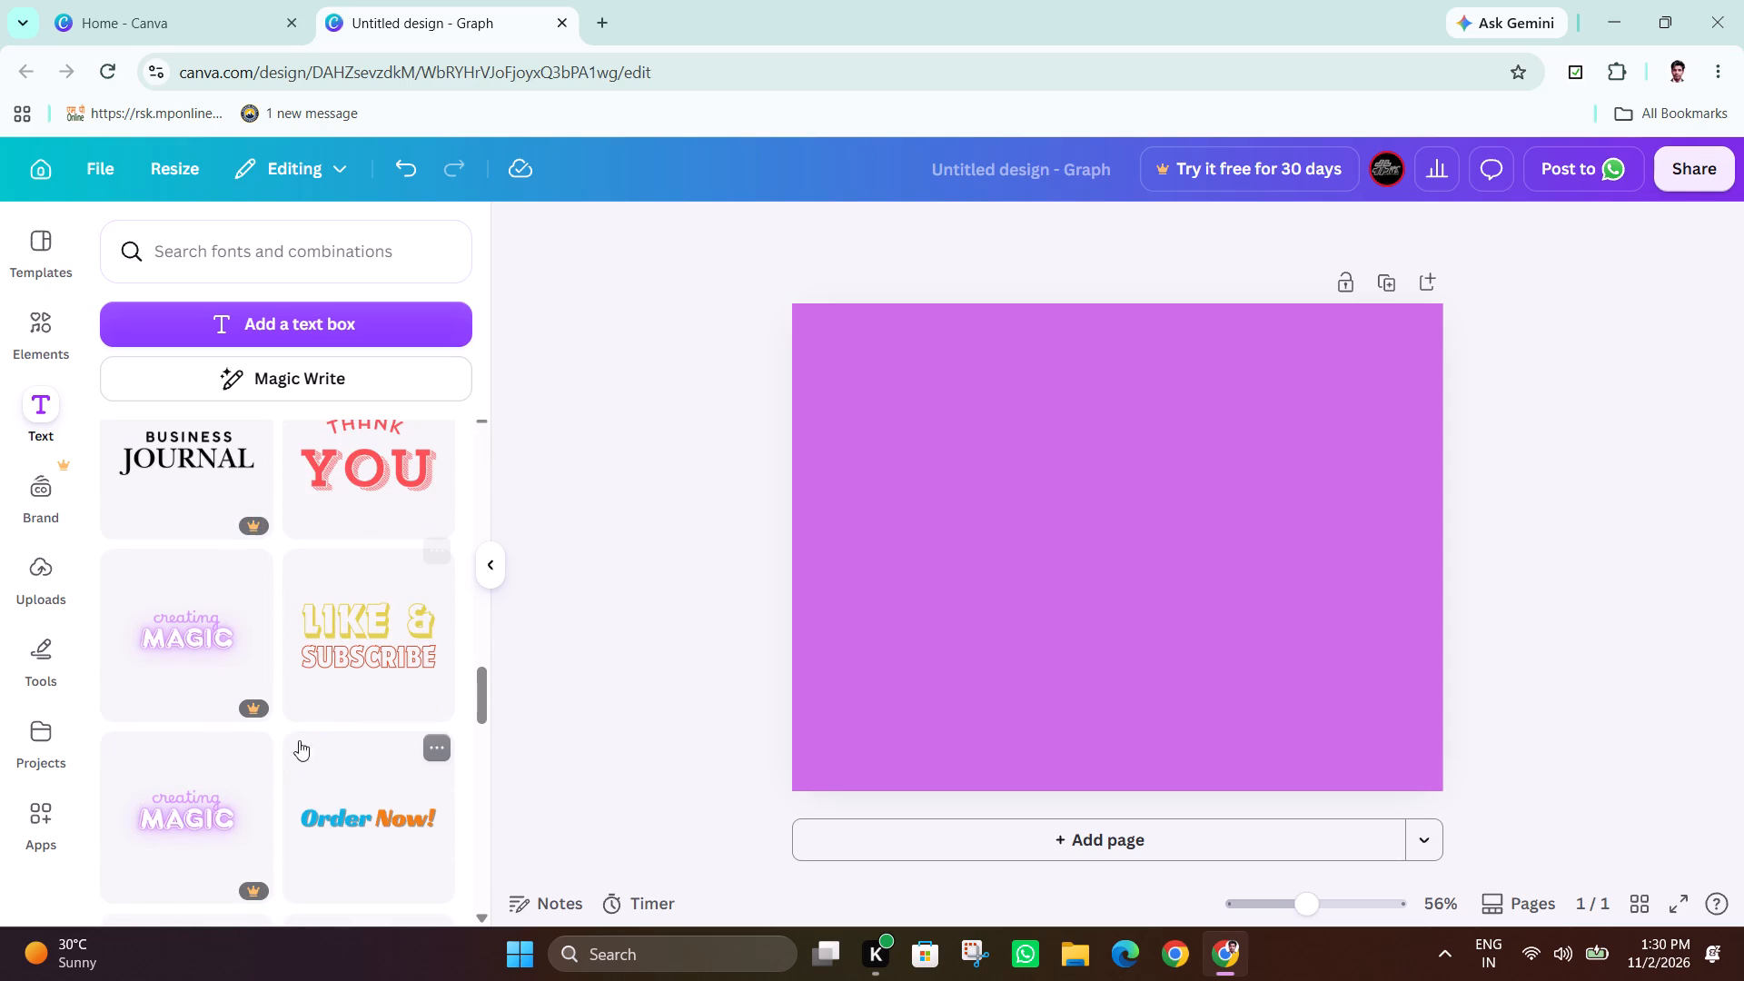
scroll(249, 648, down, 7)
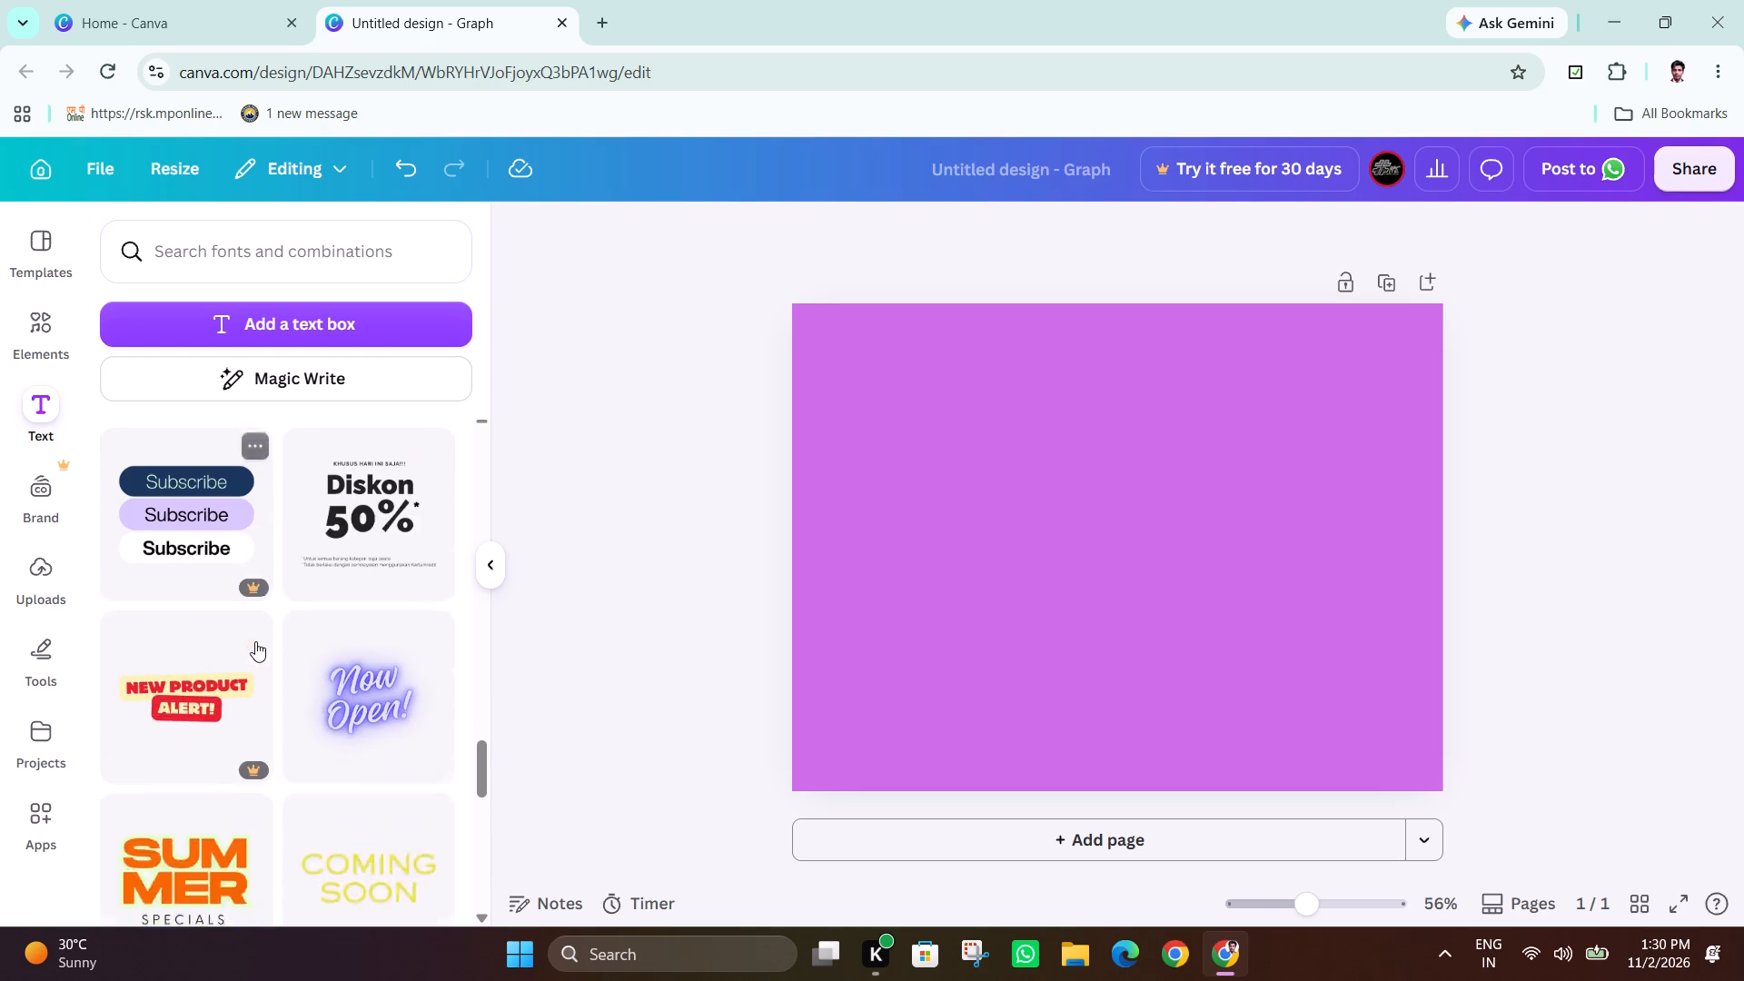
scroll(255, 641, down, 7)
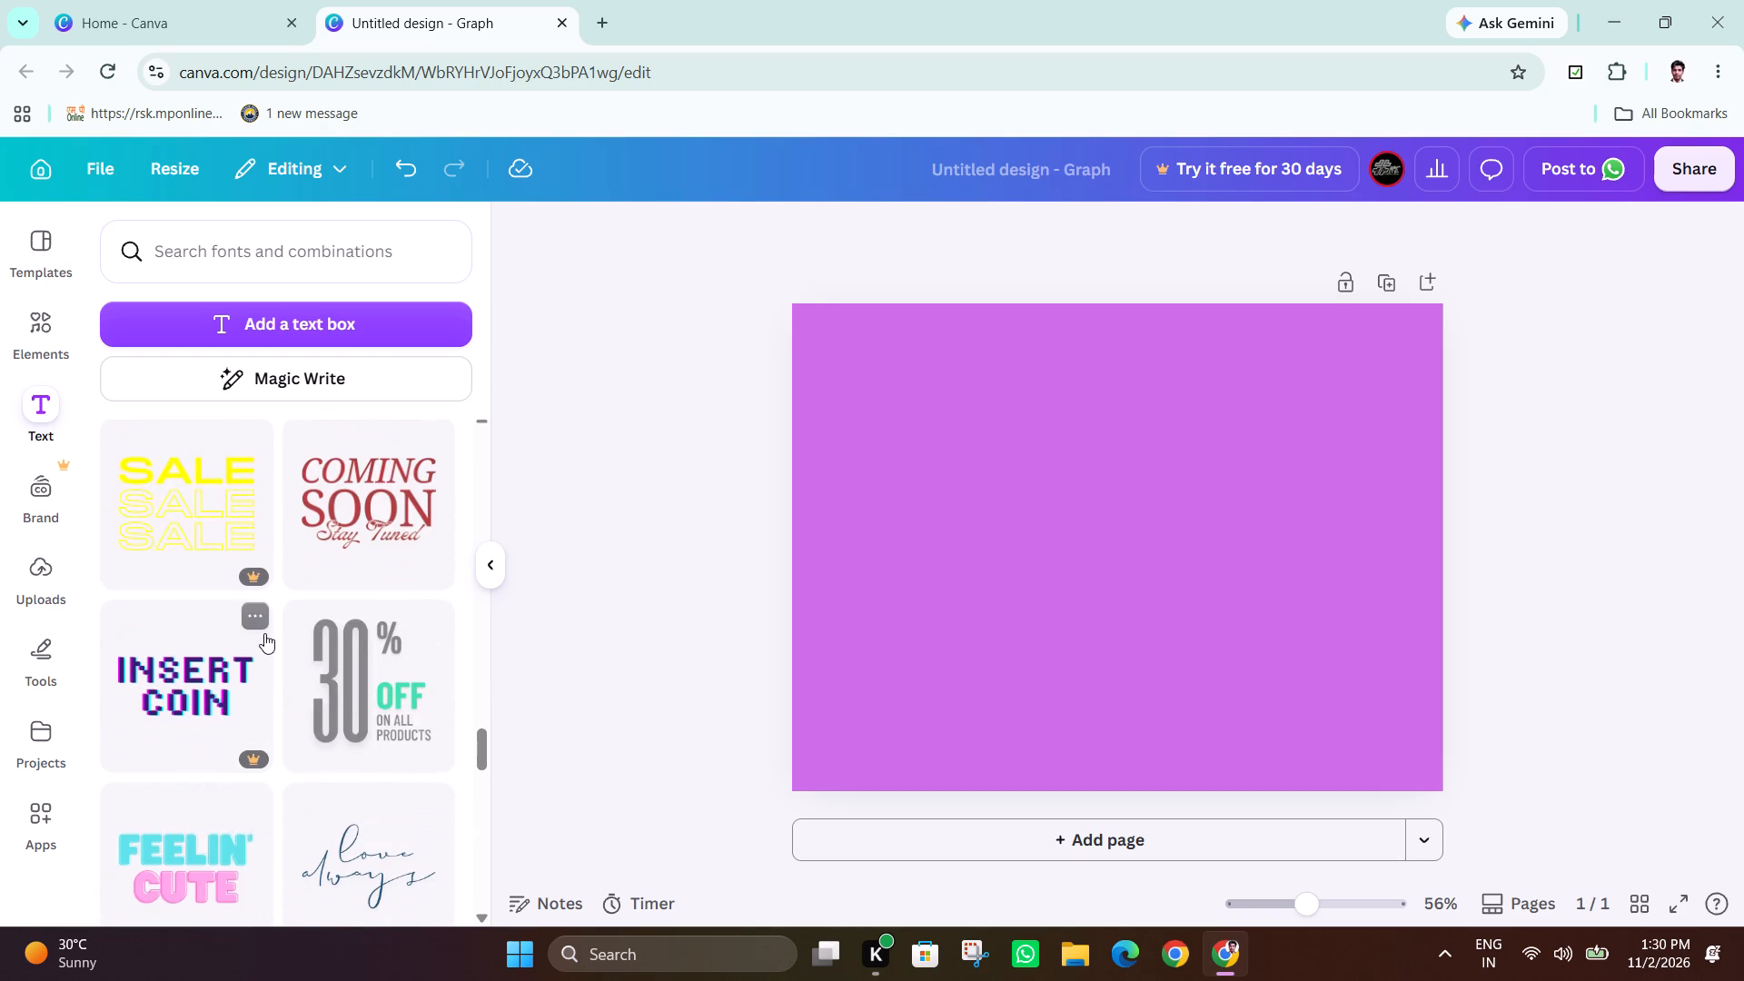
scroll(264, 633, down, 5)
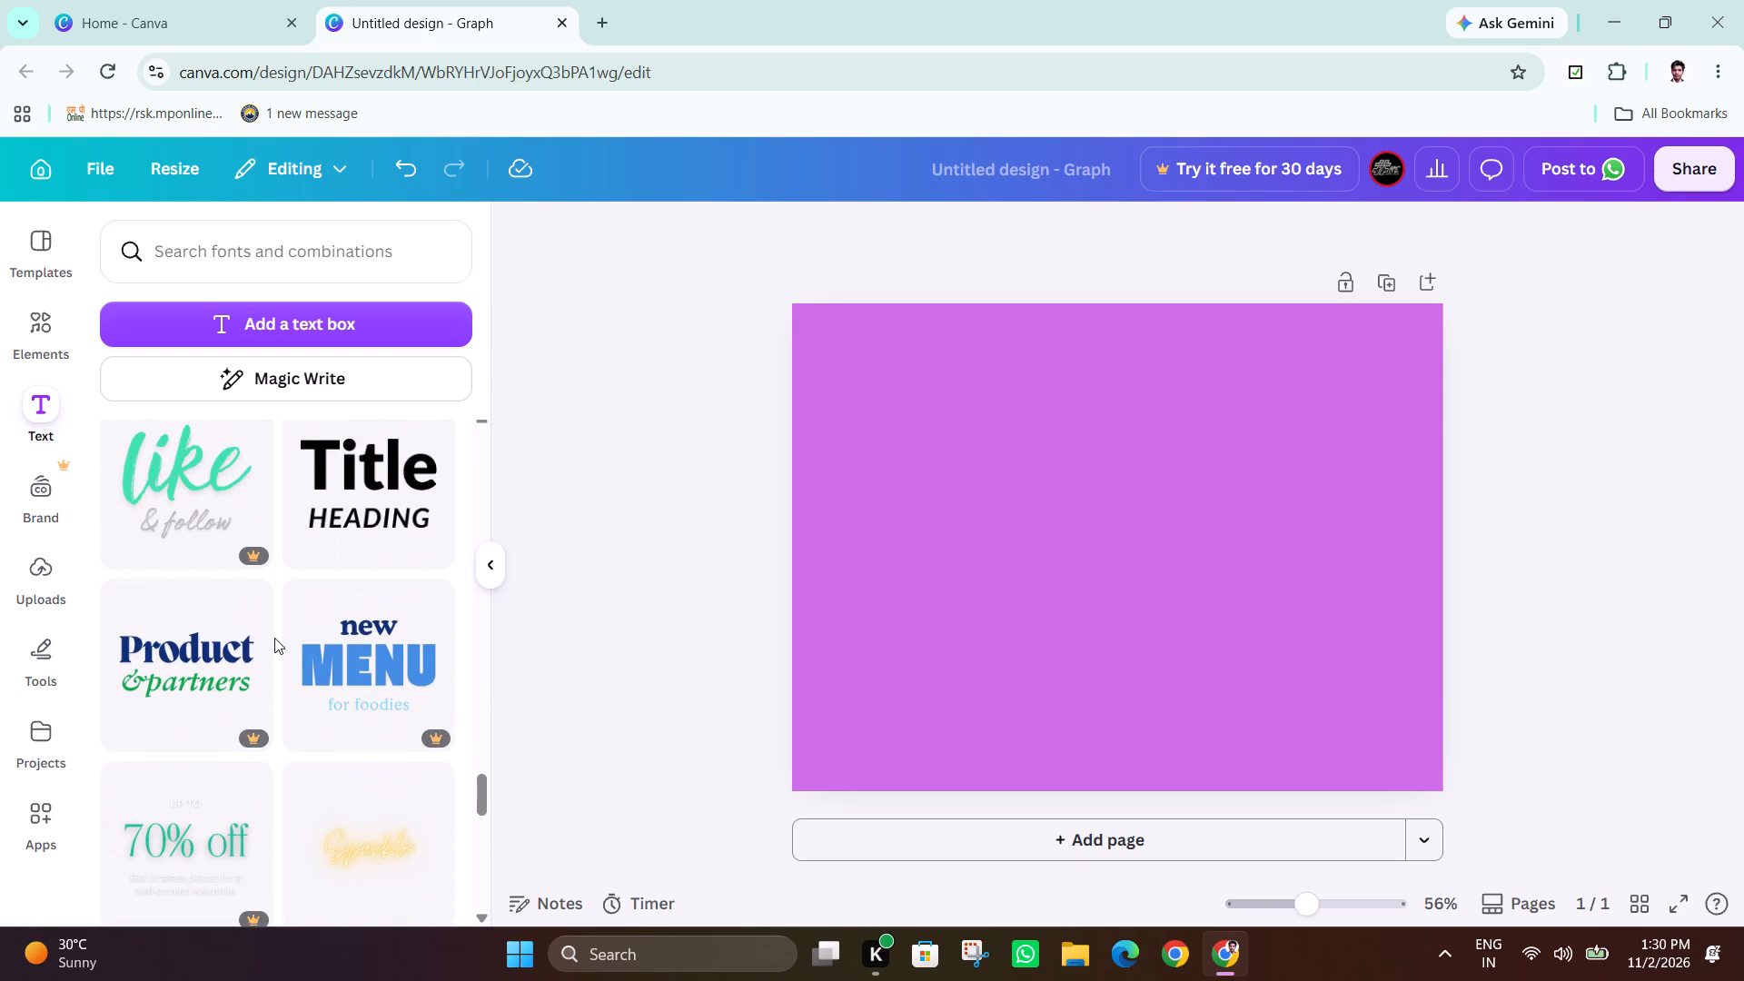
scroll(277, 637, down, 7)
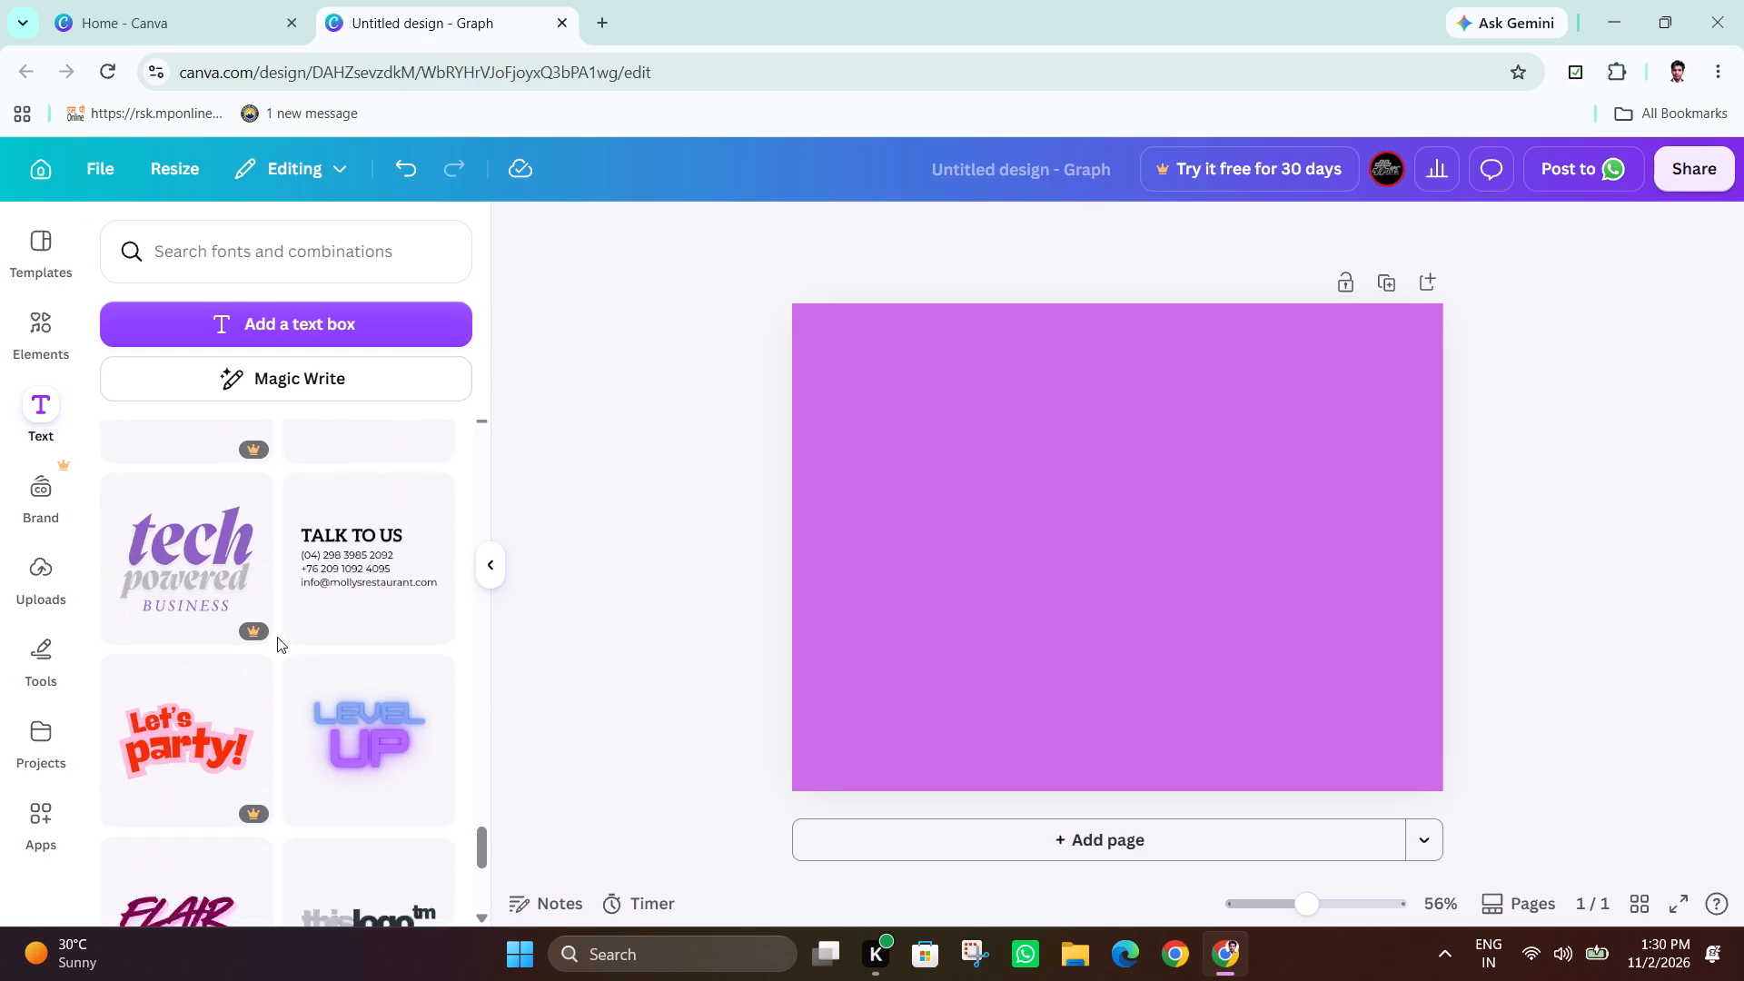
scroll(277, 637, down, 6)
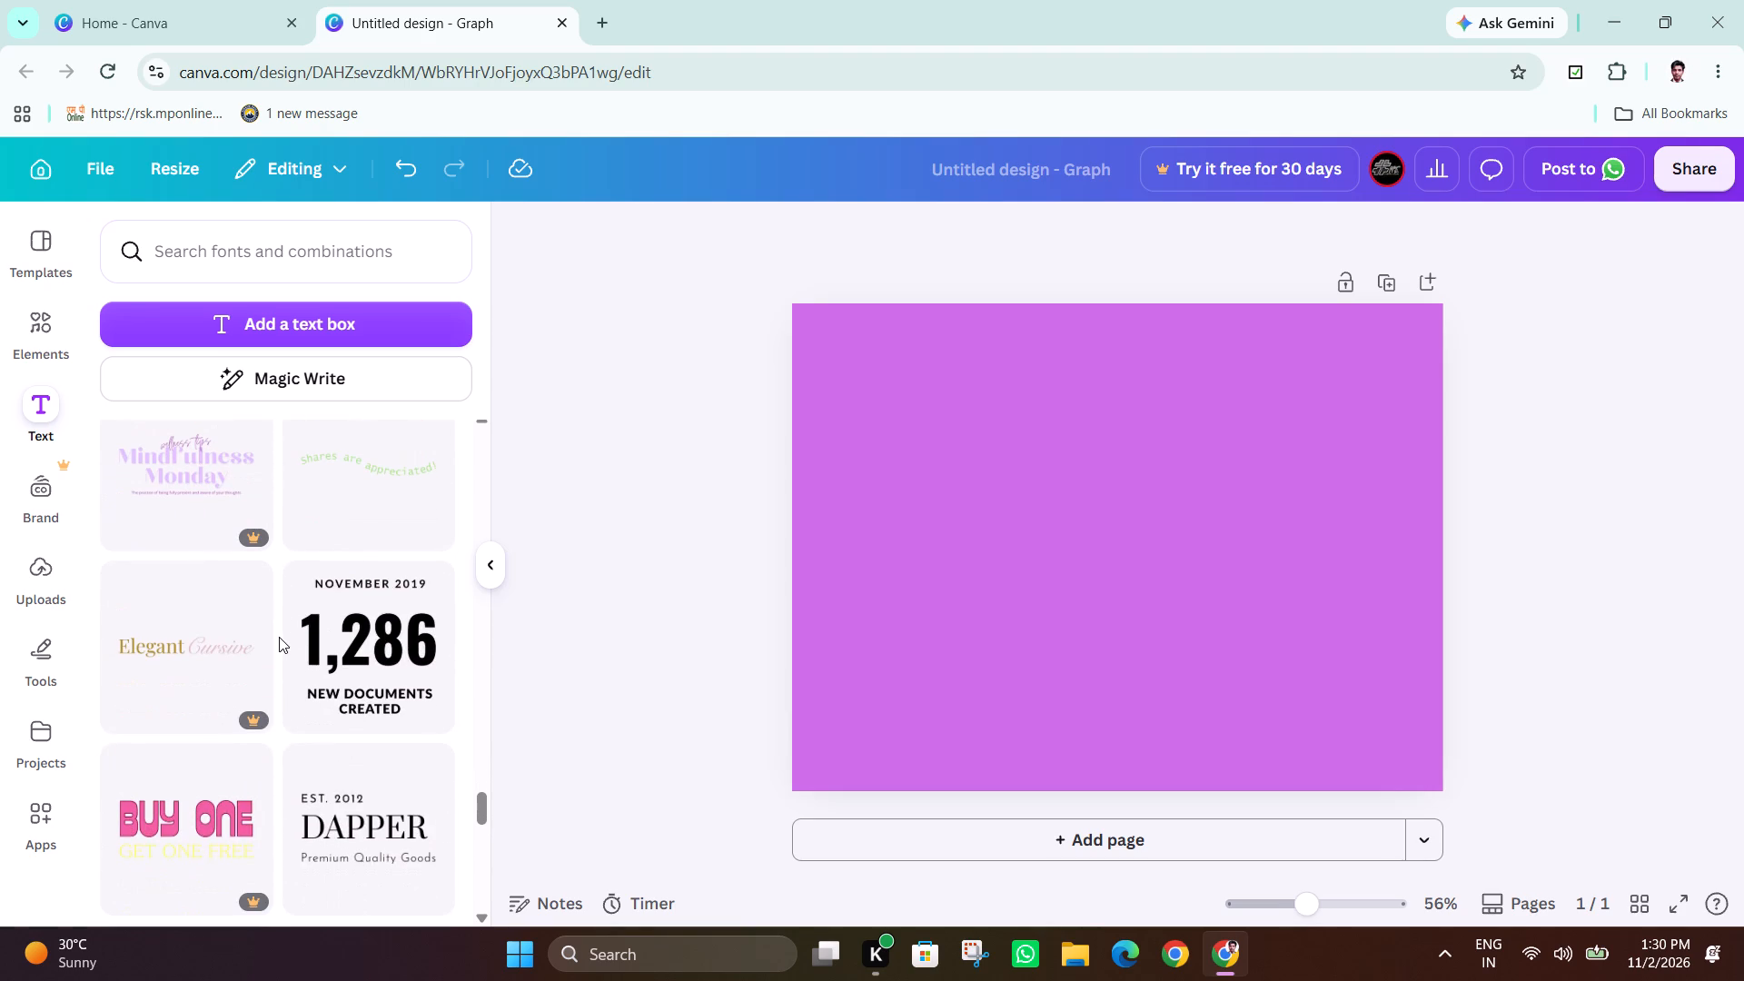
scroll(279, 637, down, 4)
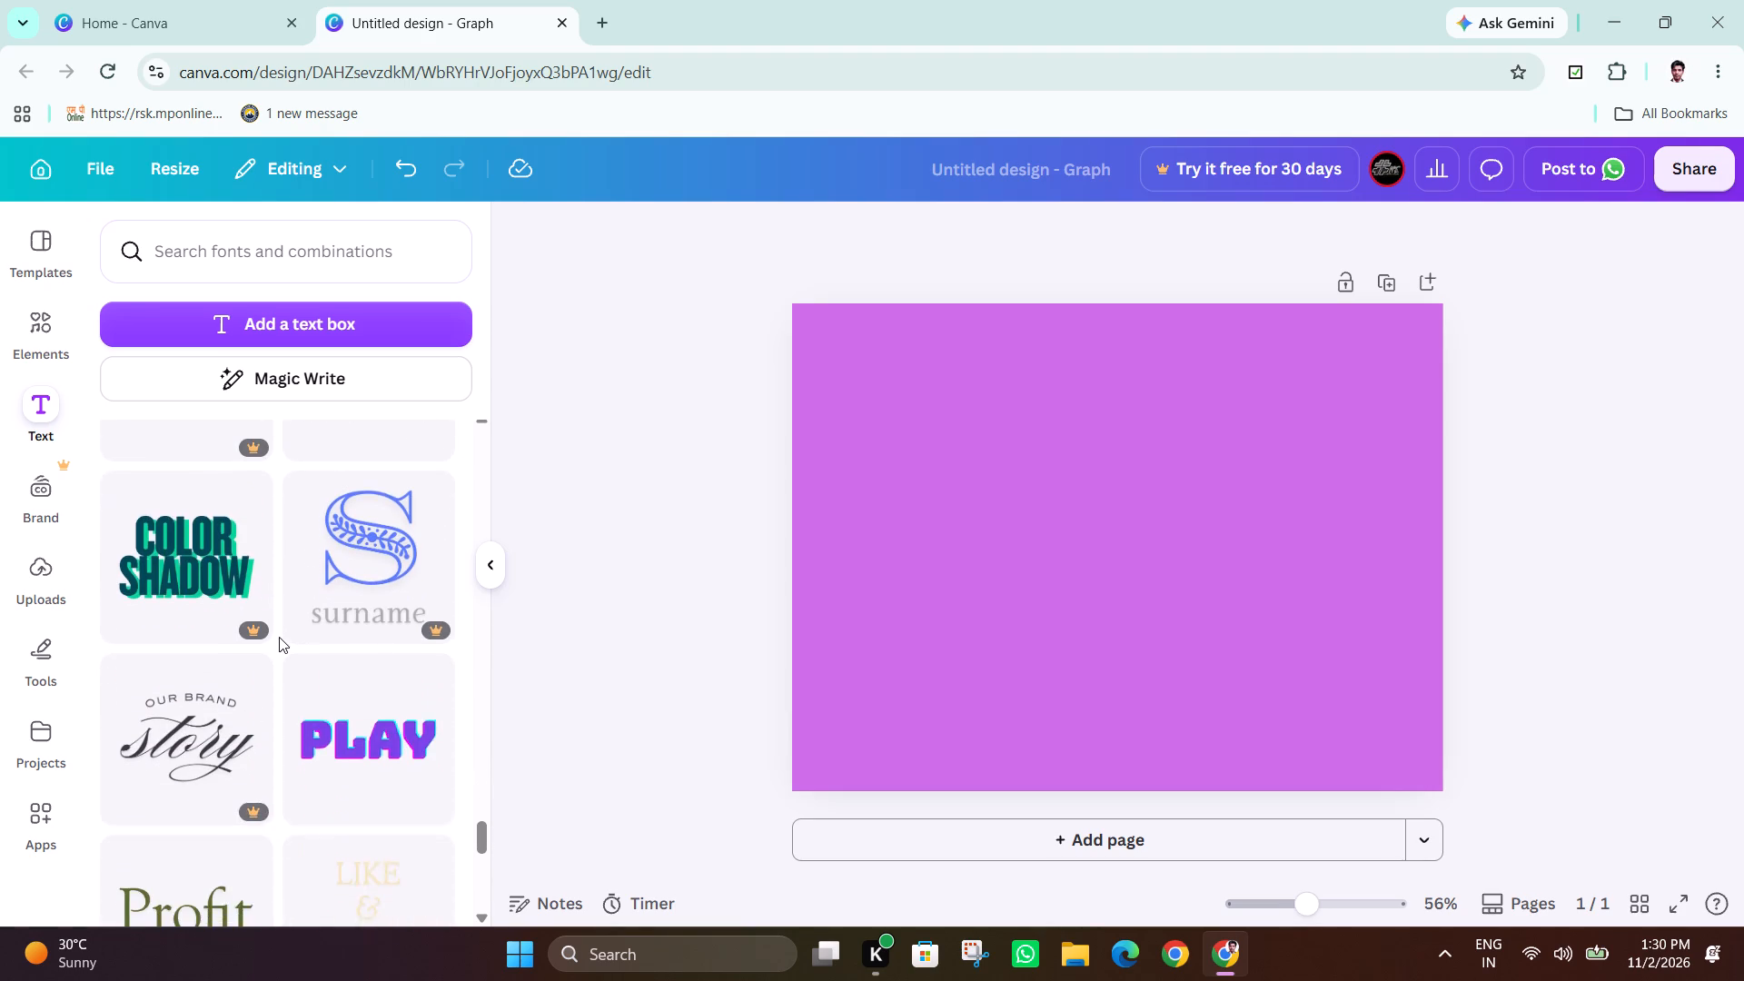
scroll(279, 637, down, 7)
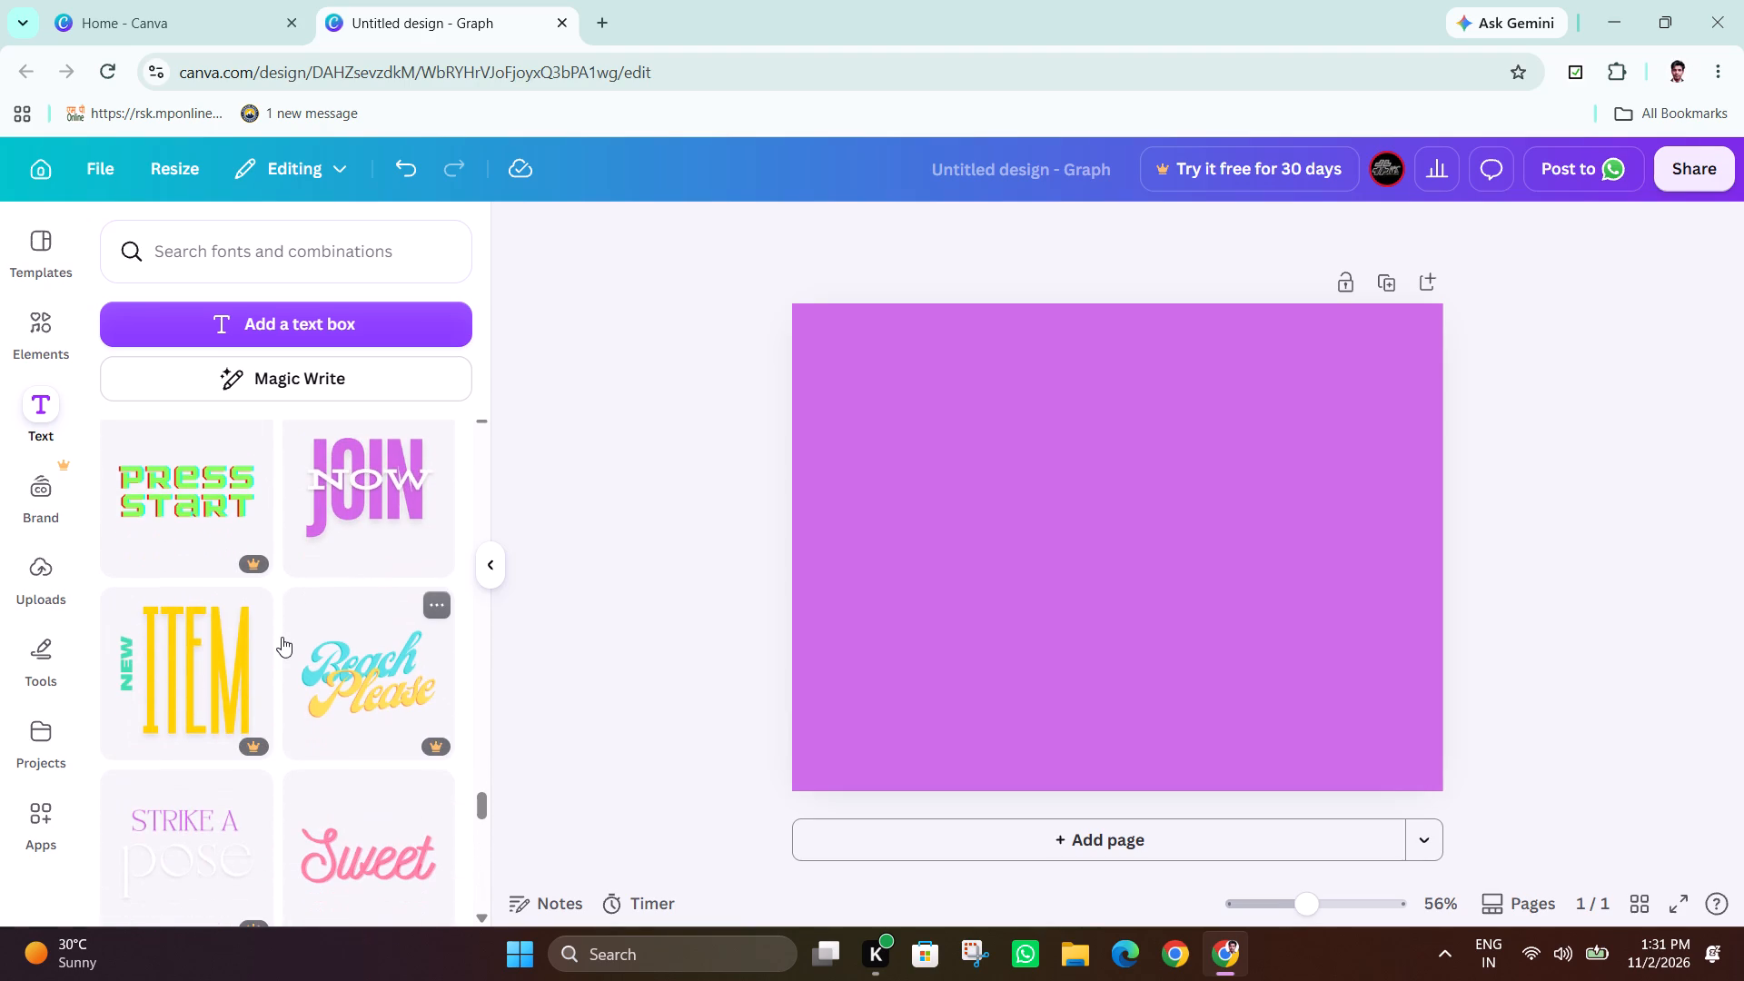
scroll(282, 637, down, 3)
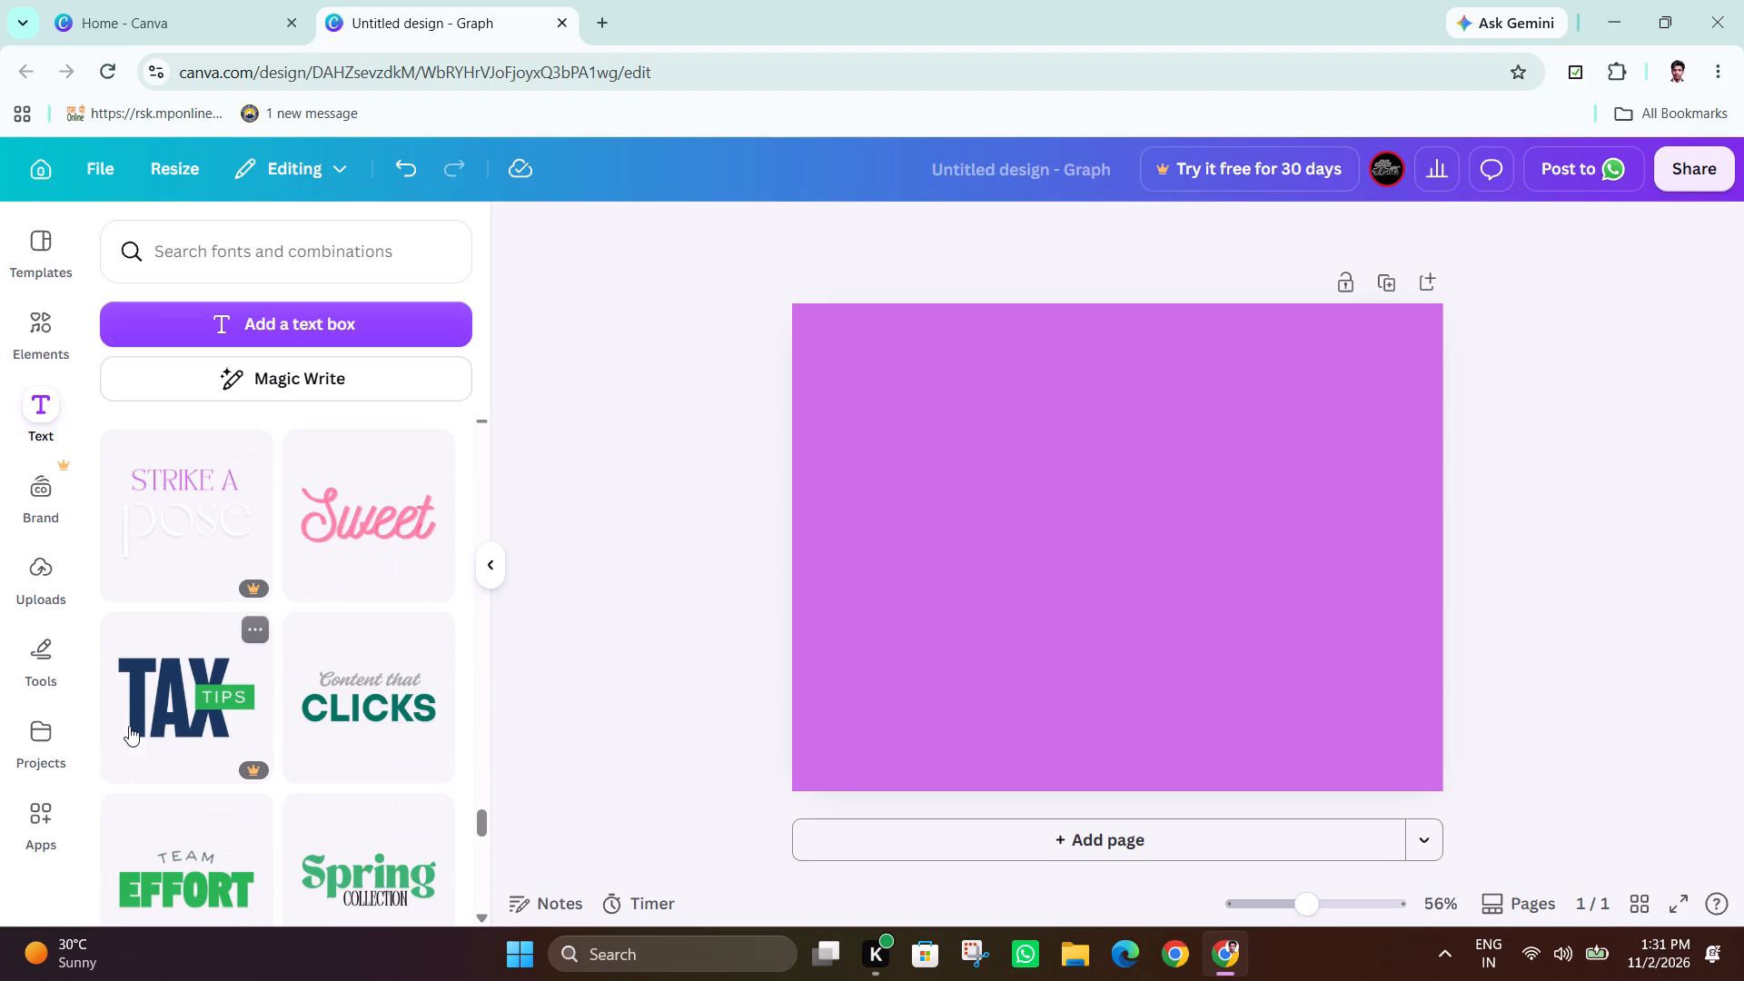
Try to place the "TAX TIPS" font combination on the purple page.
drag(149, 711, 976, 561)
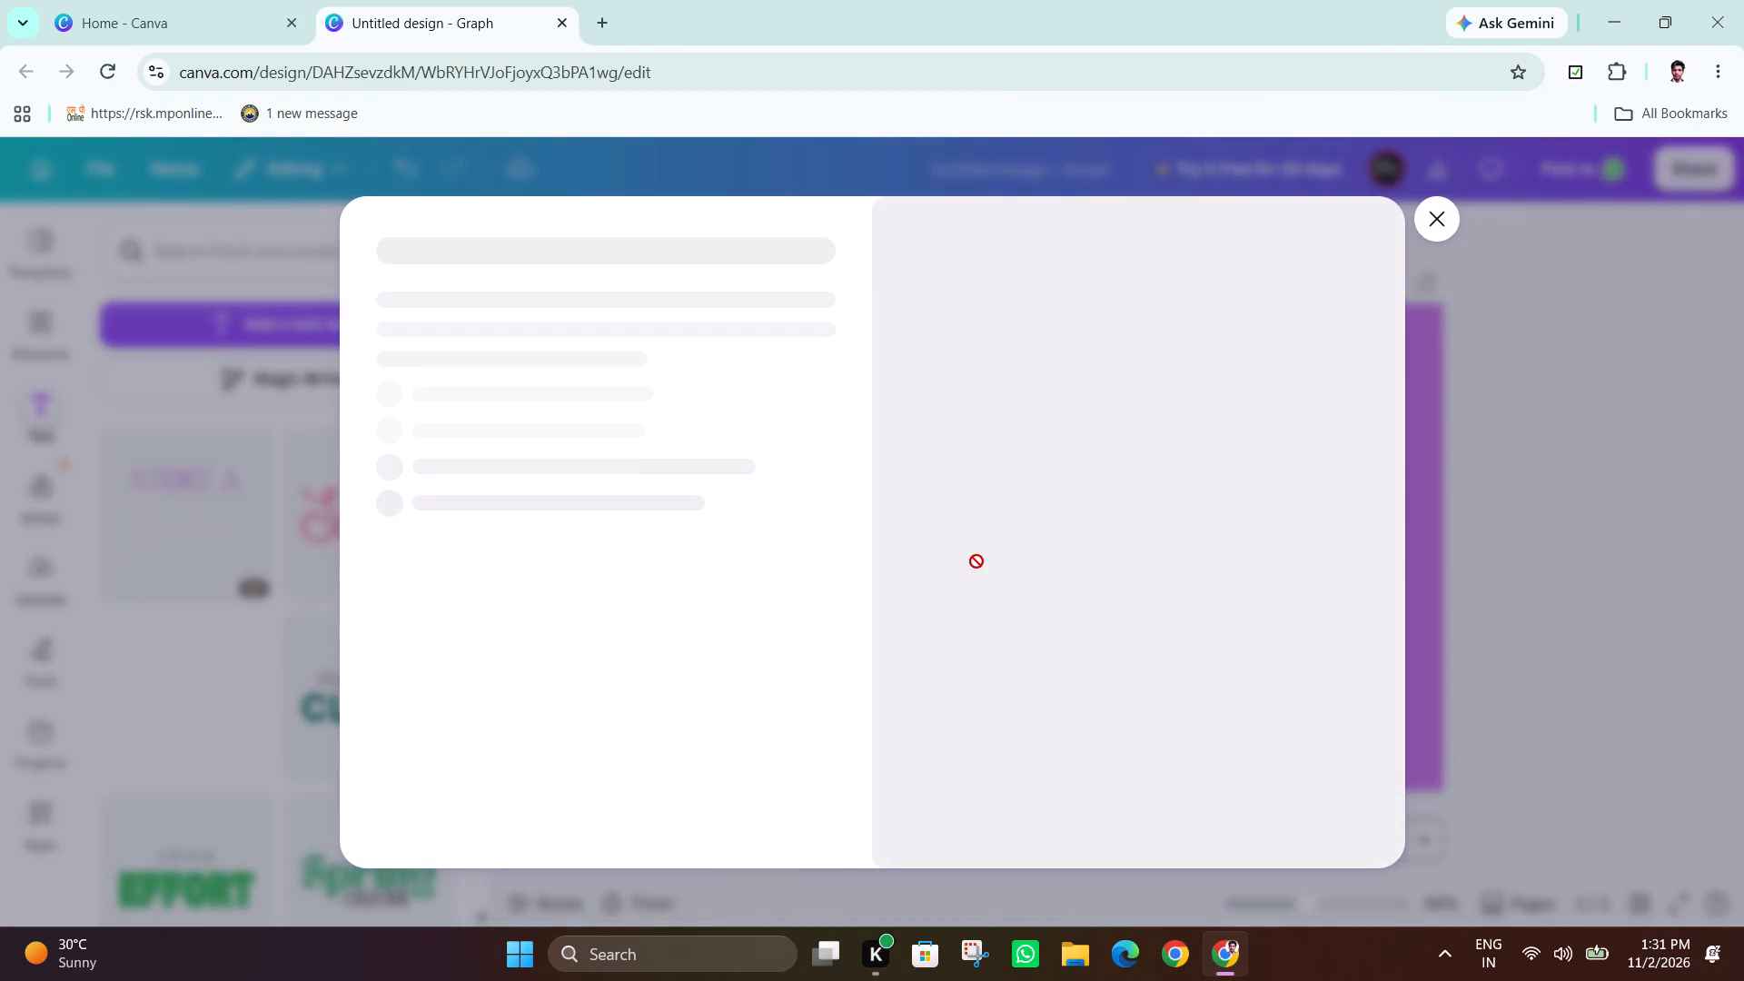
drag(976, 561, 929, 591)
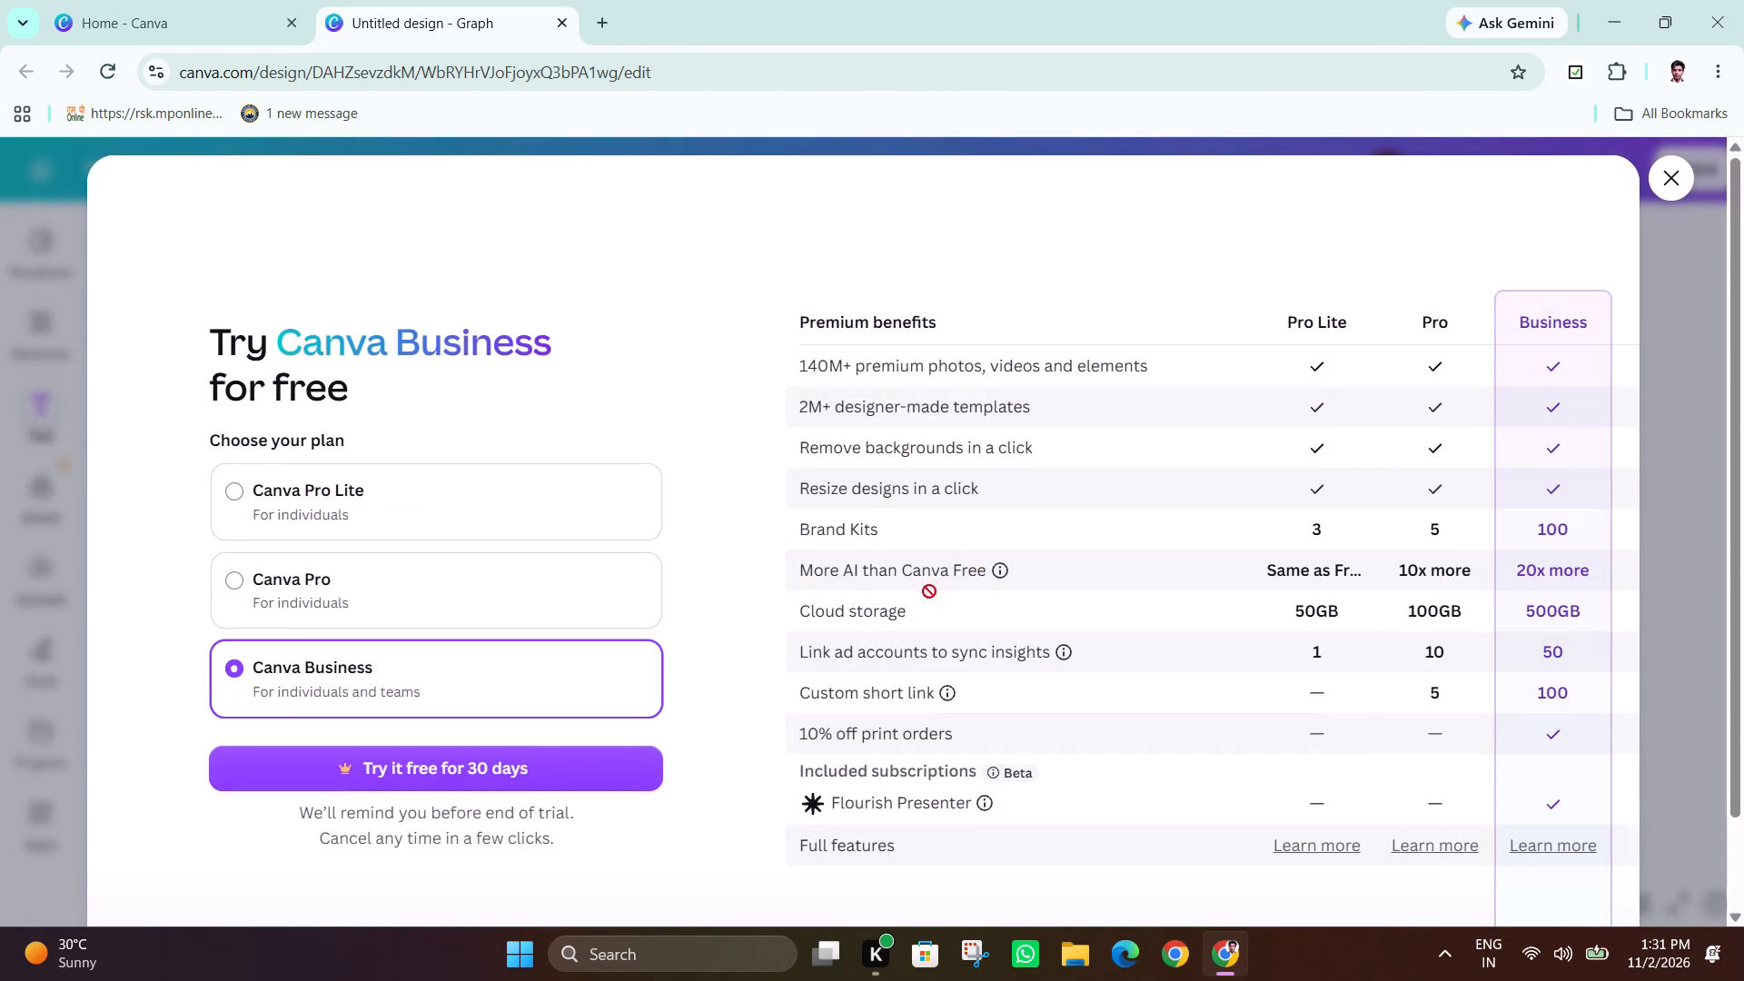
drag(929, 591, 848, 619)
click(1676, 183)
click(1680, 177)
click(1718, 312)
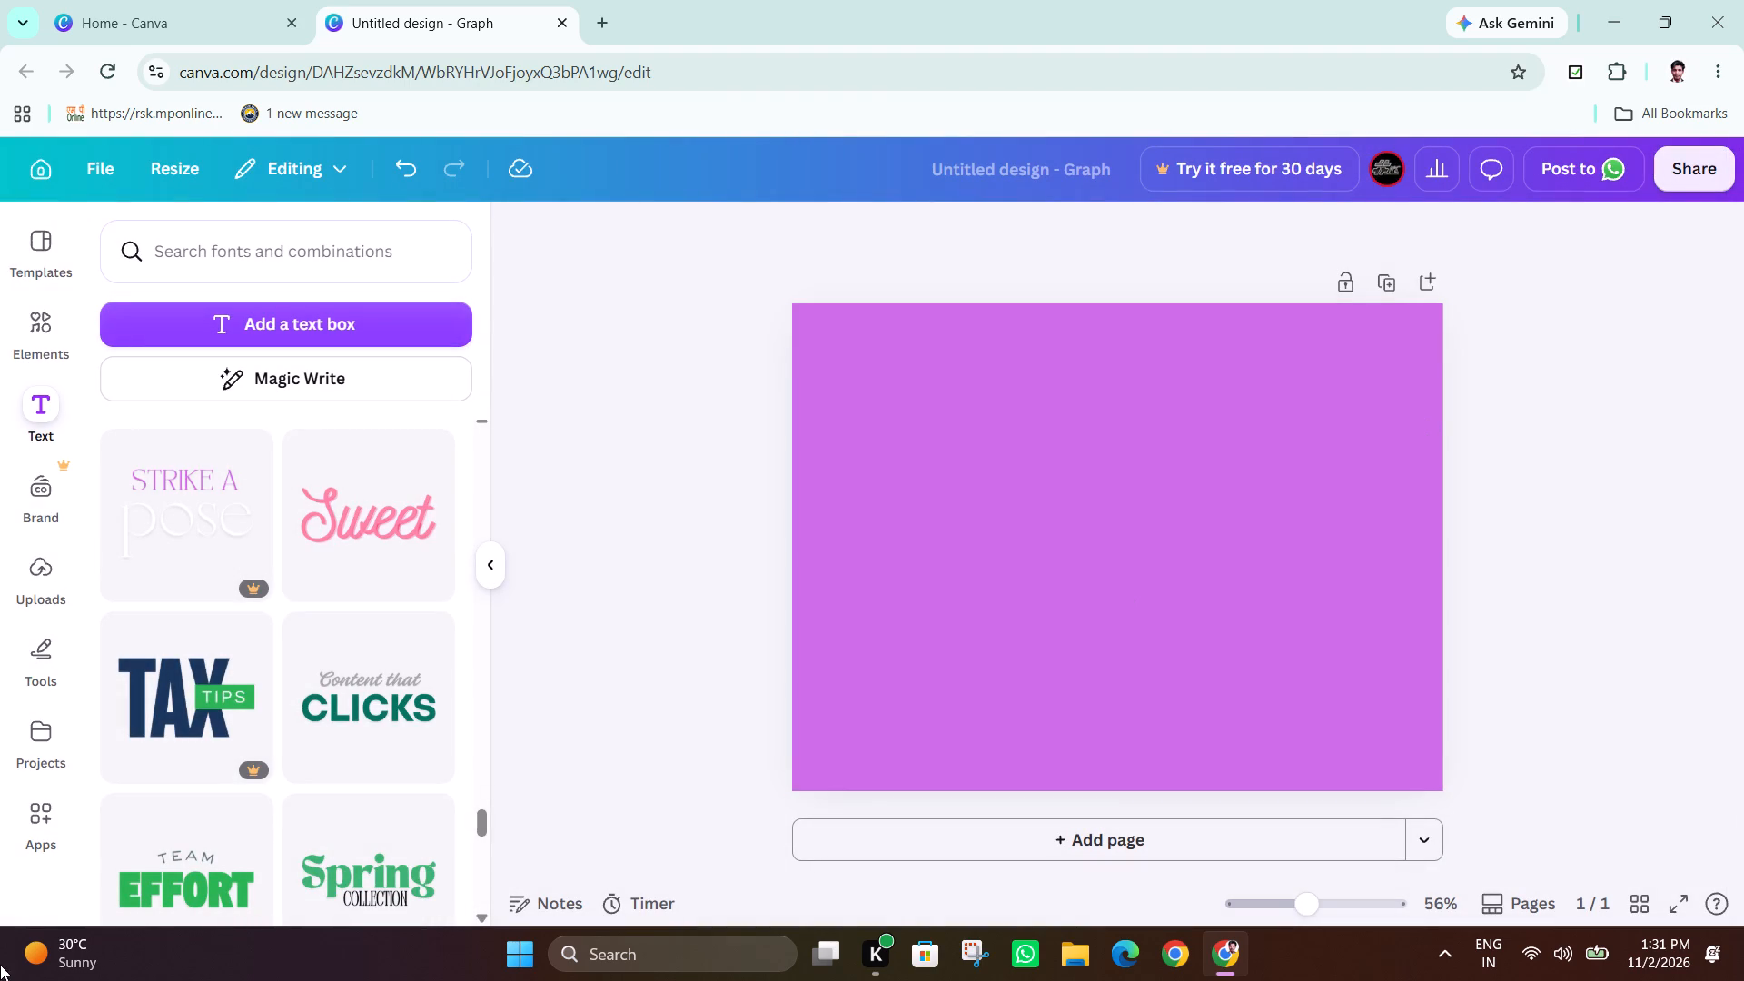
Examine more font combinations further down the text library, past "TAX TIPS".
scroll(248, 704, down, 3)
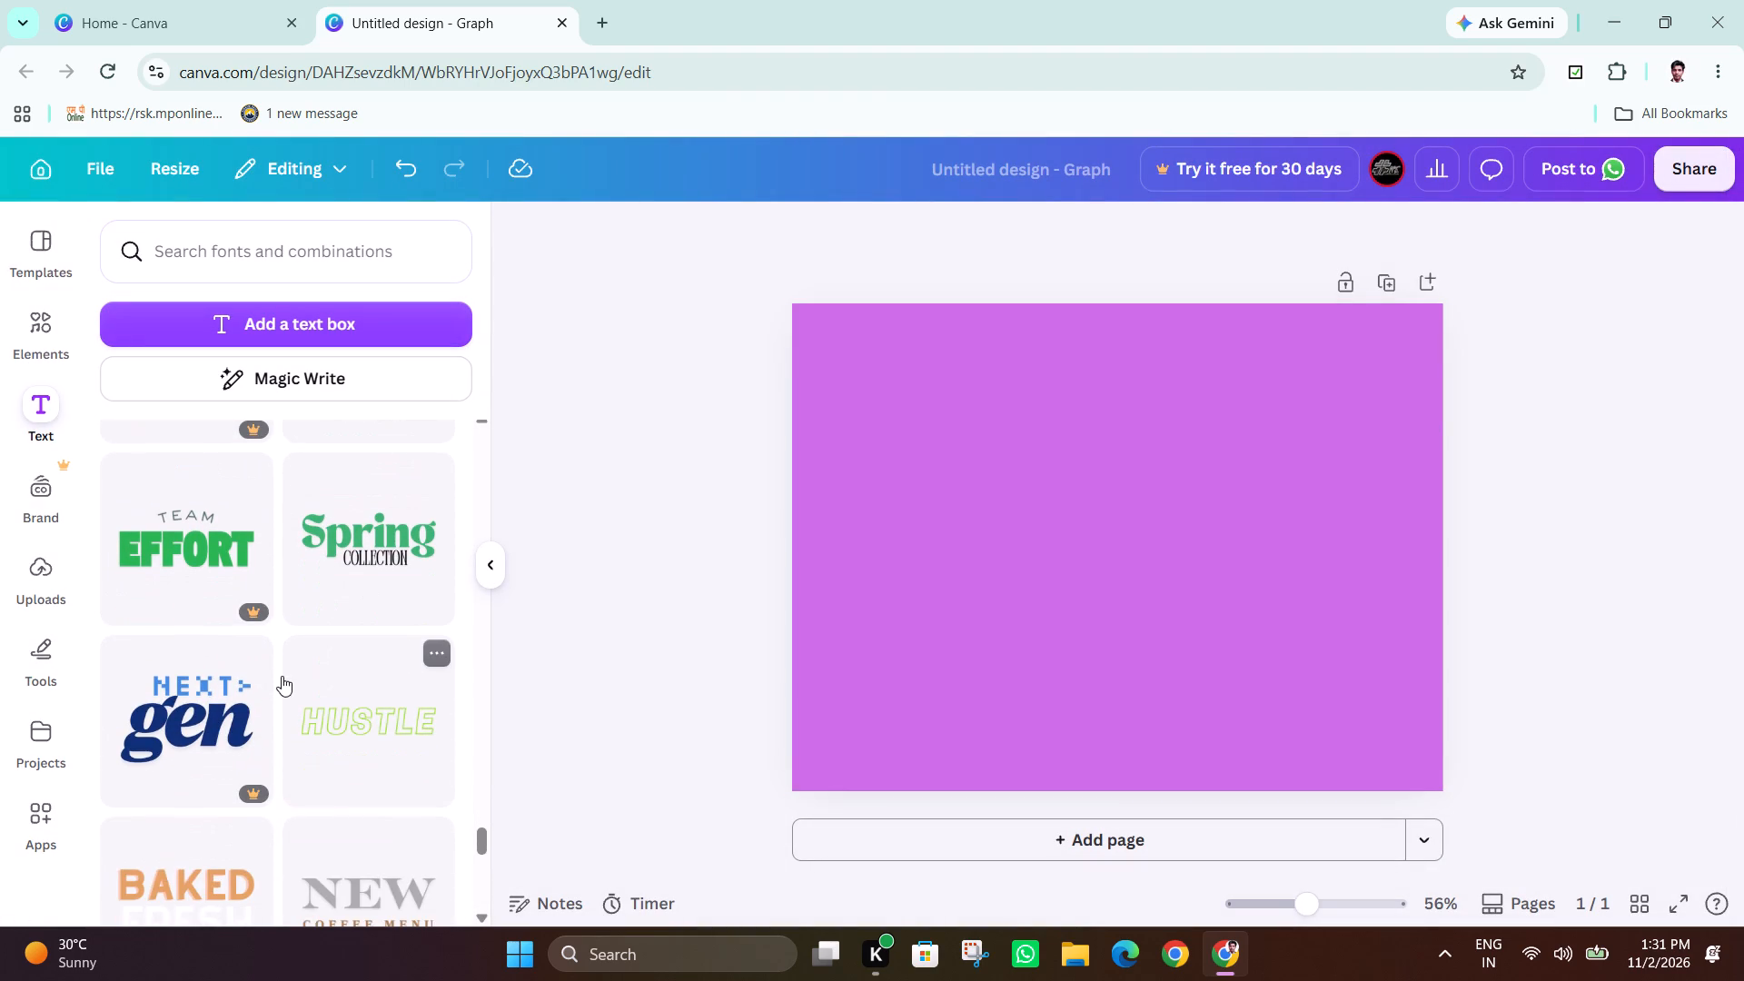
scroll(283, 676, down, 4)
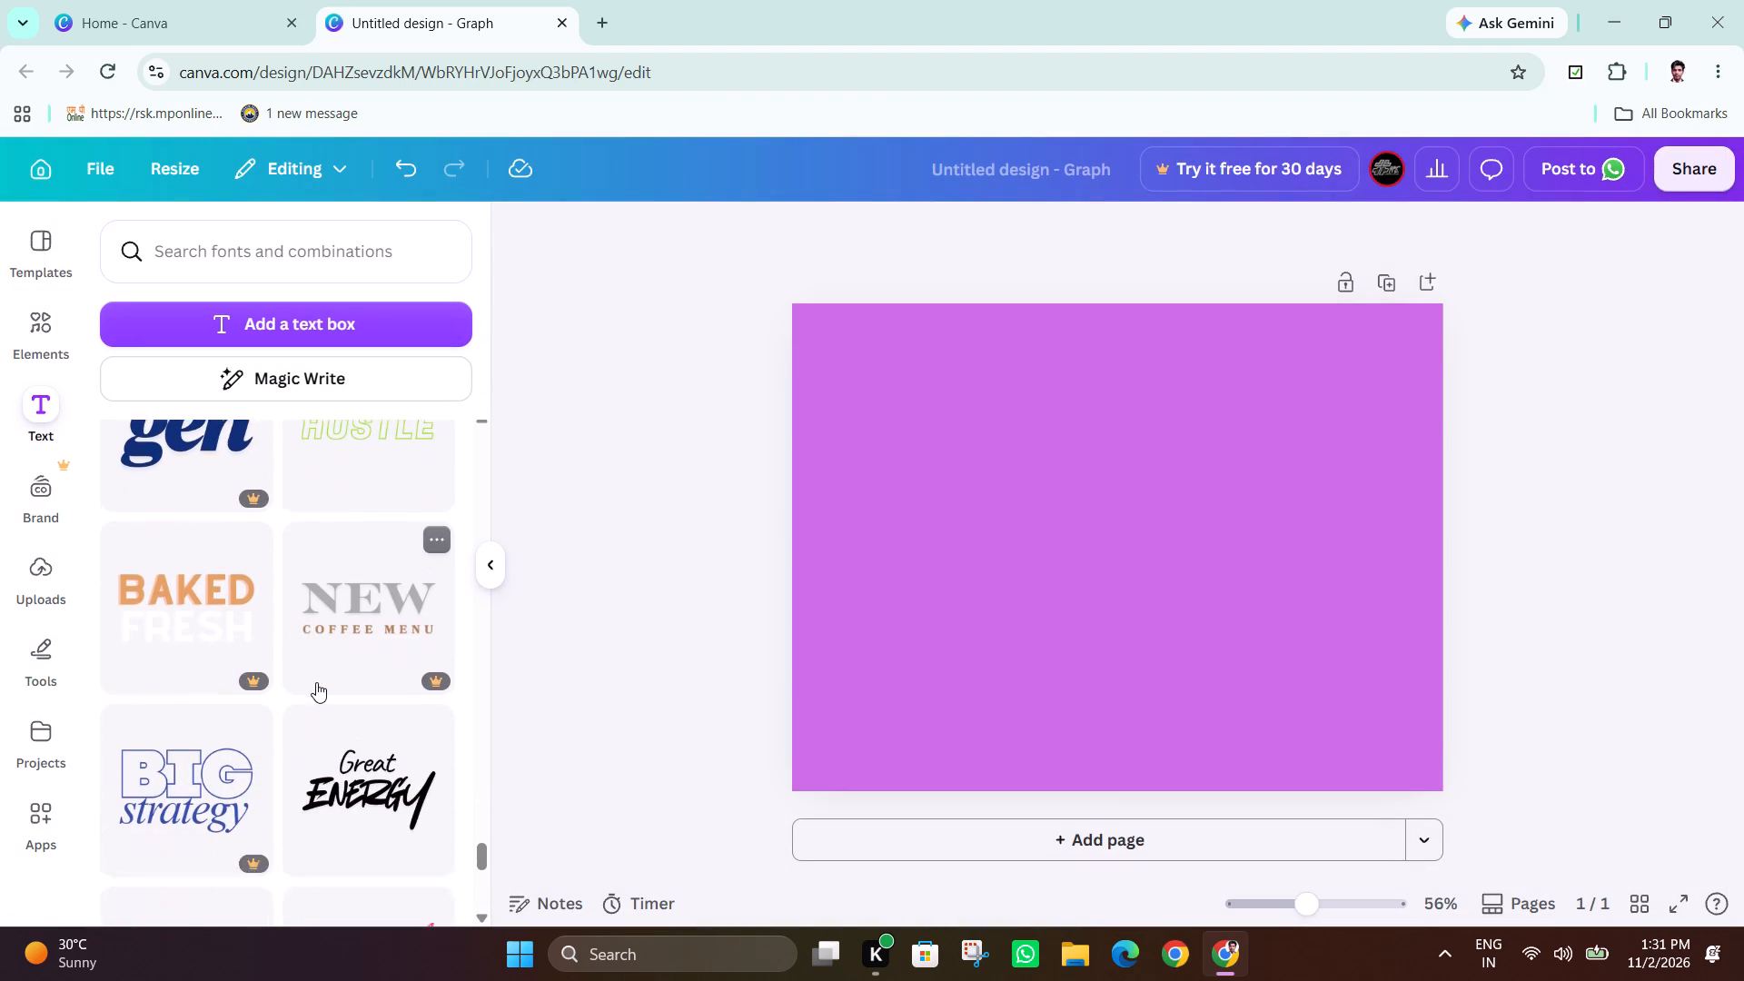
scroll(310, 685, down, 3)
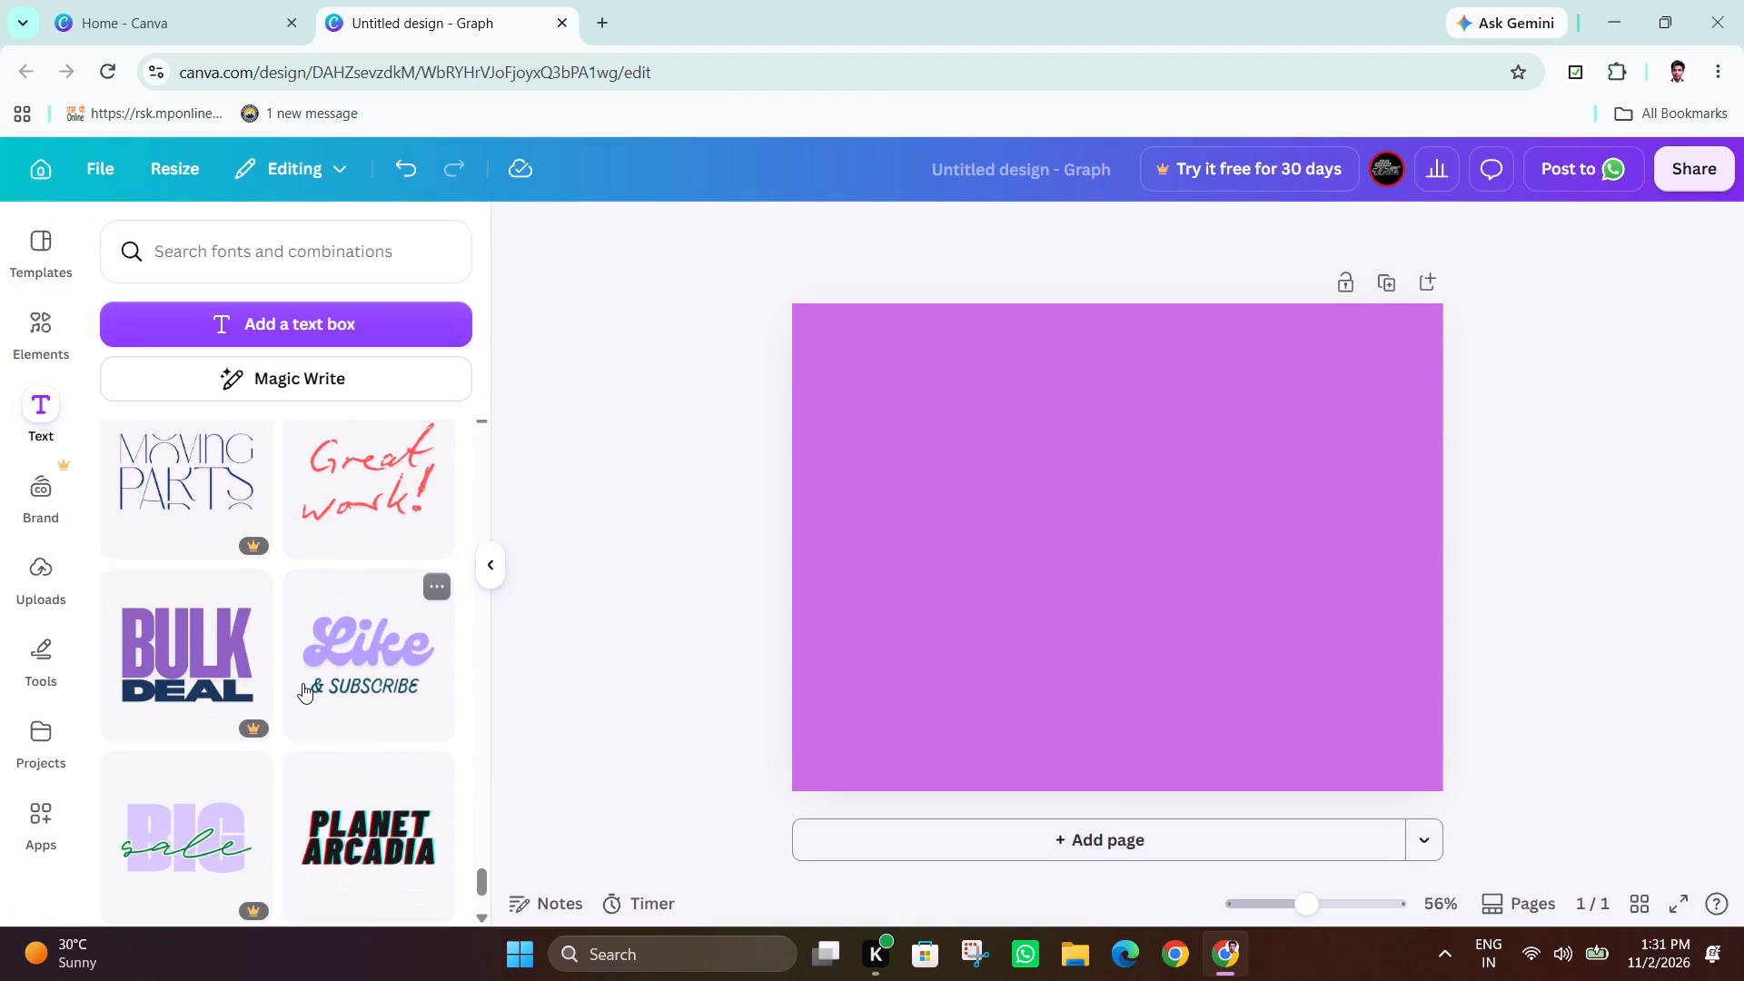
scroll(302, 683, down, 2)
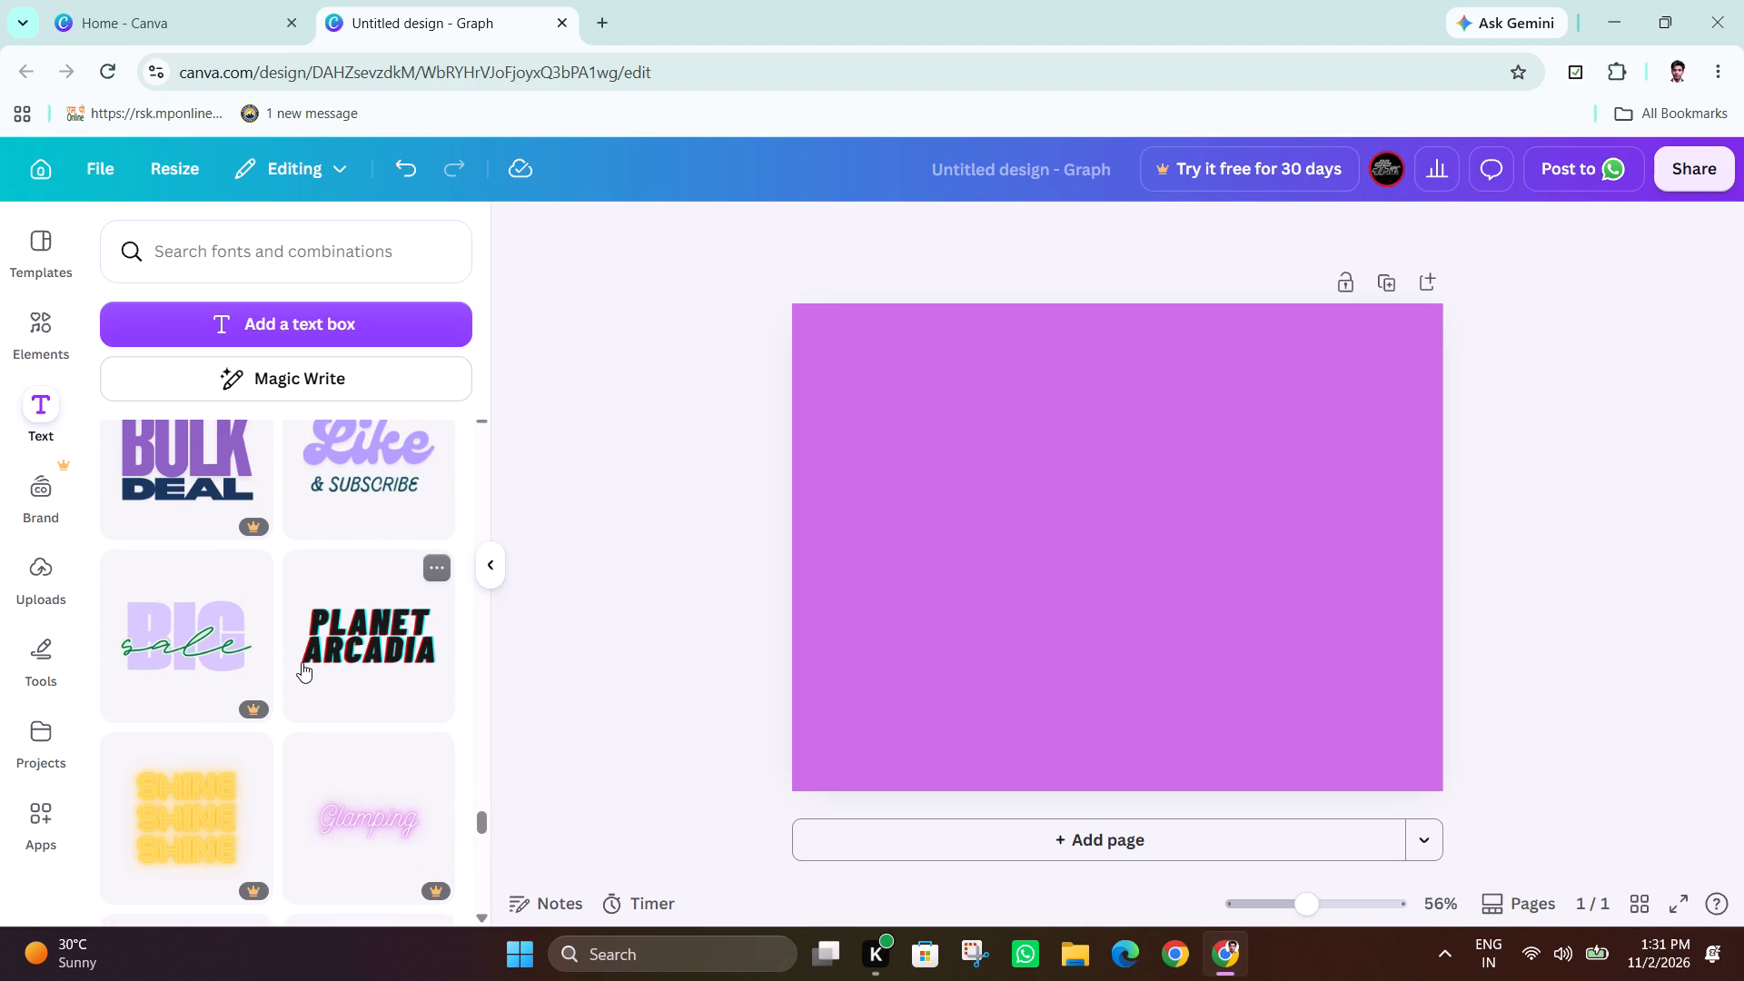
scroll(302, 662, down, 2)
scroll(303, 657, up, 3)
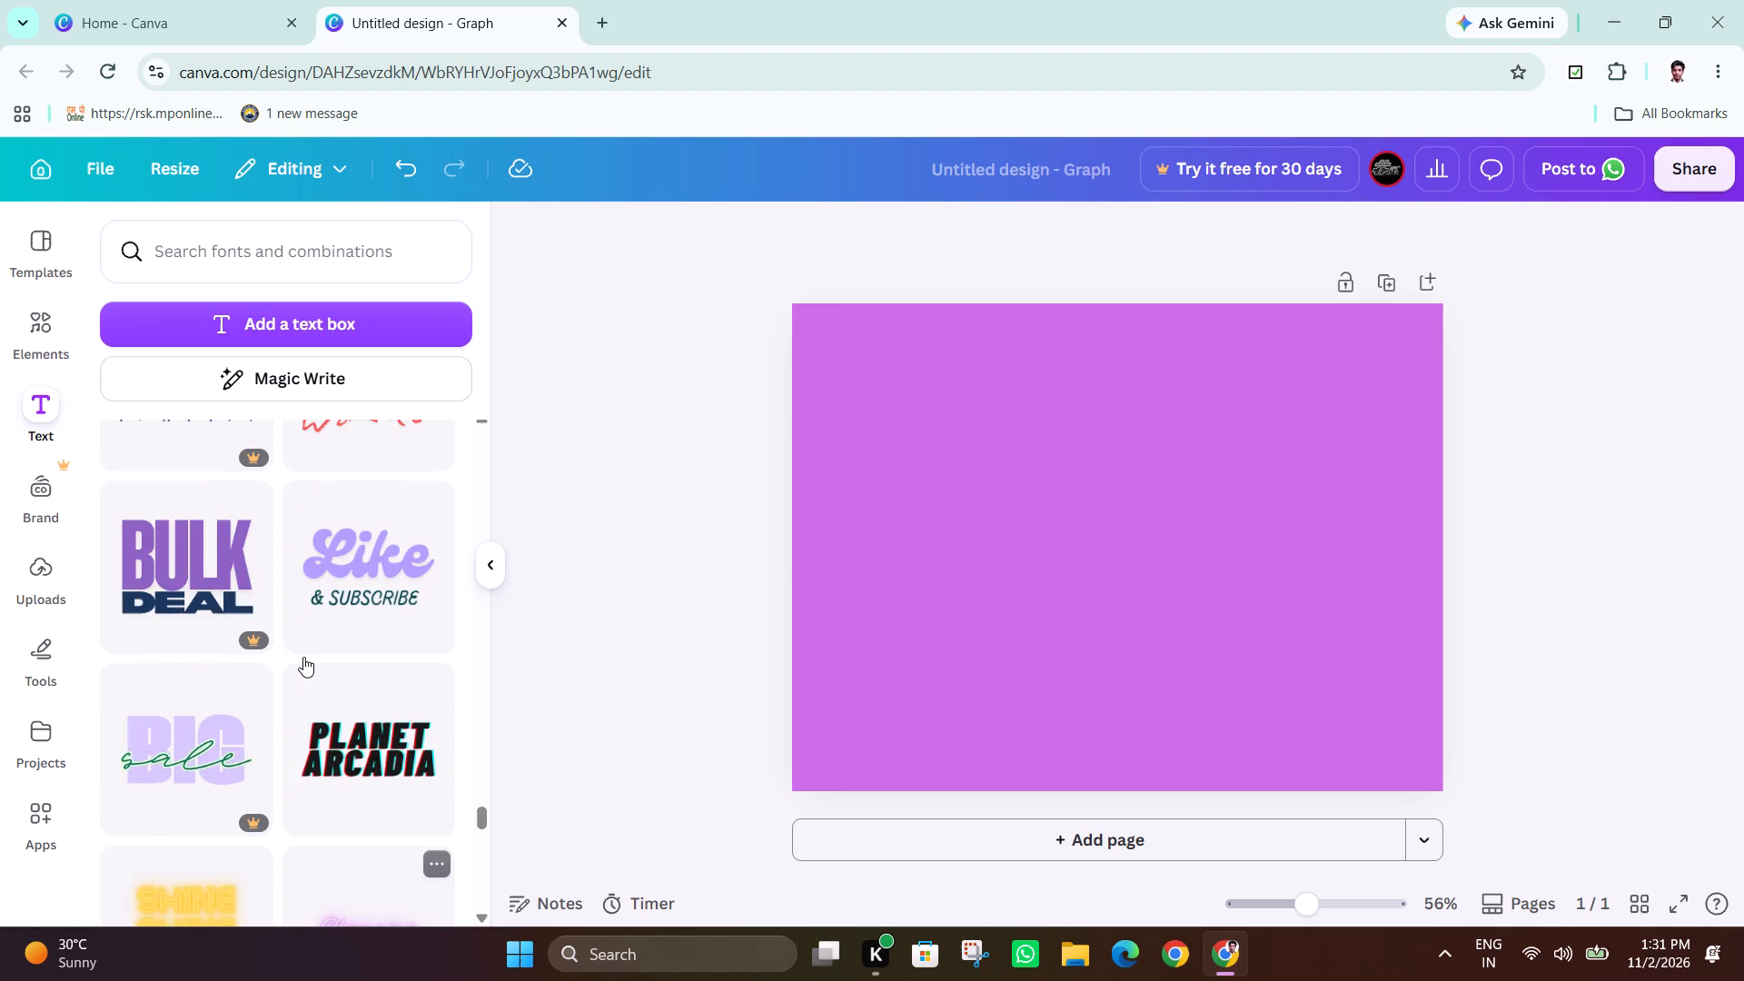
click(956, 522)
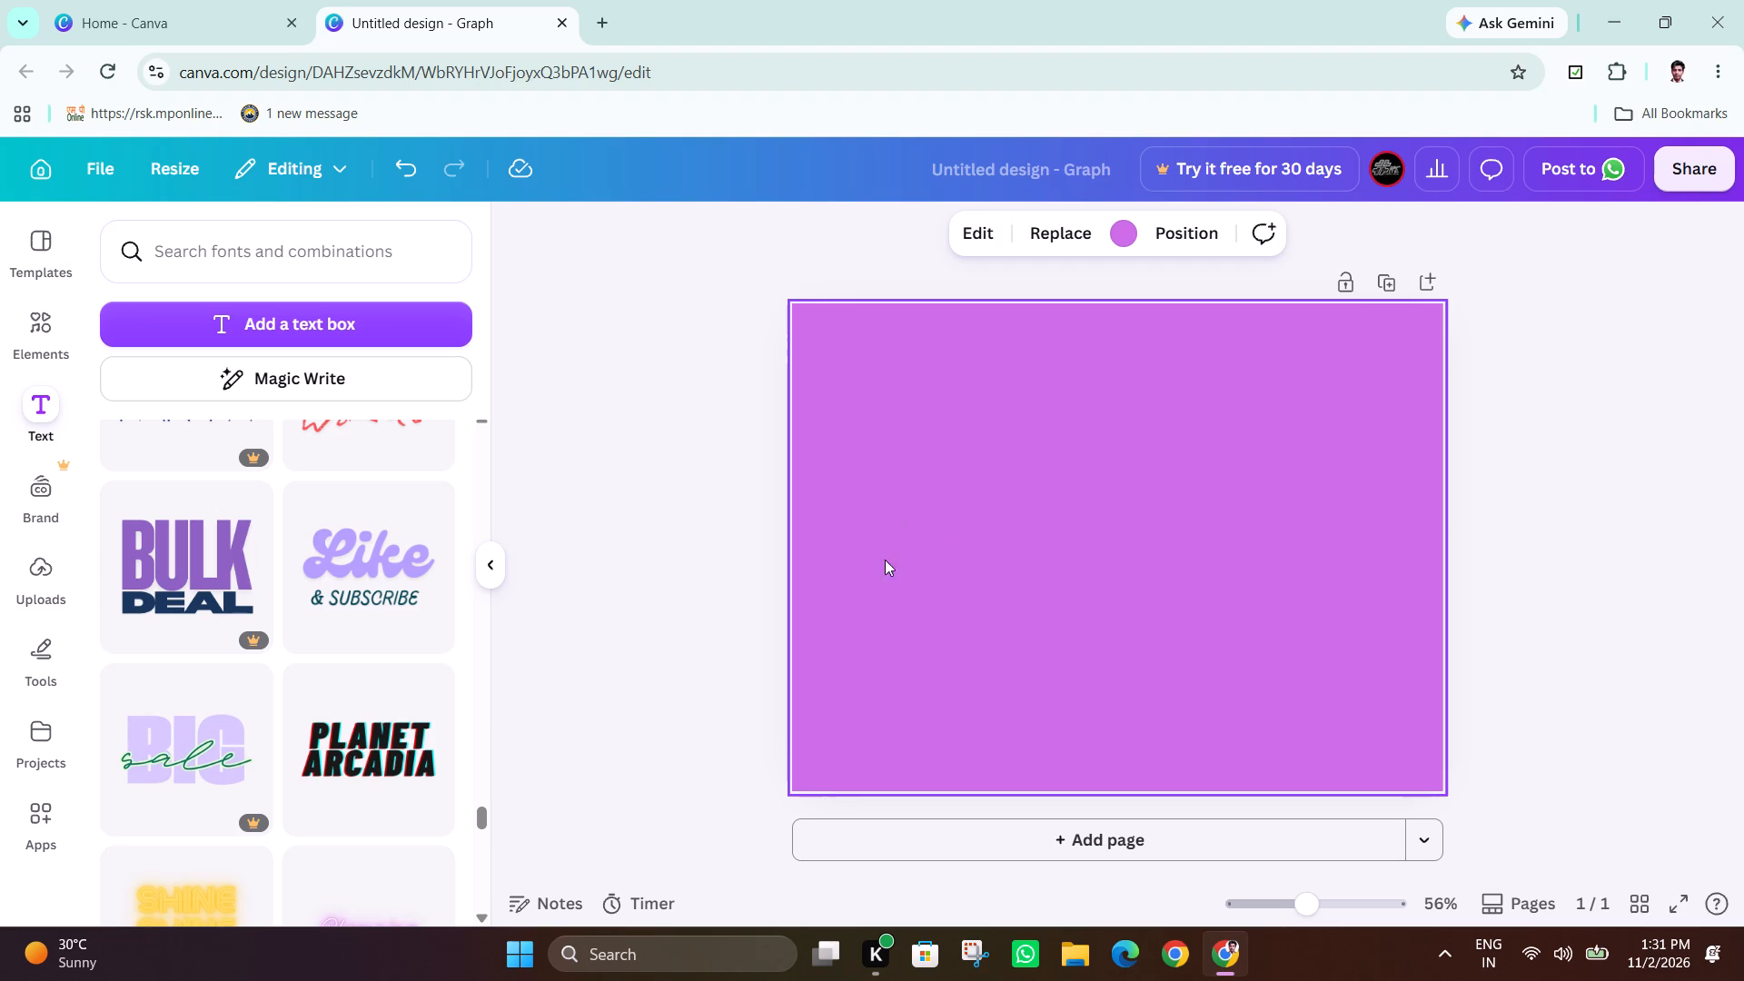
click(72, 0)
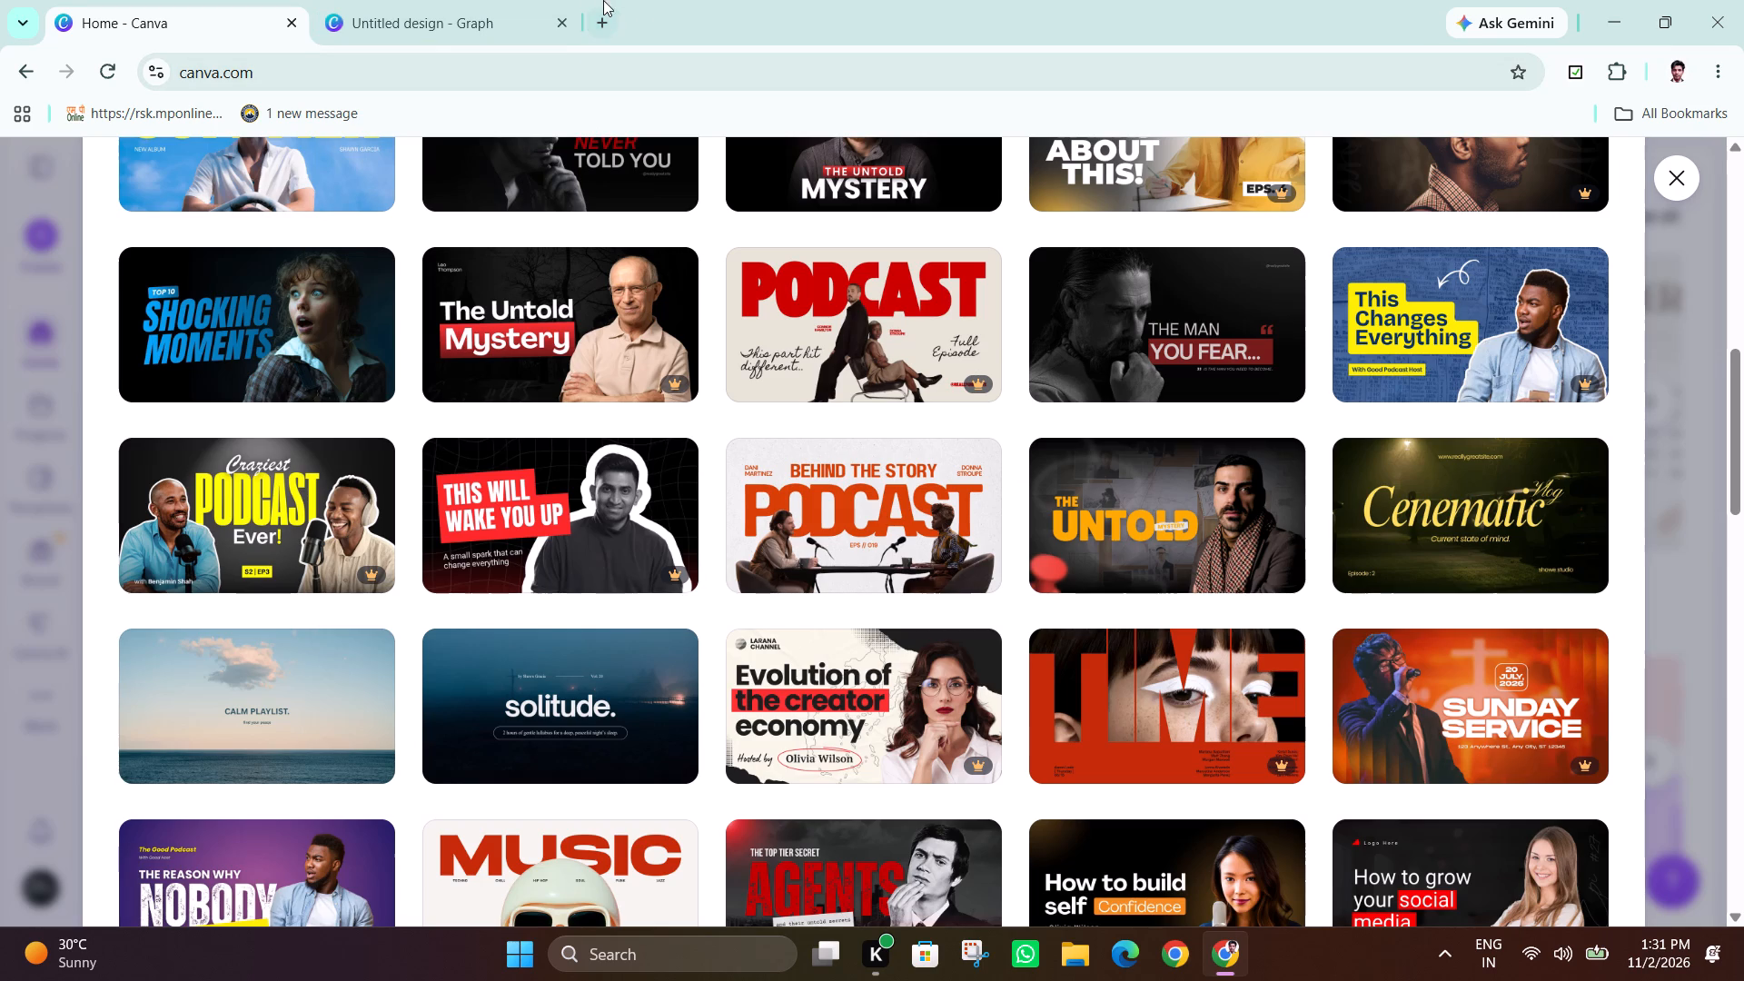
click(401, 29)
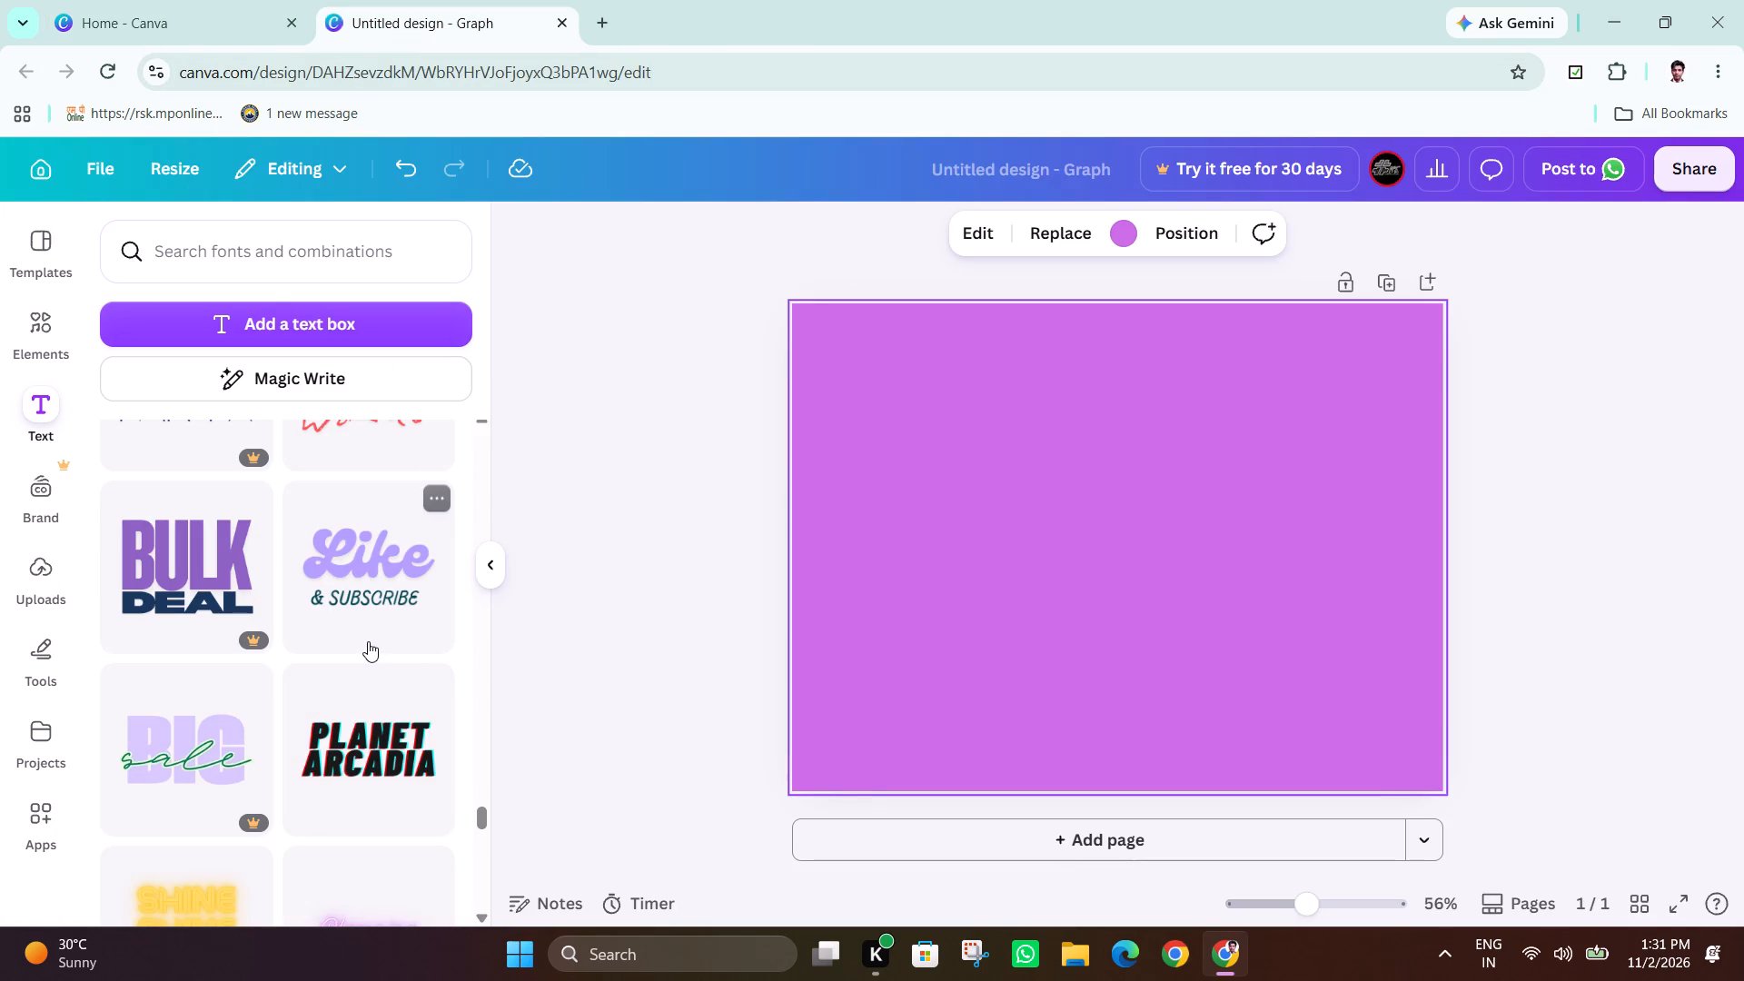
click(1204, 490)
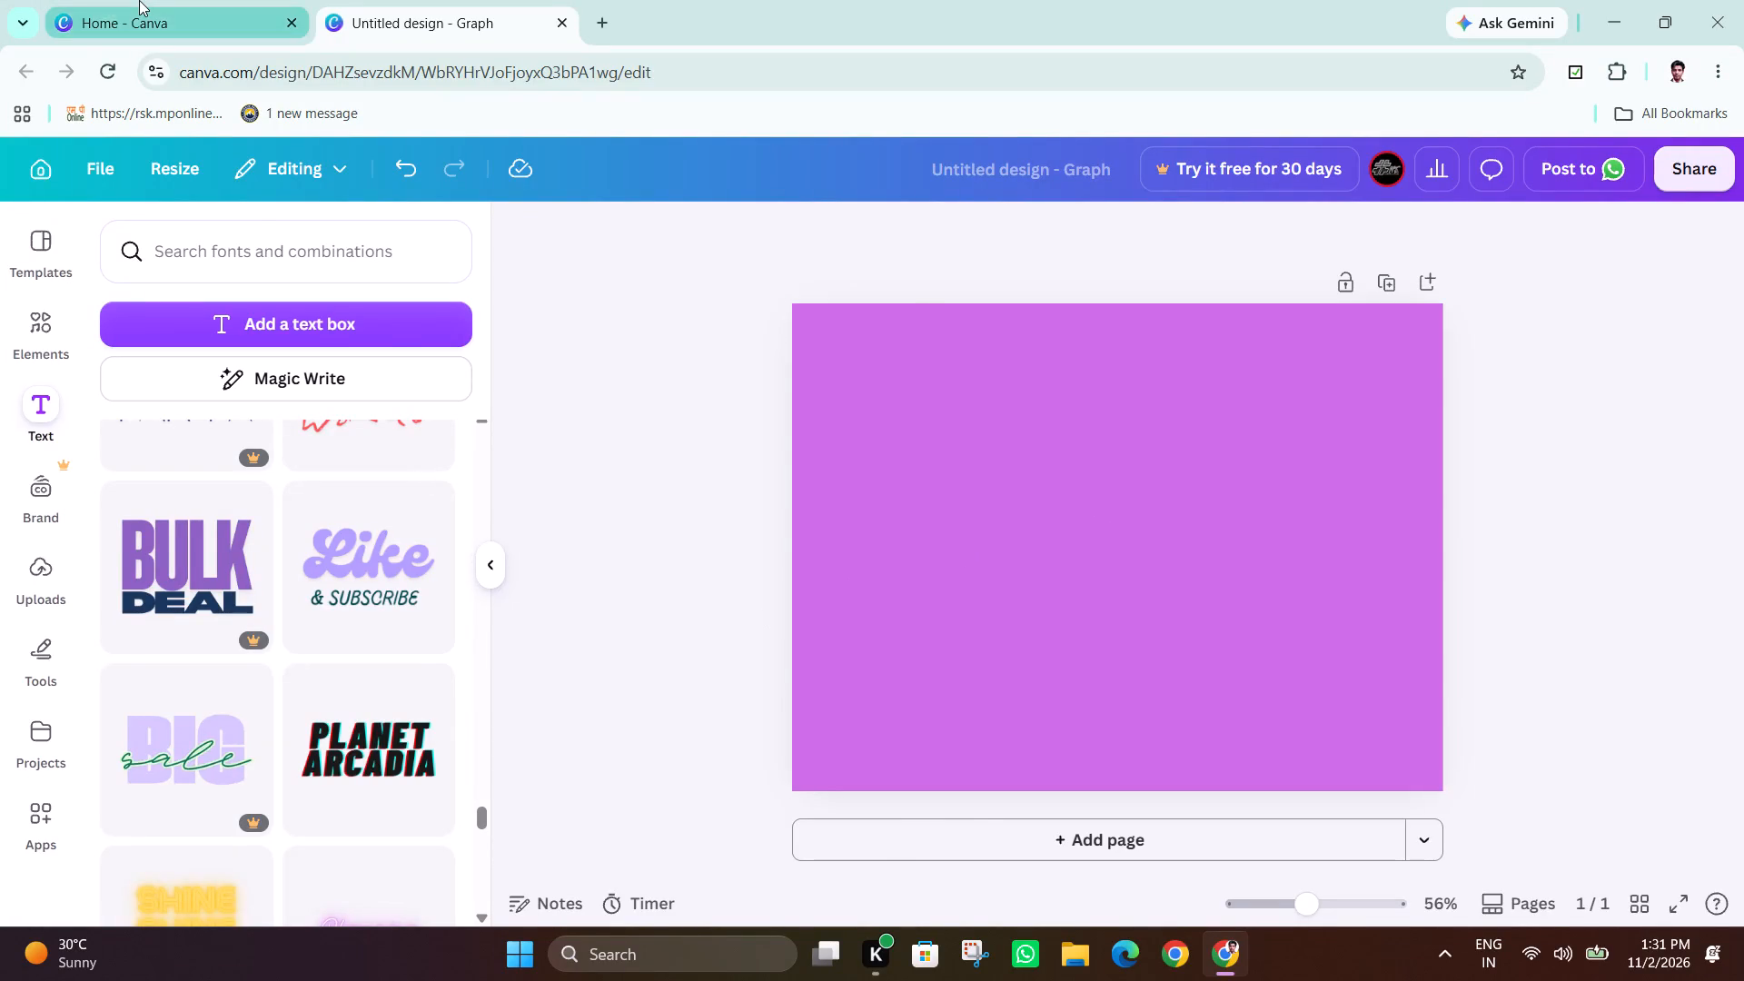
Switch to the Canva home tab and browse the podcast and mystery YouTube thumbnail templates.
click(139, 0)
scroll(619, 866, down, 3)
scroll(598, 755, down, 3)
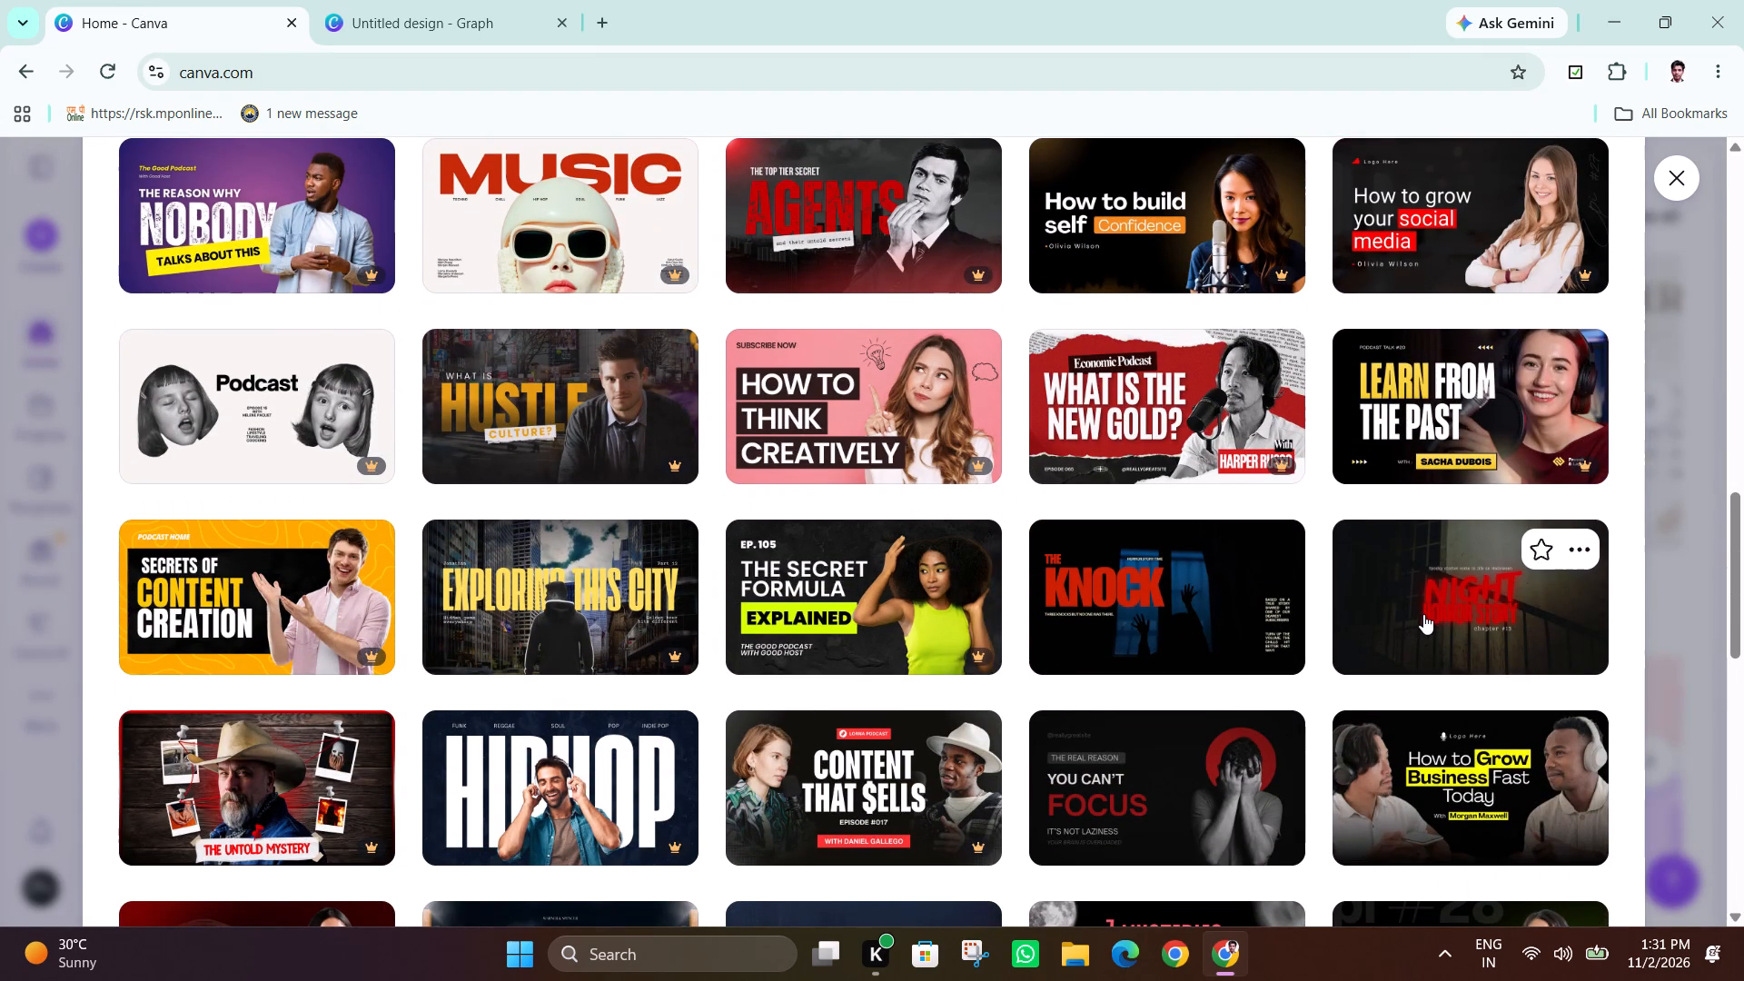
scroll(417, 584, down, 4)
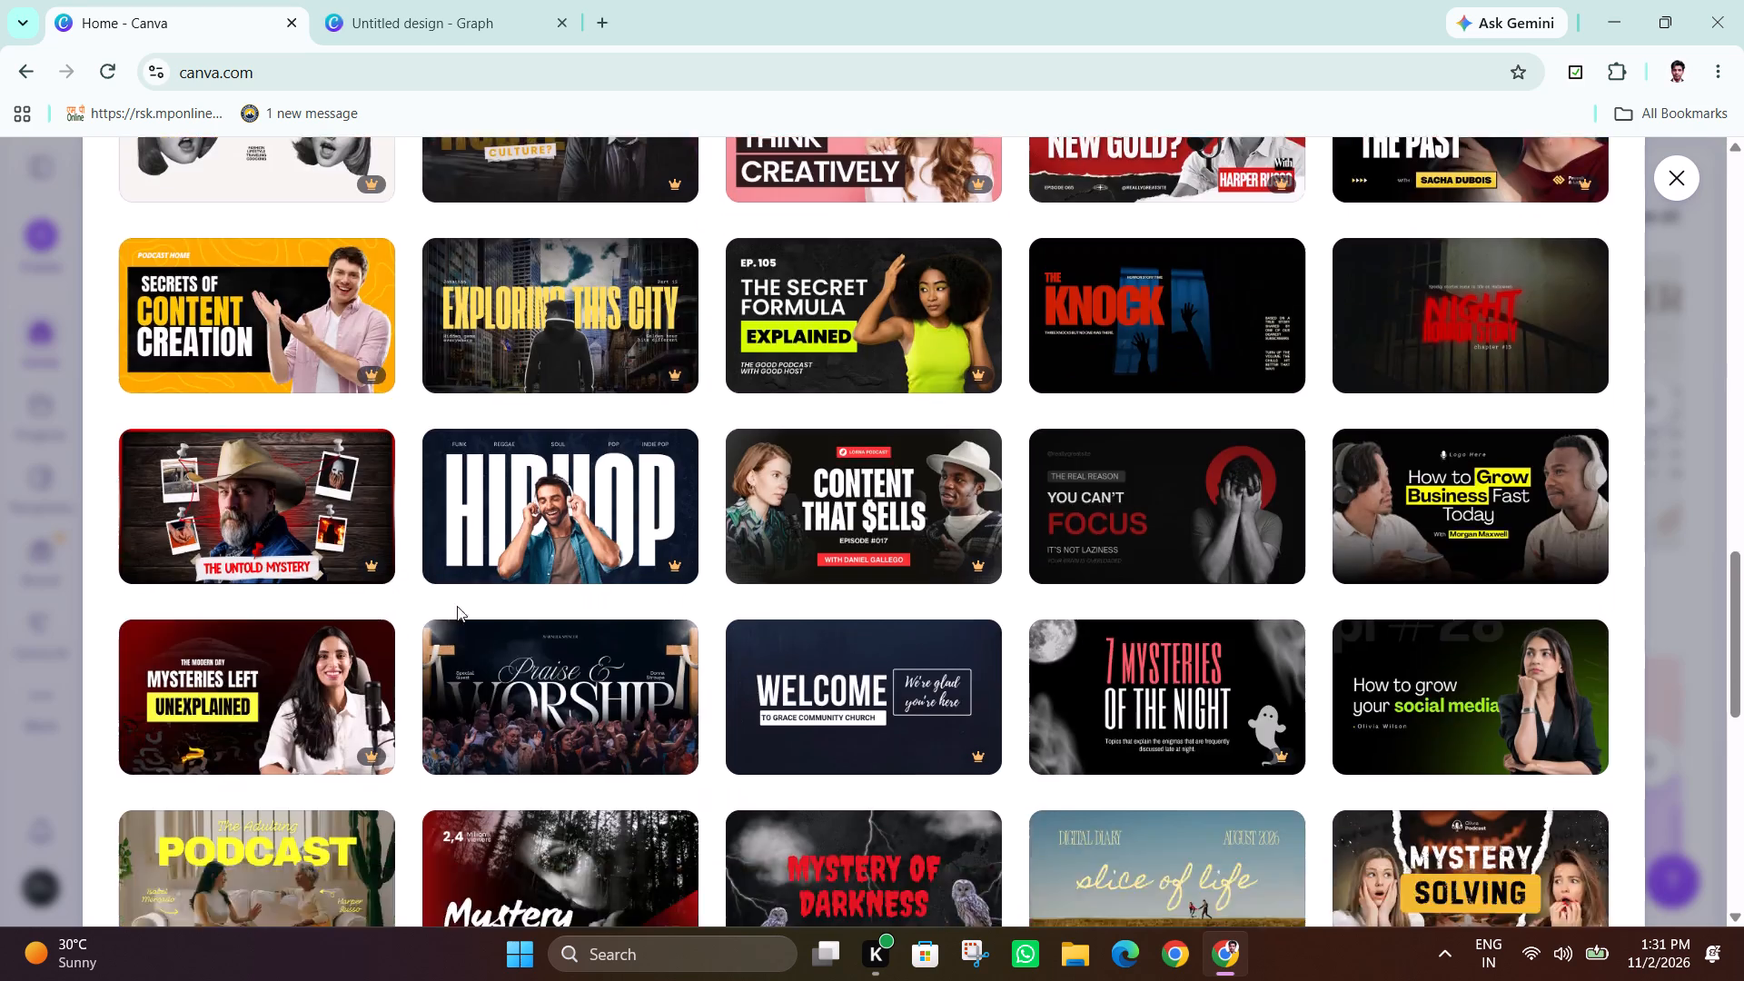
scroll(468, 606, down, 3)
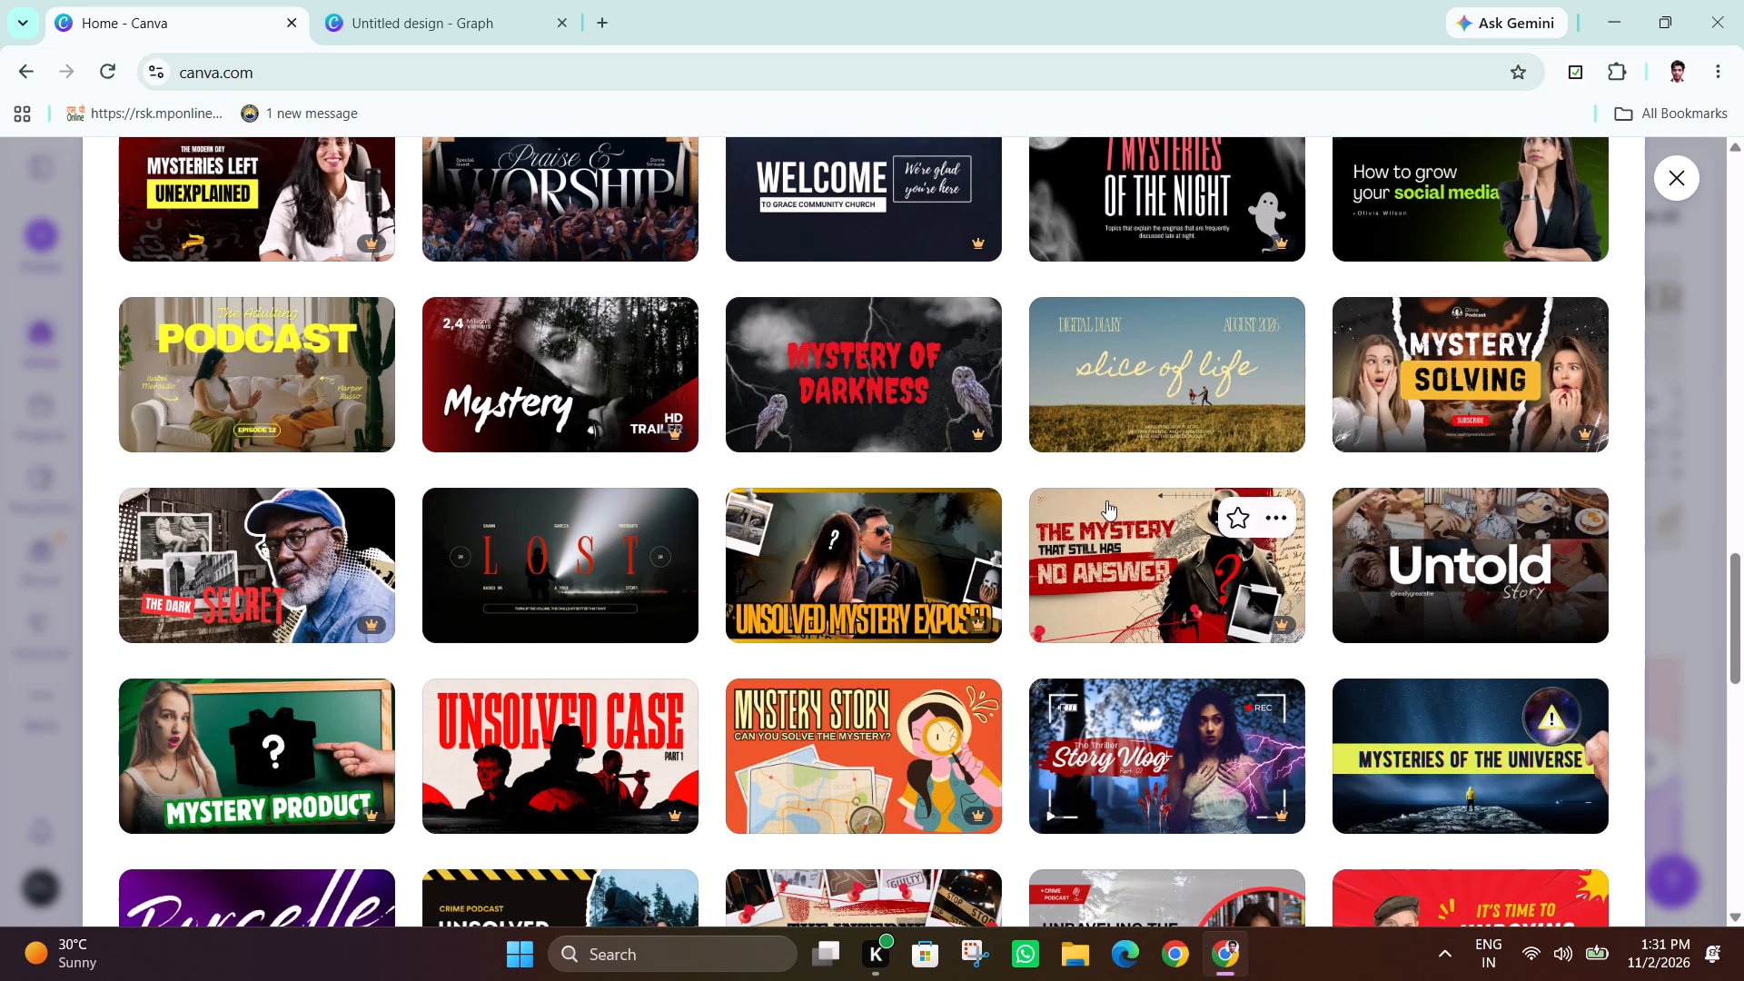
scroll(297, 752, down, 1)
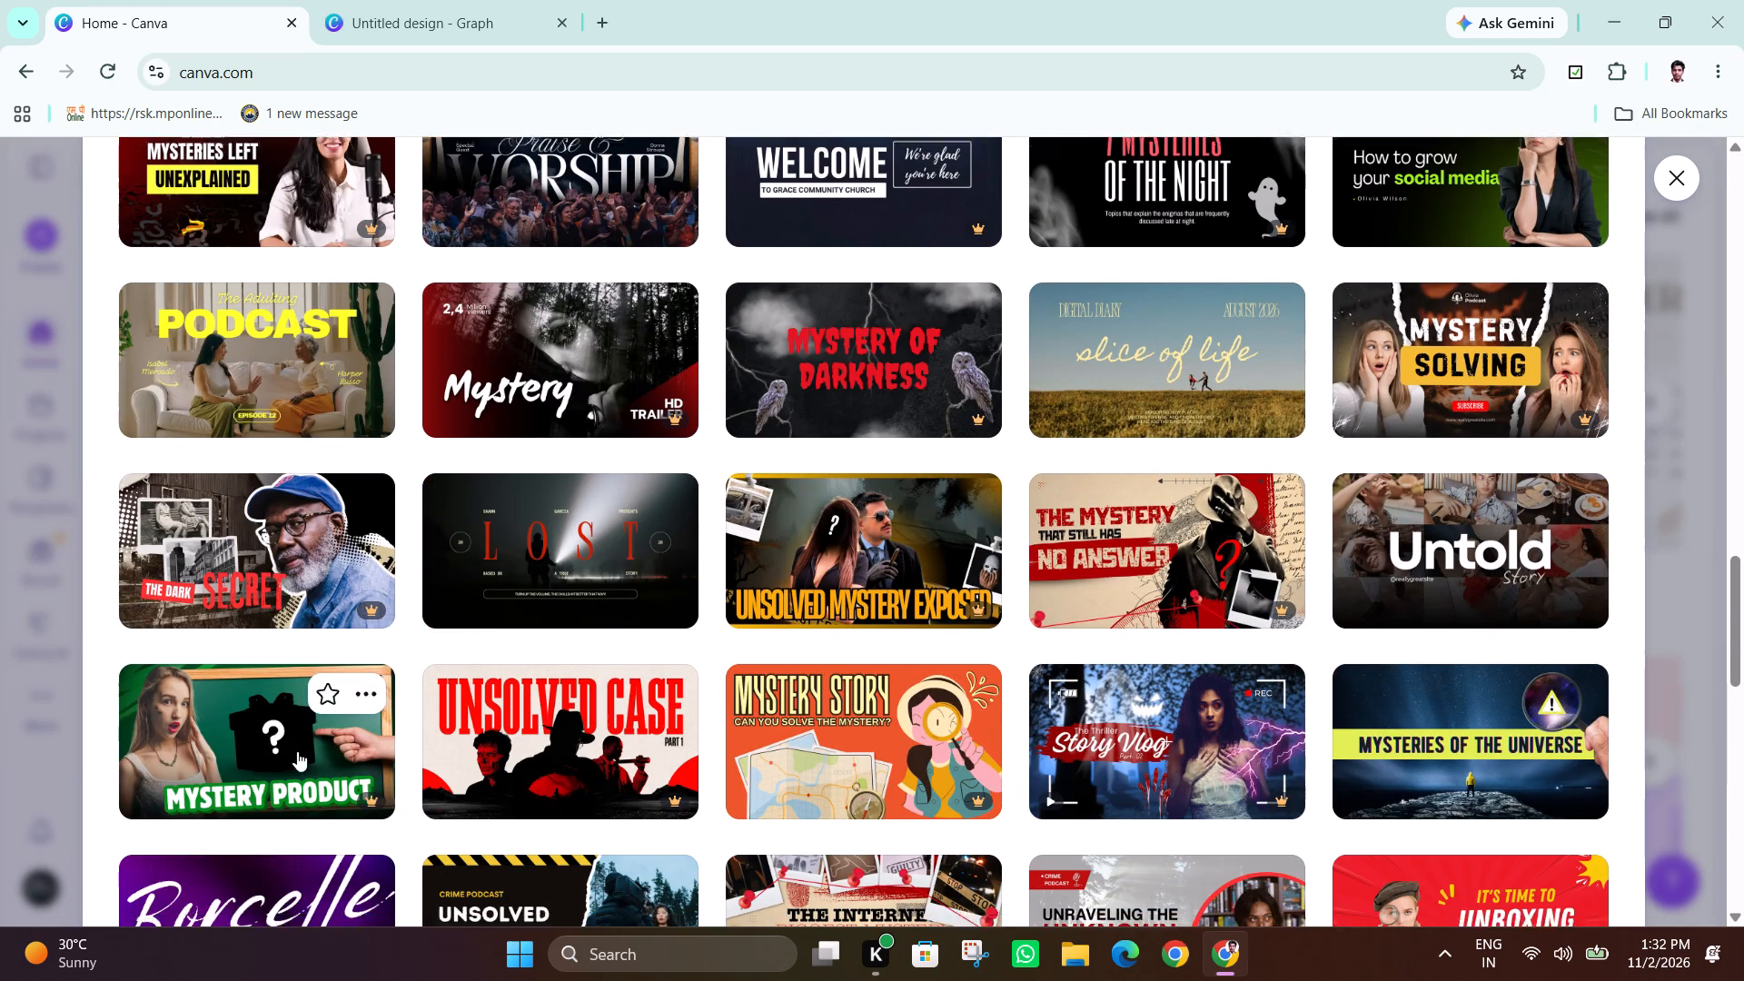
scroll(297, 751, down, 1)
scroll(768, 704, down, 2)
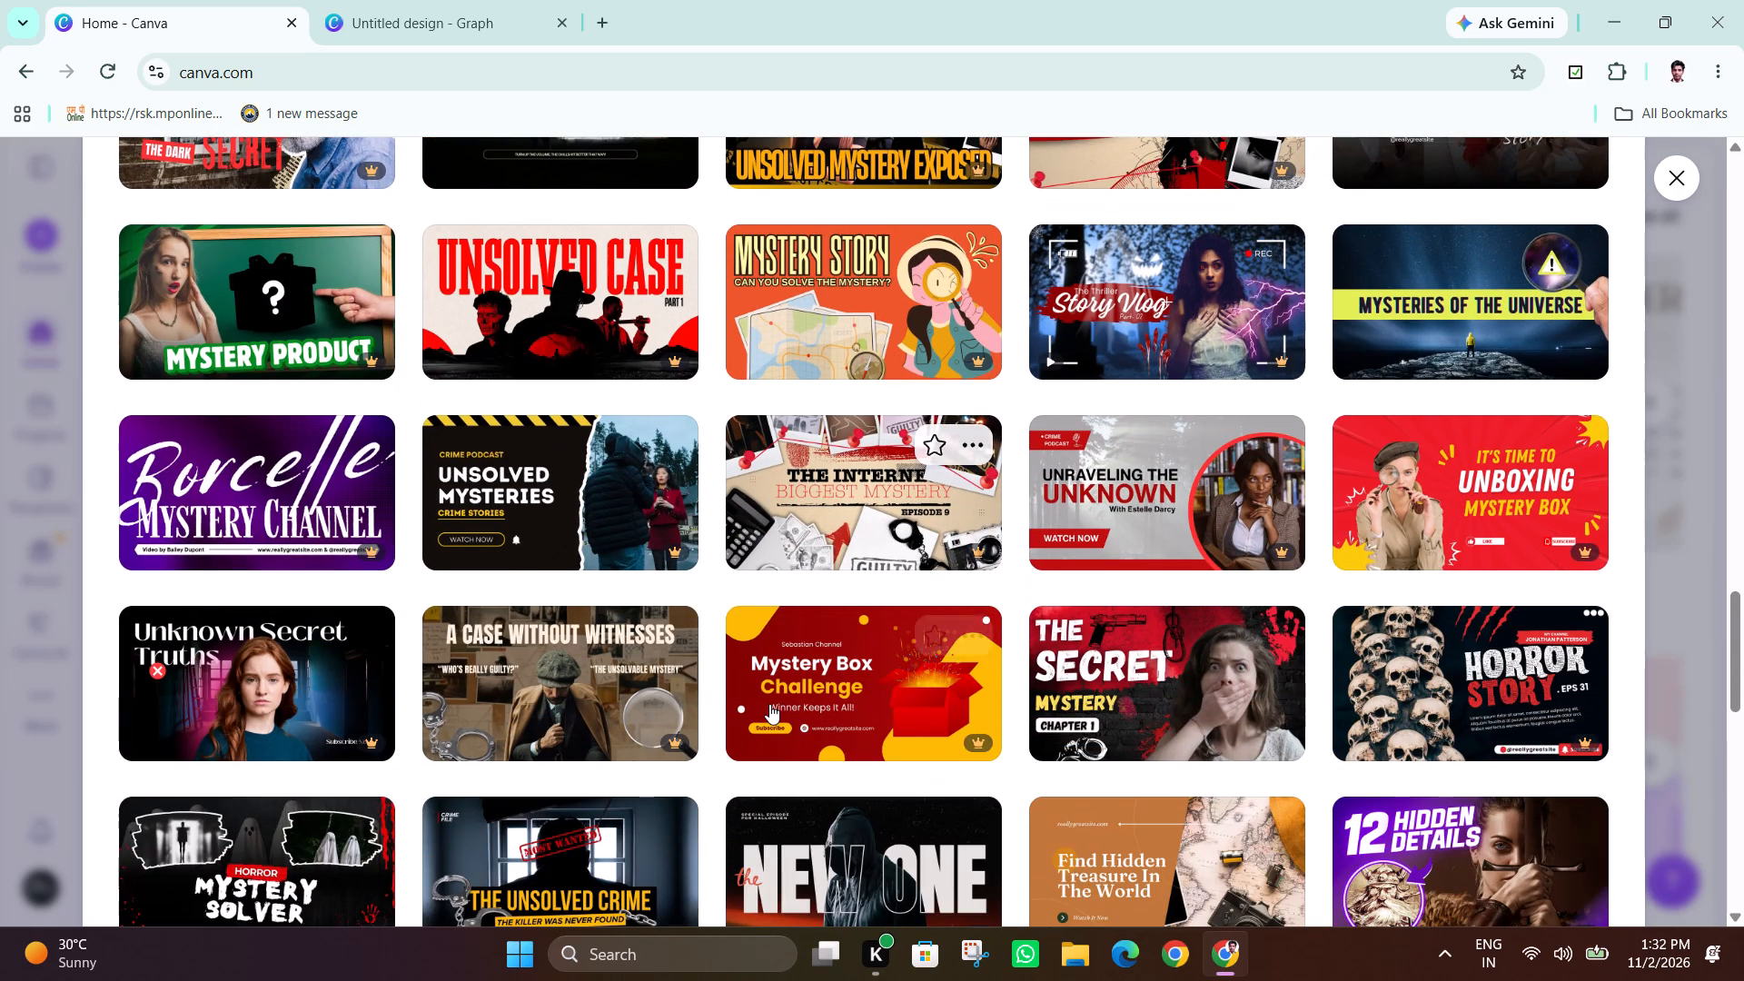
scroll(851, 711, down, 2)
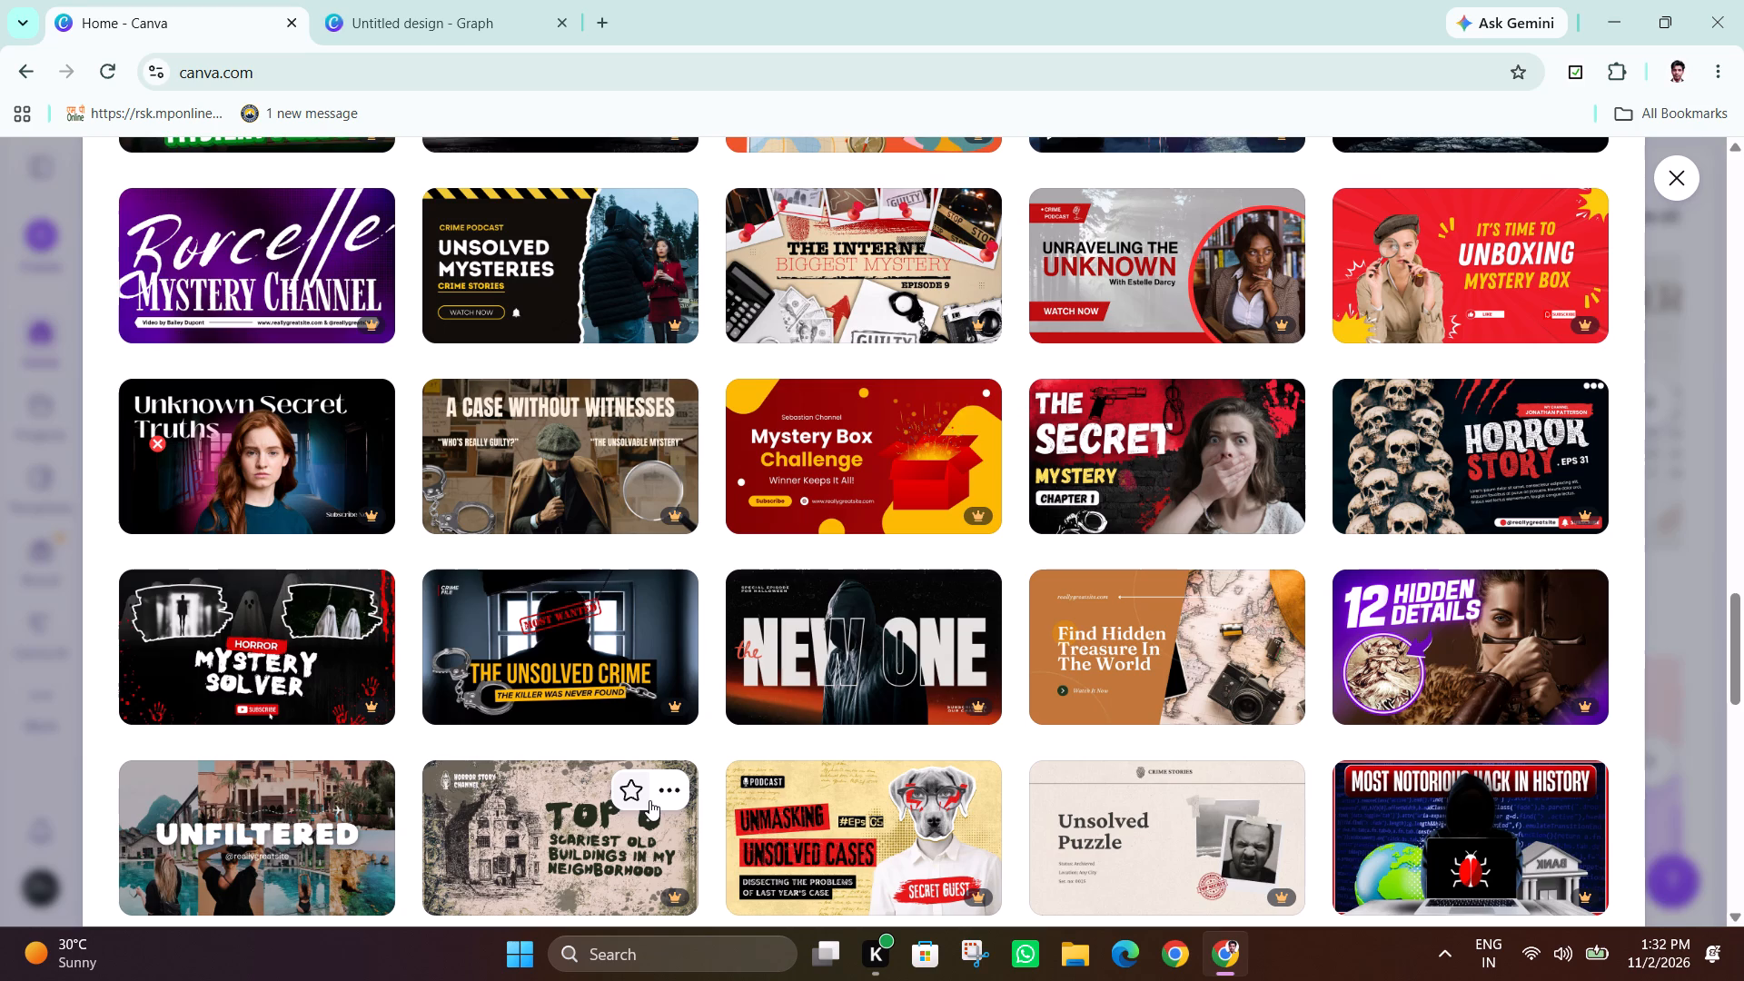
Examine the "the NEW ONE" mystery thumbnail's template details and browse the neighbouring mystery and horror YouTube thumbnails.
drag(897, 694, 835, 683)
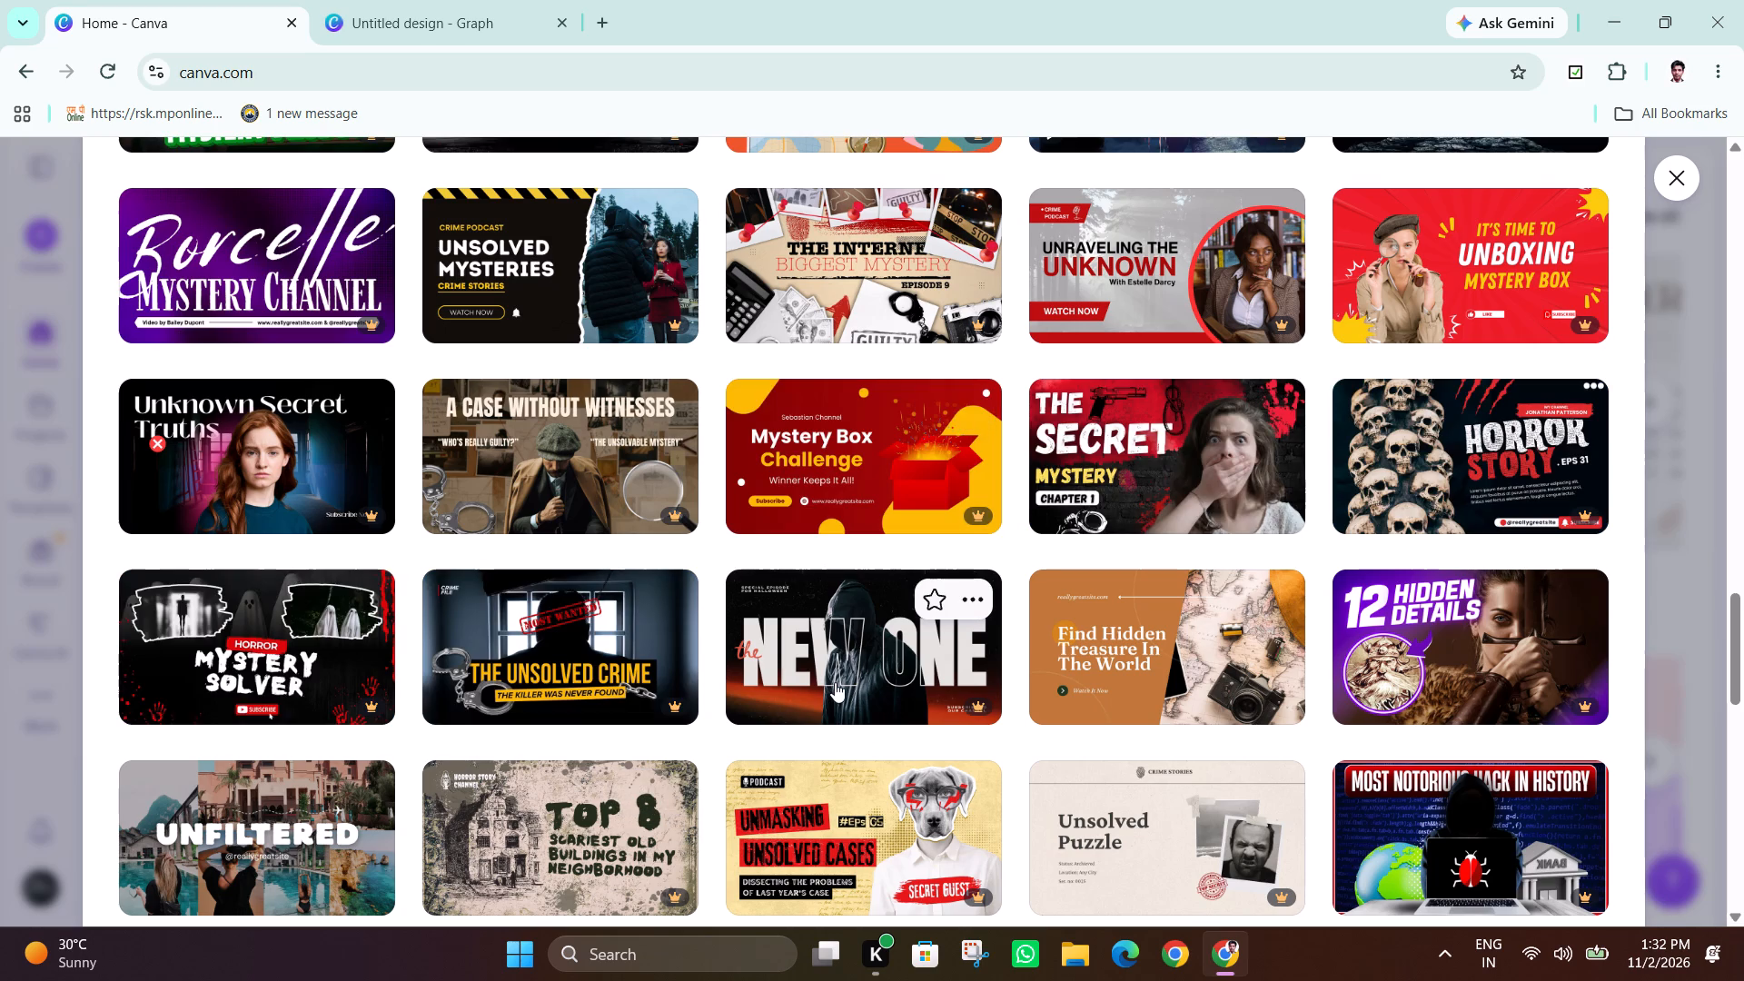
click(965, 606)
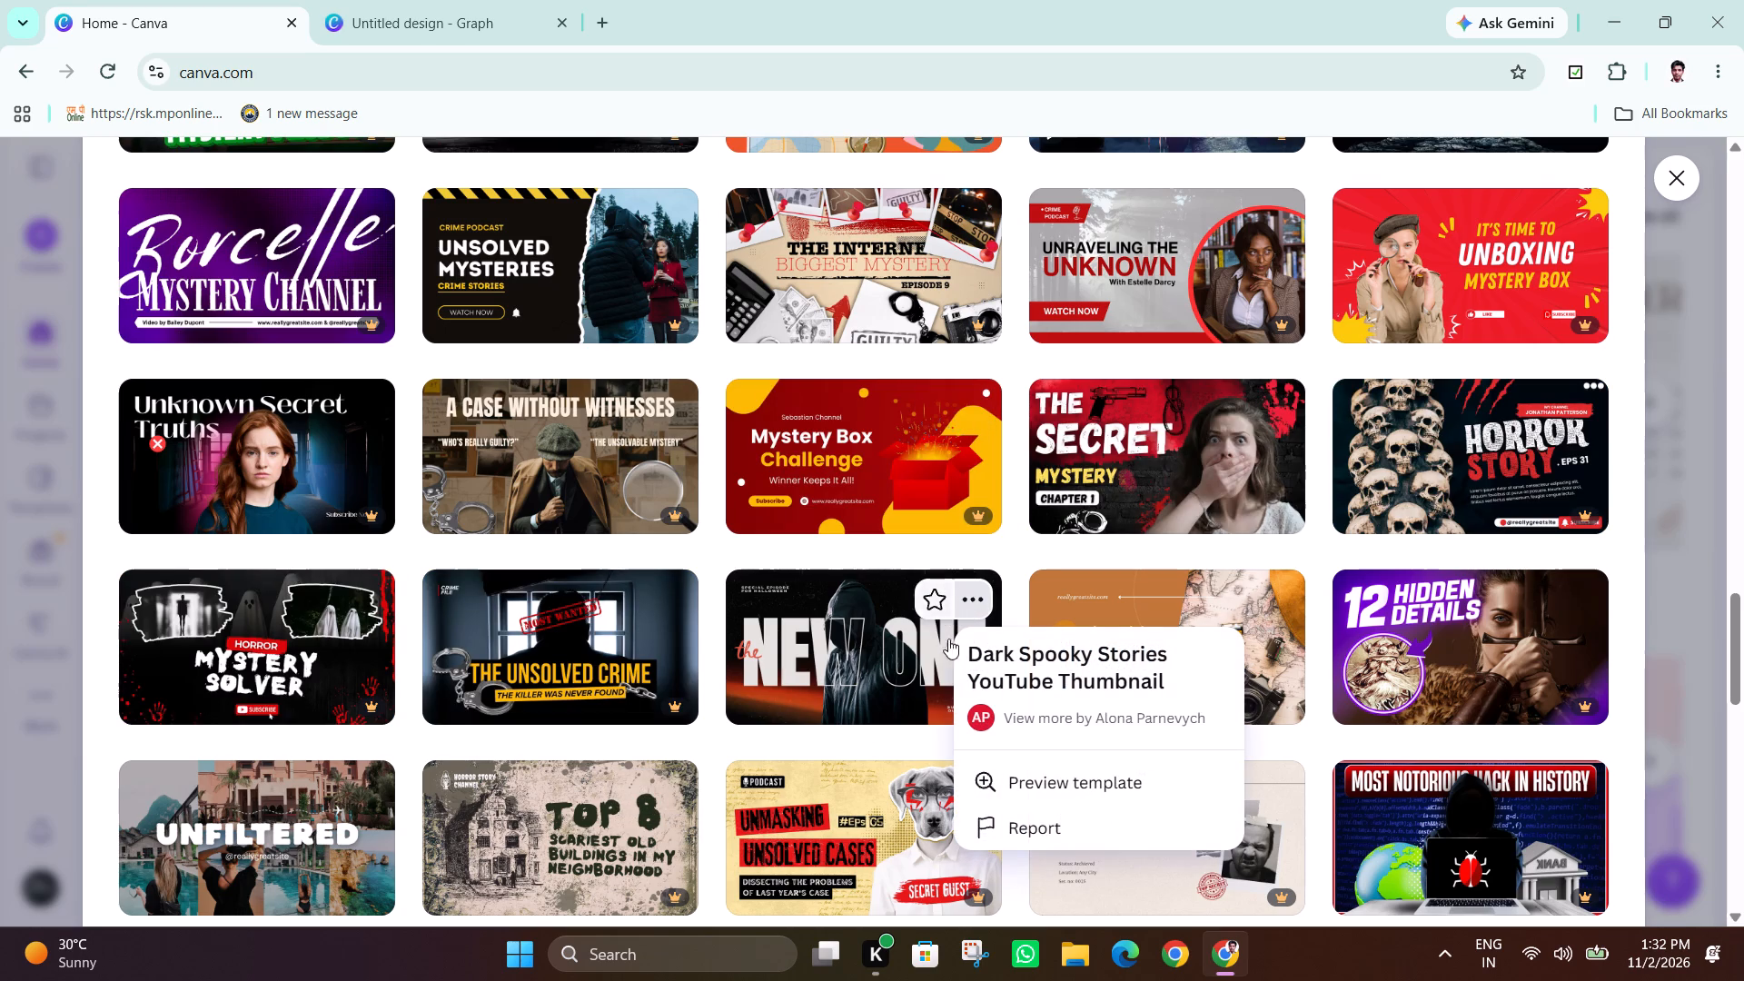
click(784, 741)
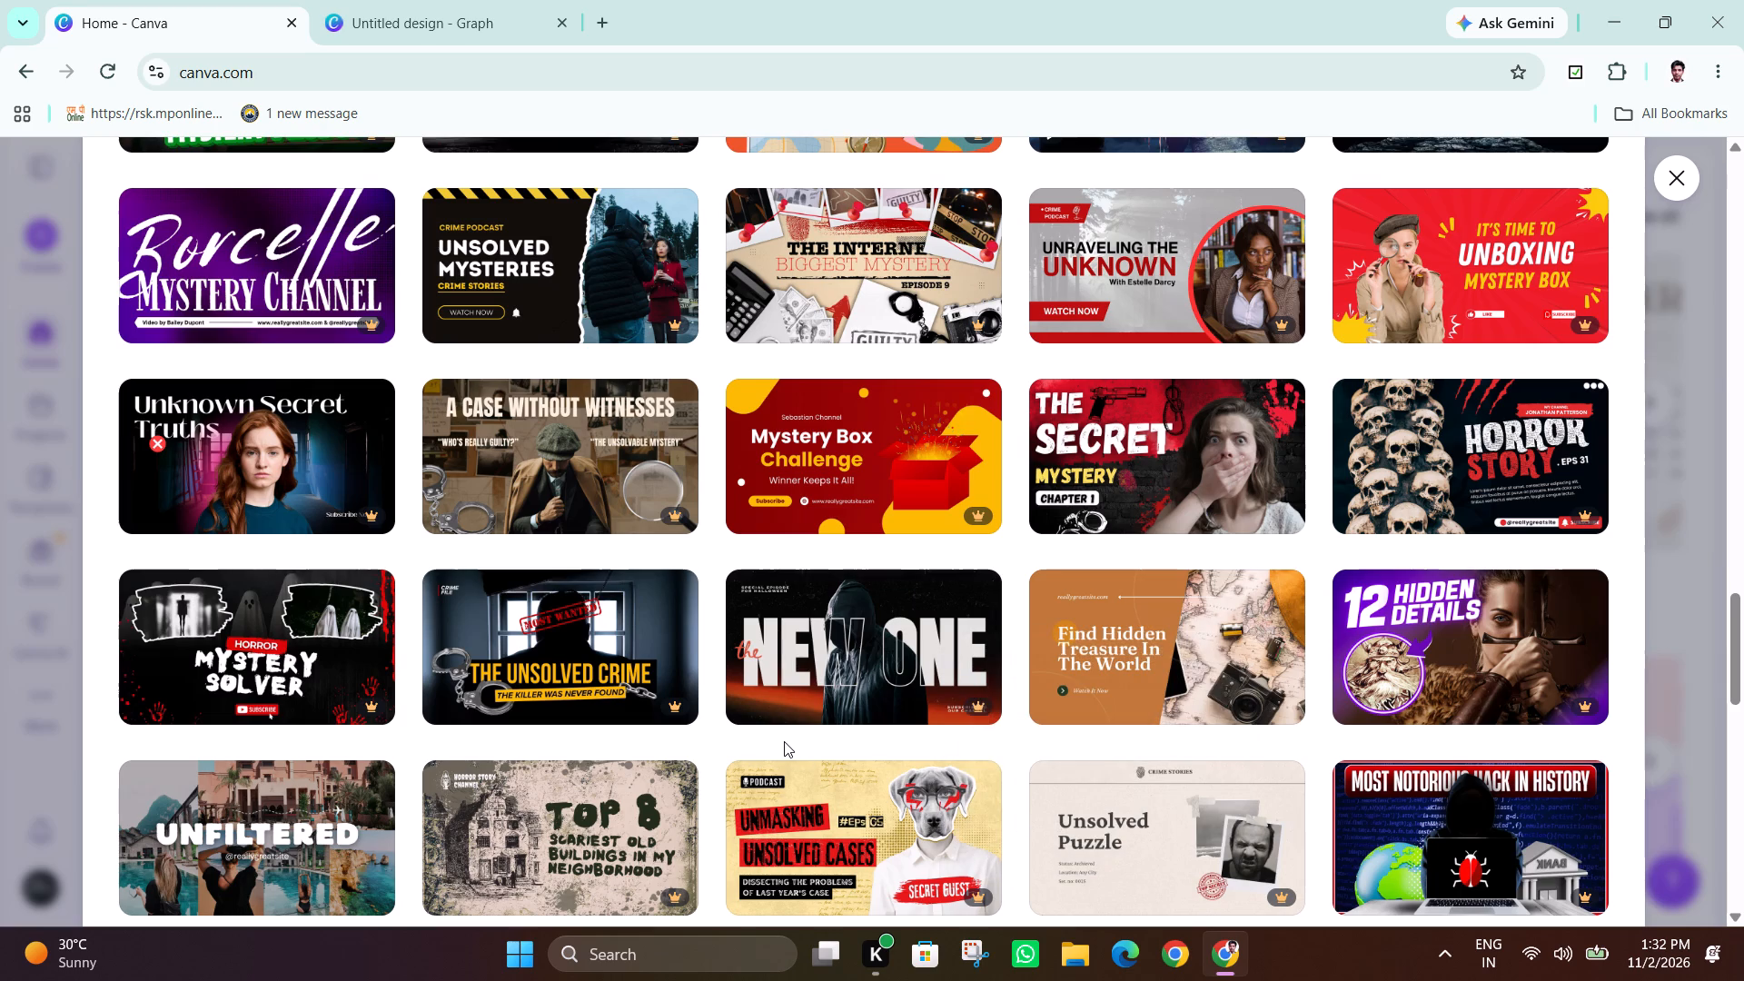
scroll(784, 741, down, 3)
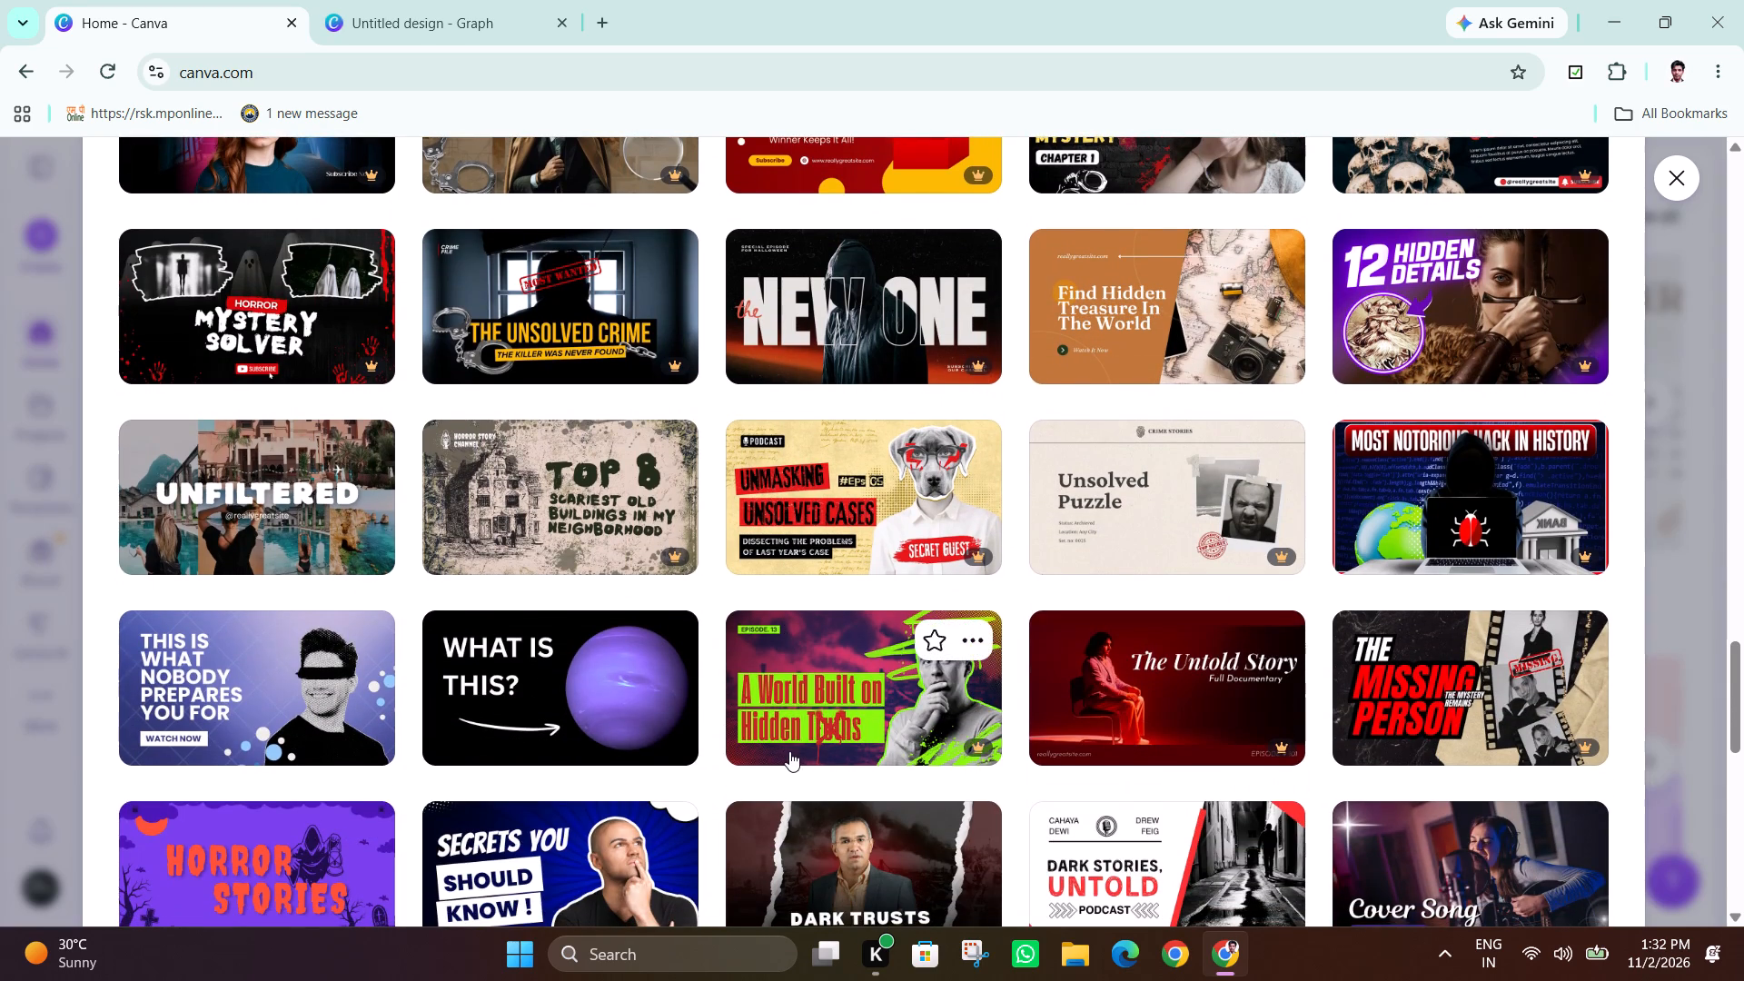
scroll(820, 716, down, 1)
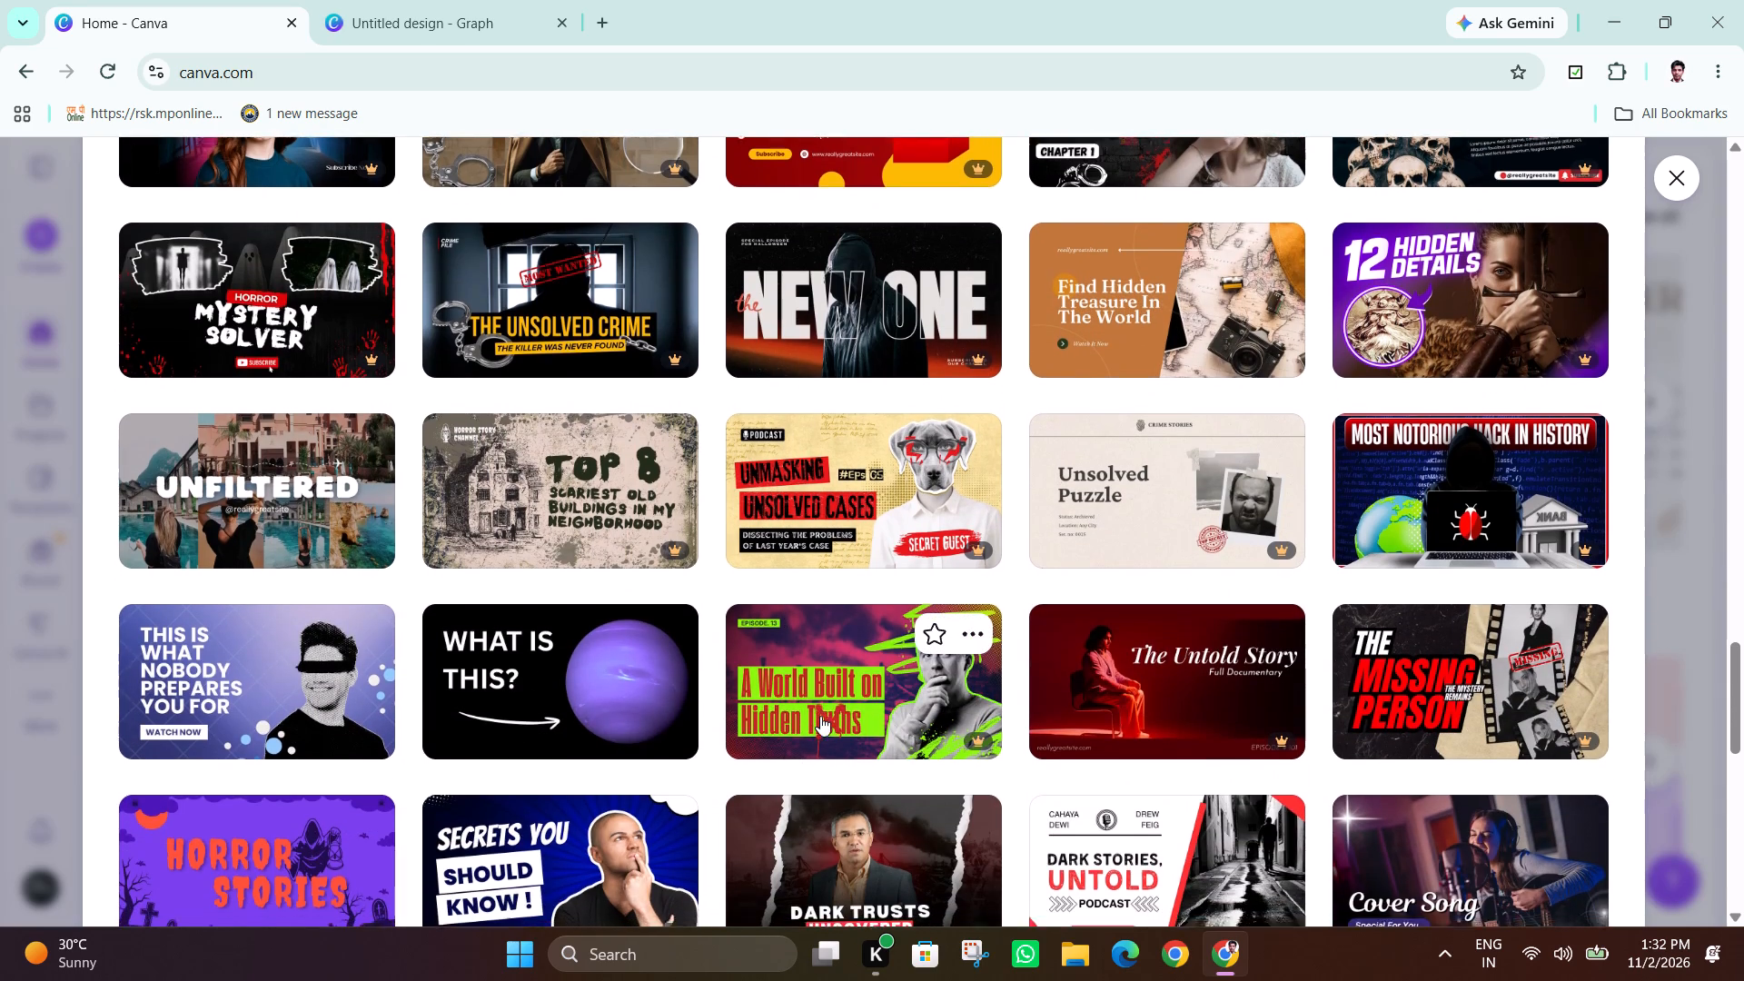
scroll(820, 716, down, 2)
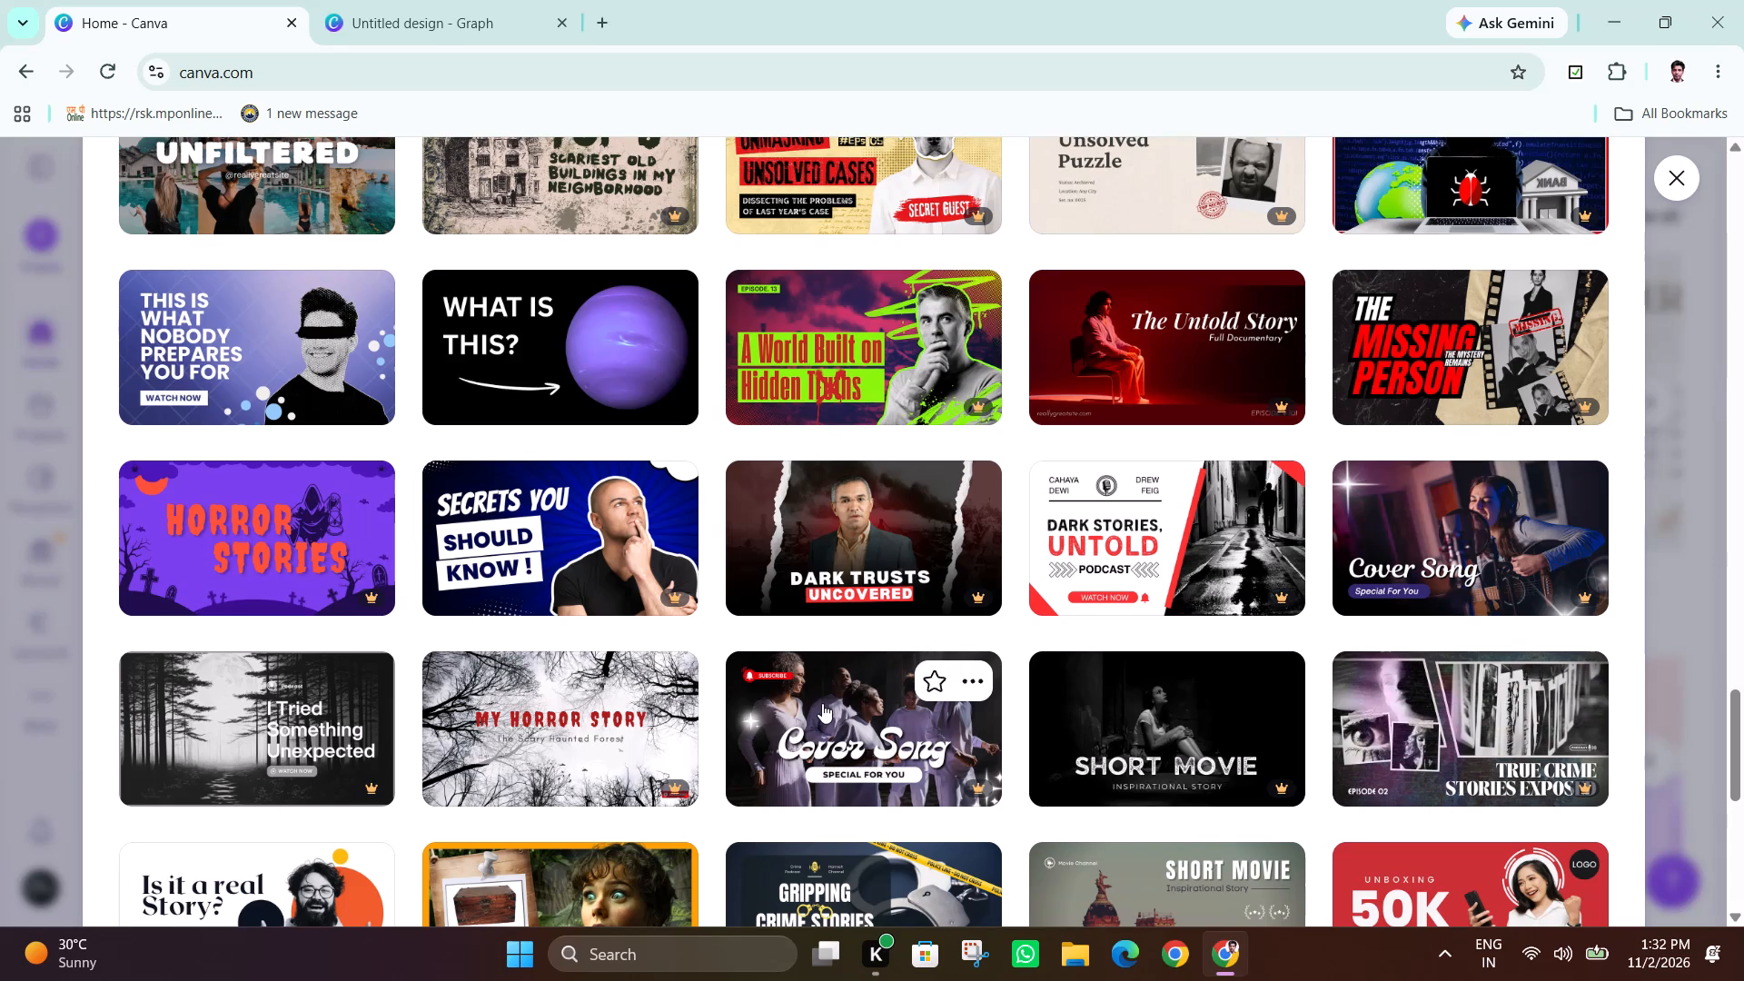
scroll(827, 699, up, 4)
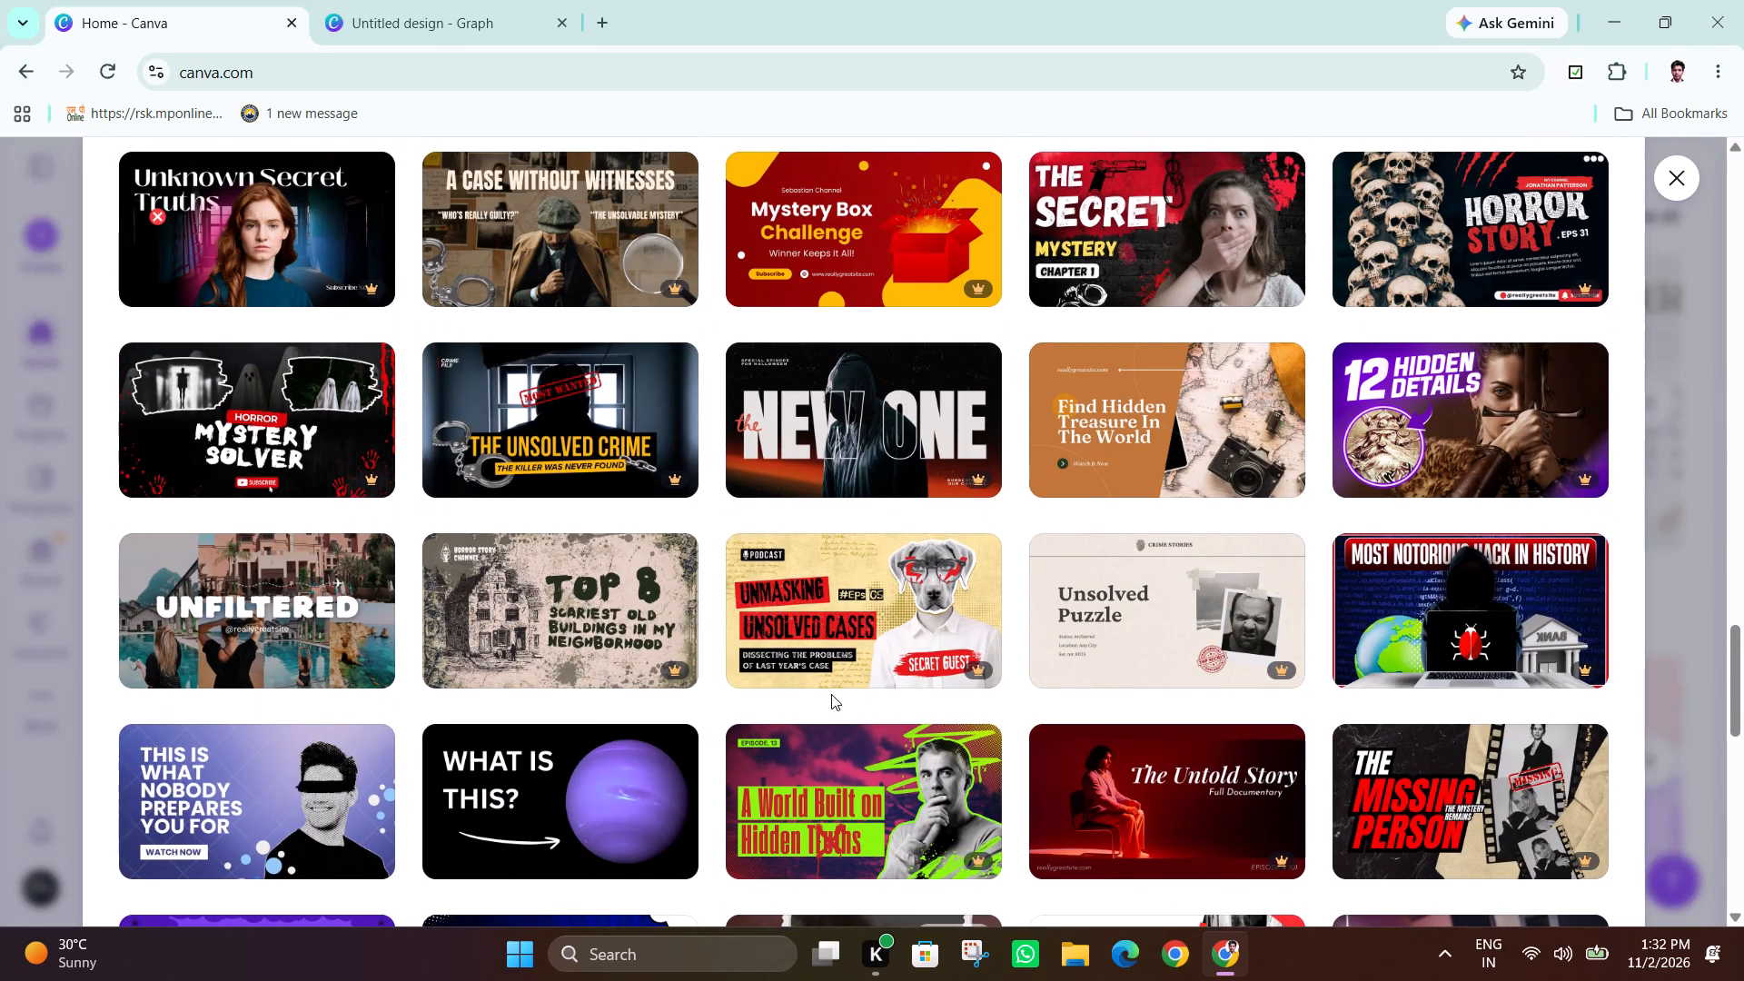
click(968, 948)
click(974, 966)
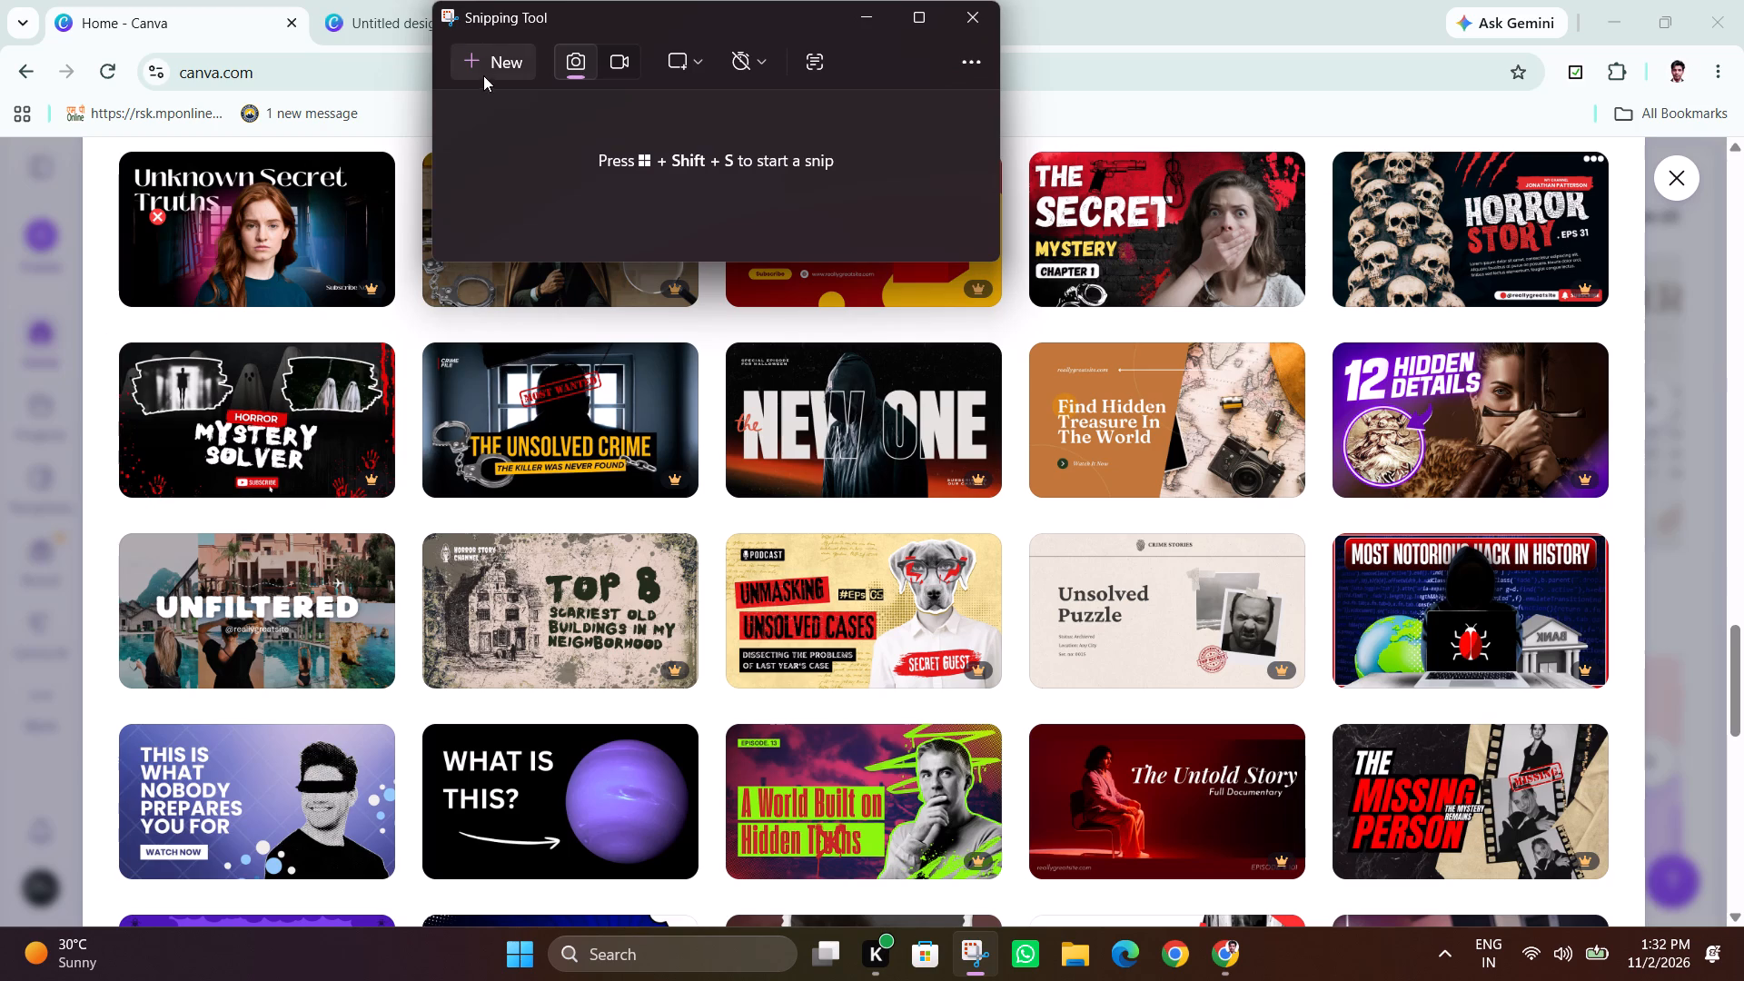
click(490, 50)
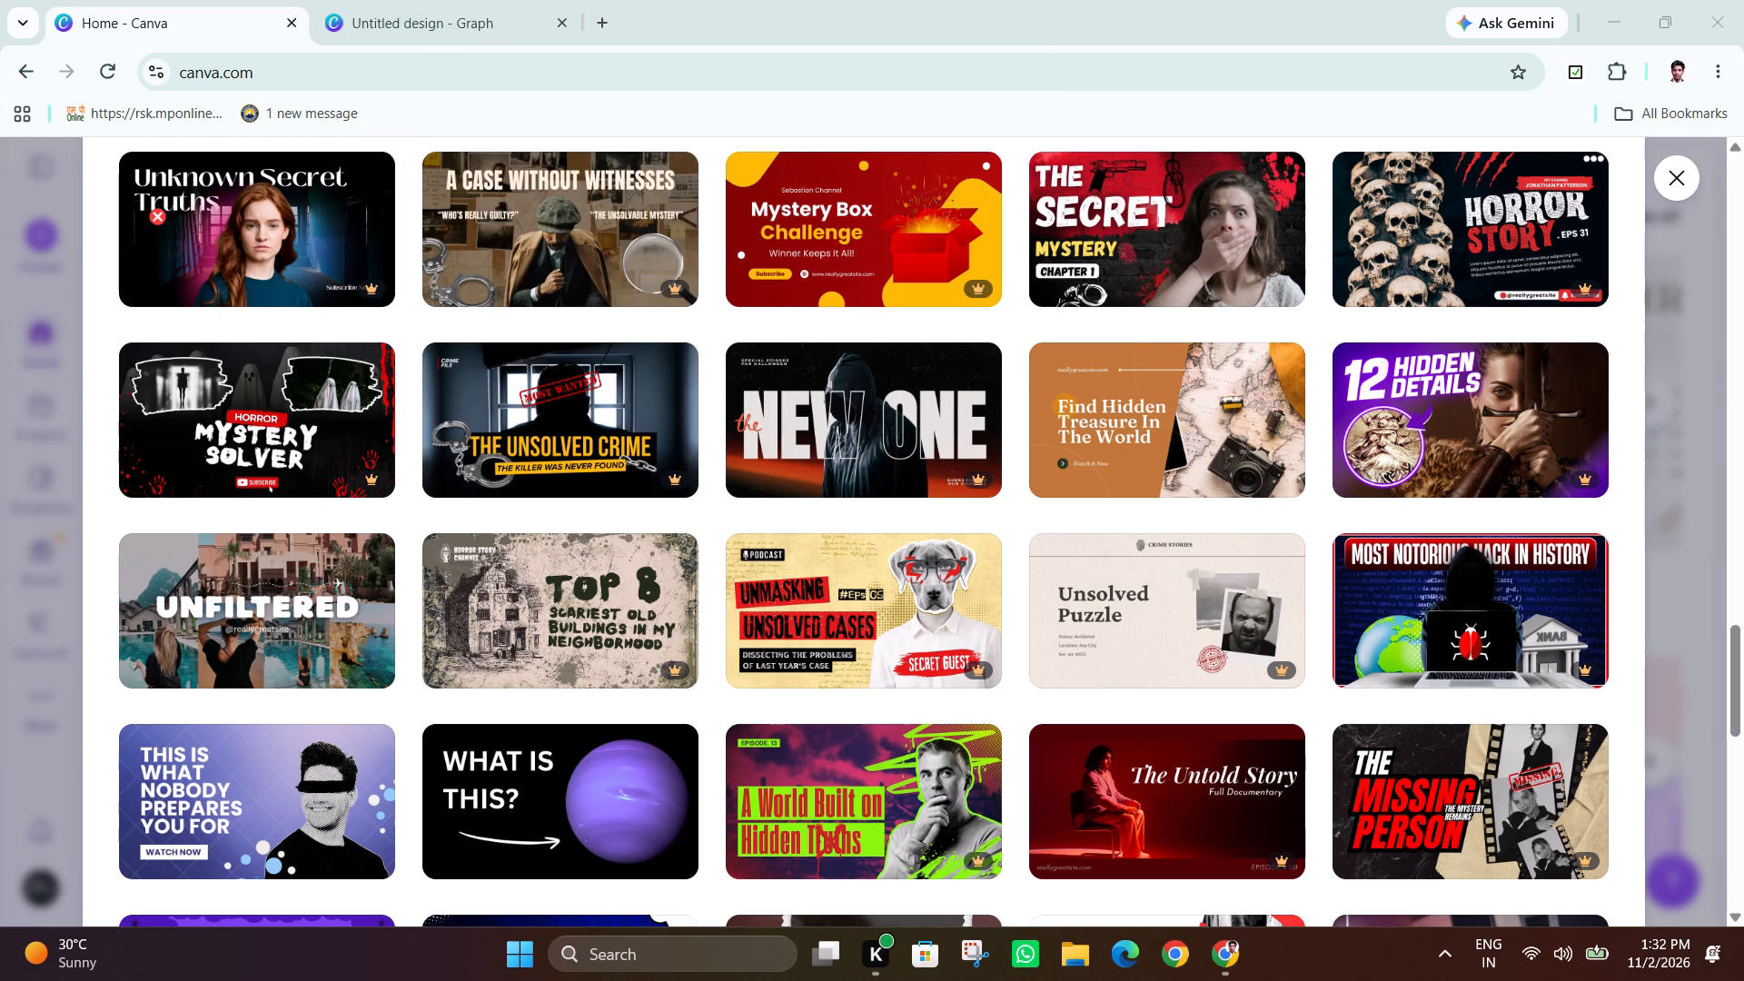
drag(717, 328, 1016, 519)
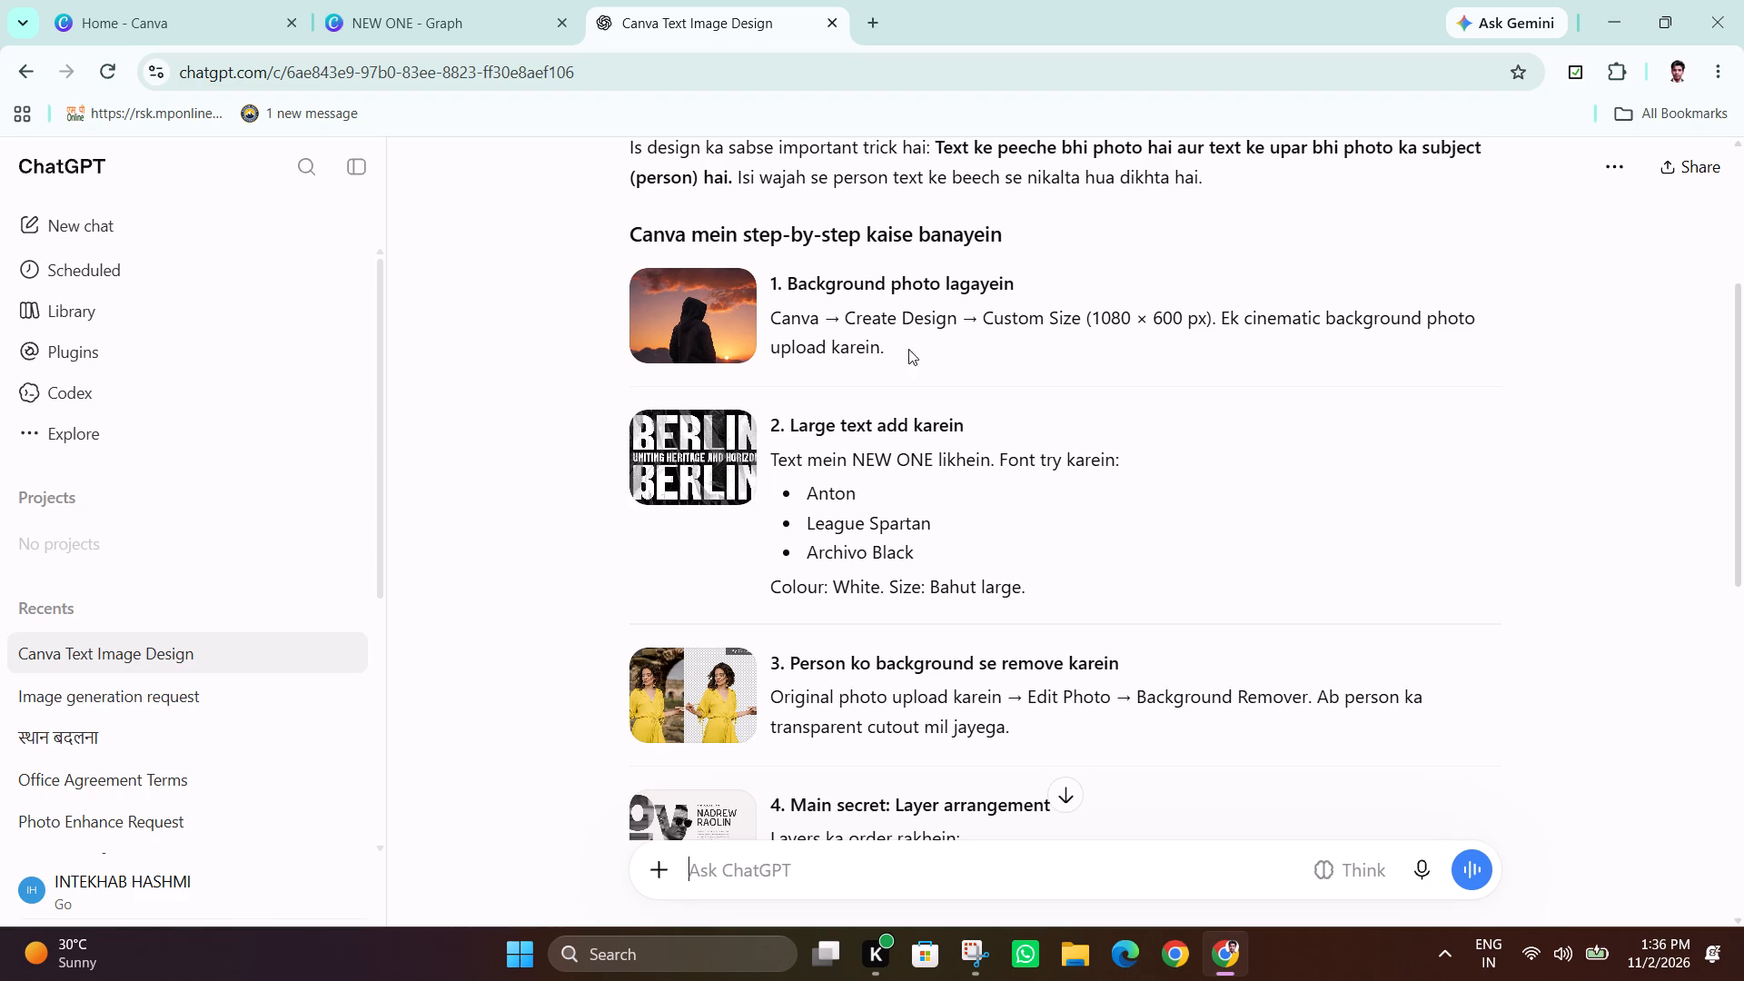
Return to the Canva design and look through the uploaded images for a usable photo.
click(414, 0)
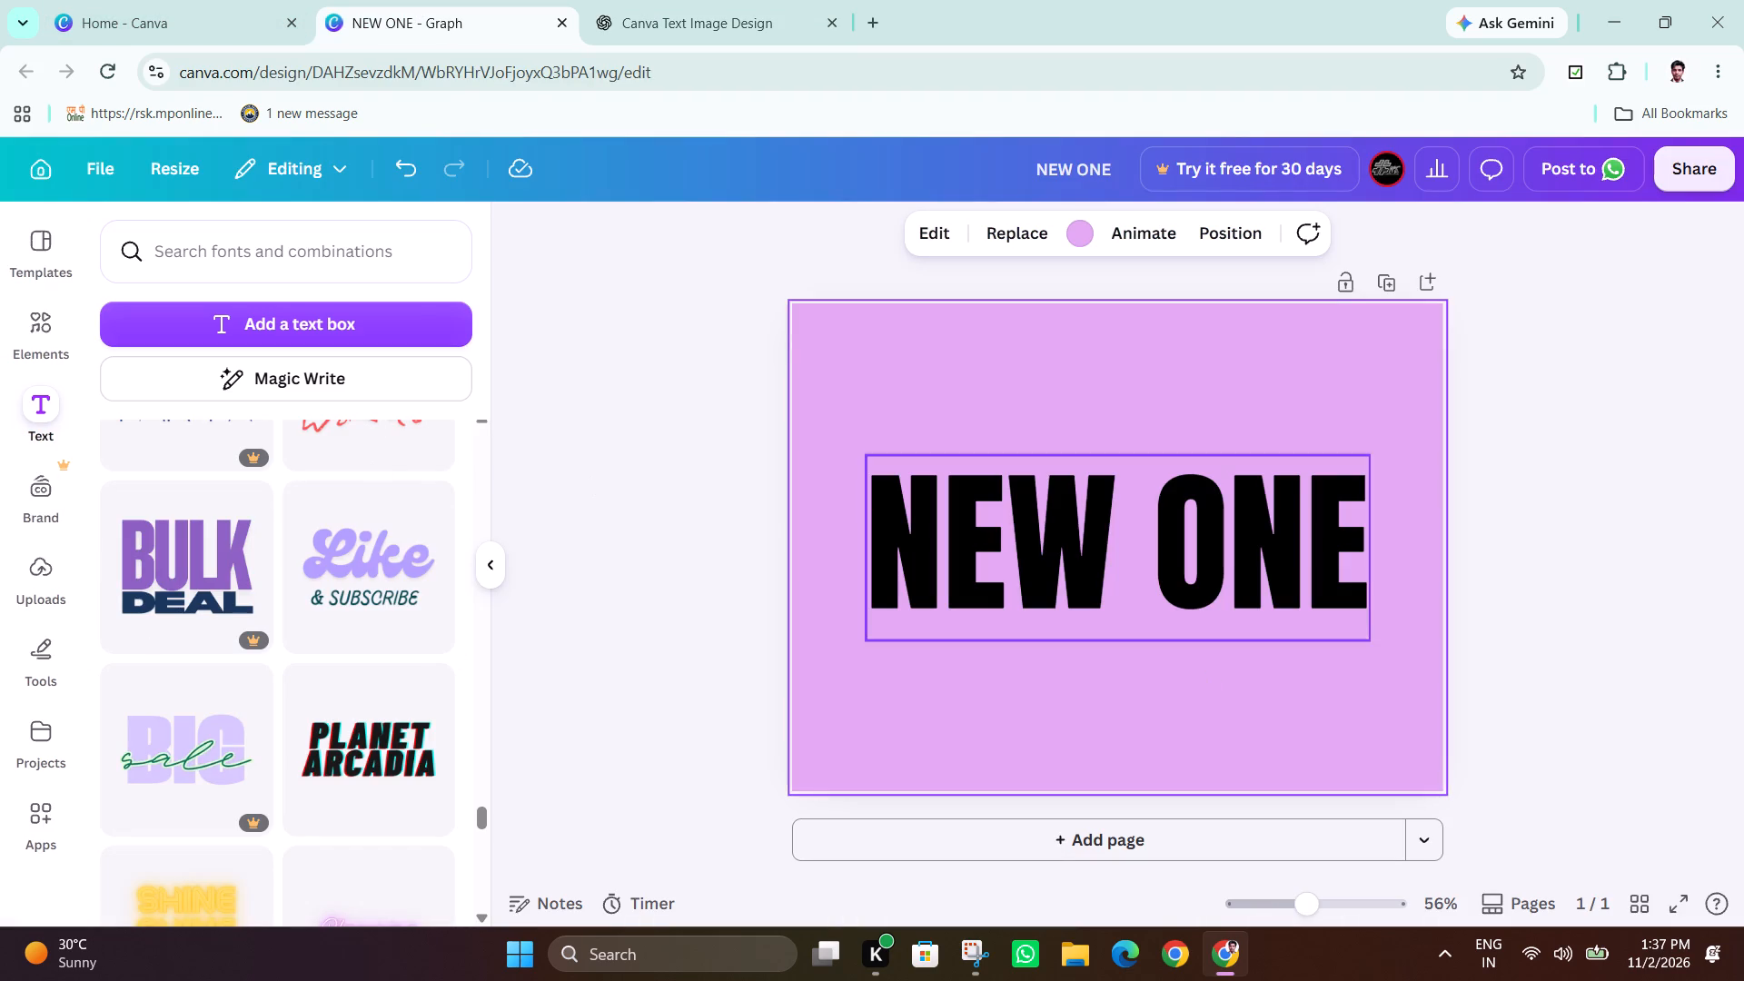
click(1193, 424)
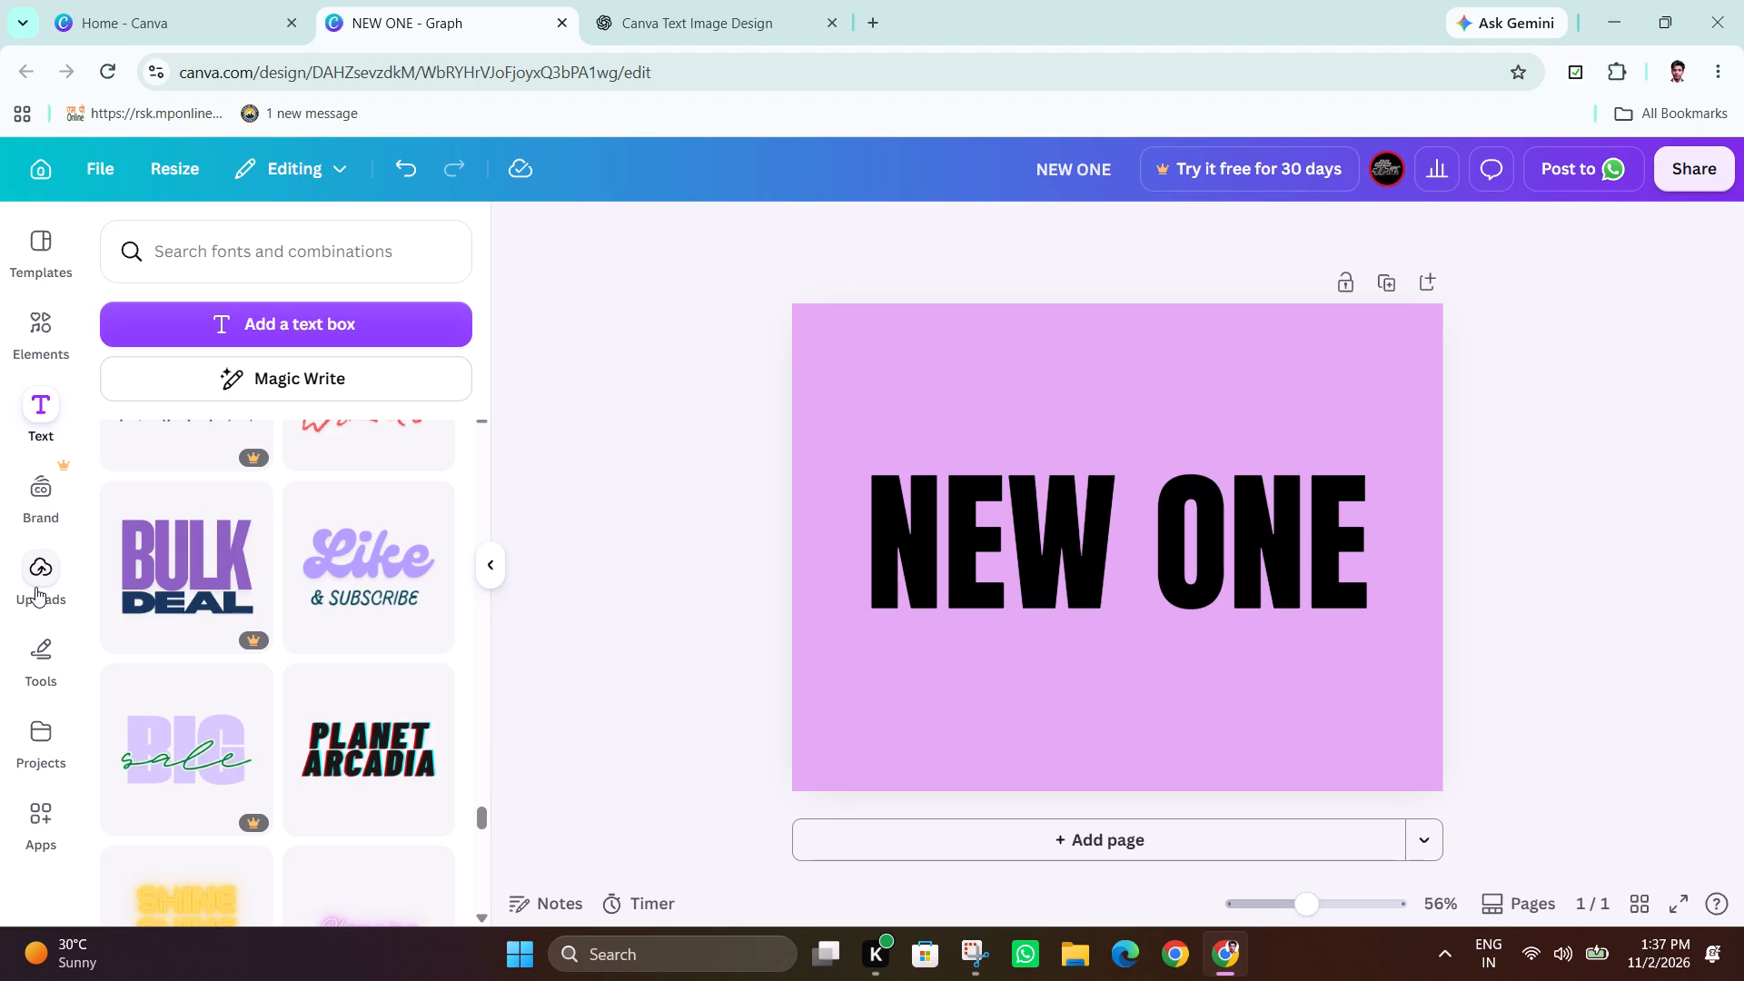
click(35, 587)
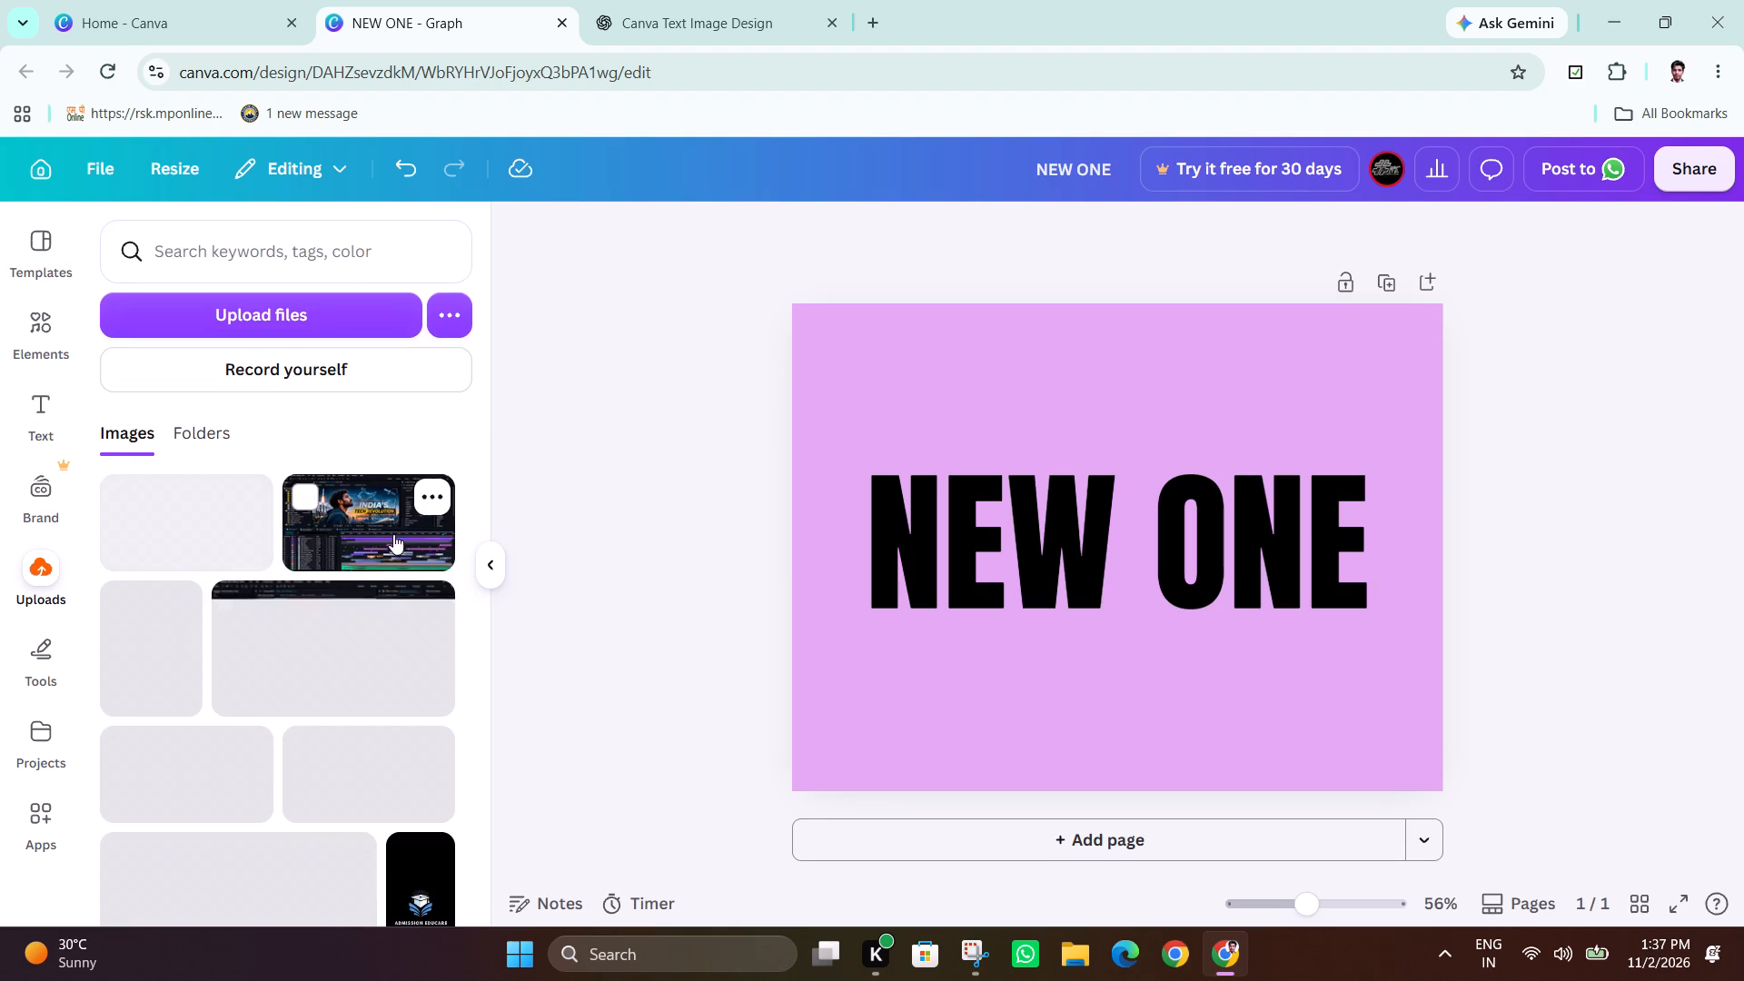
scroll(242, 619, down, 5)
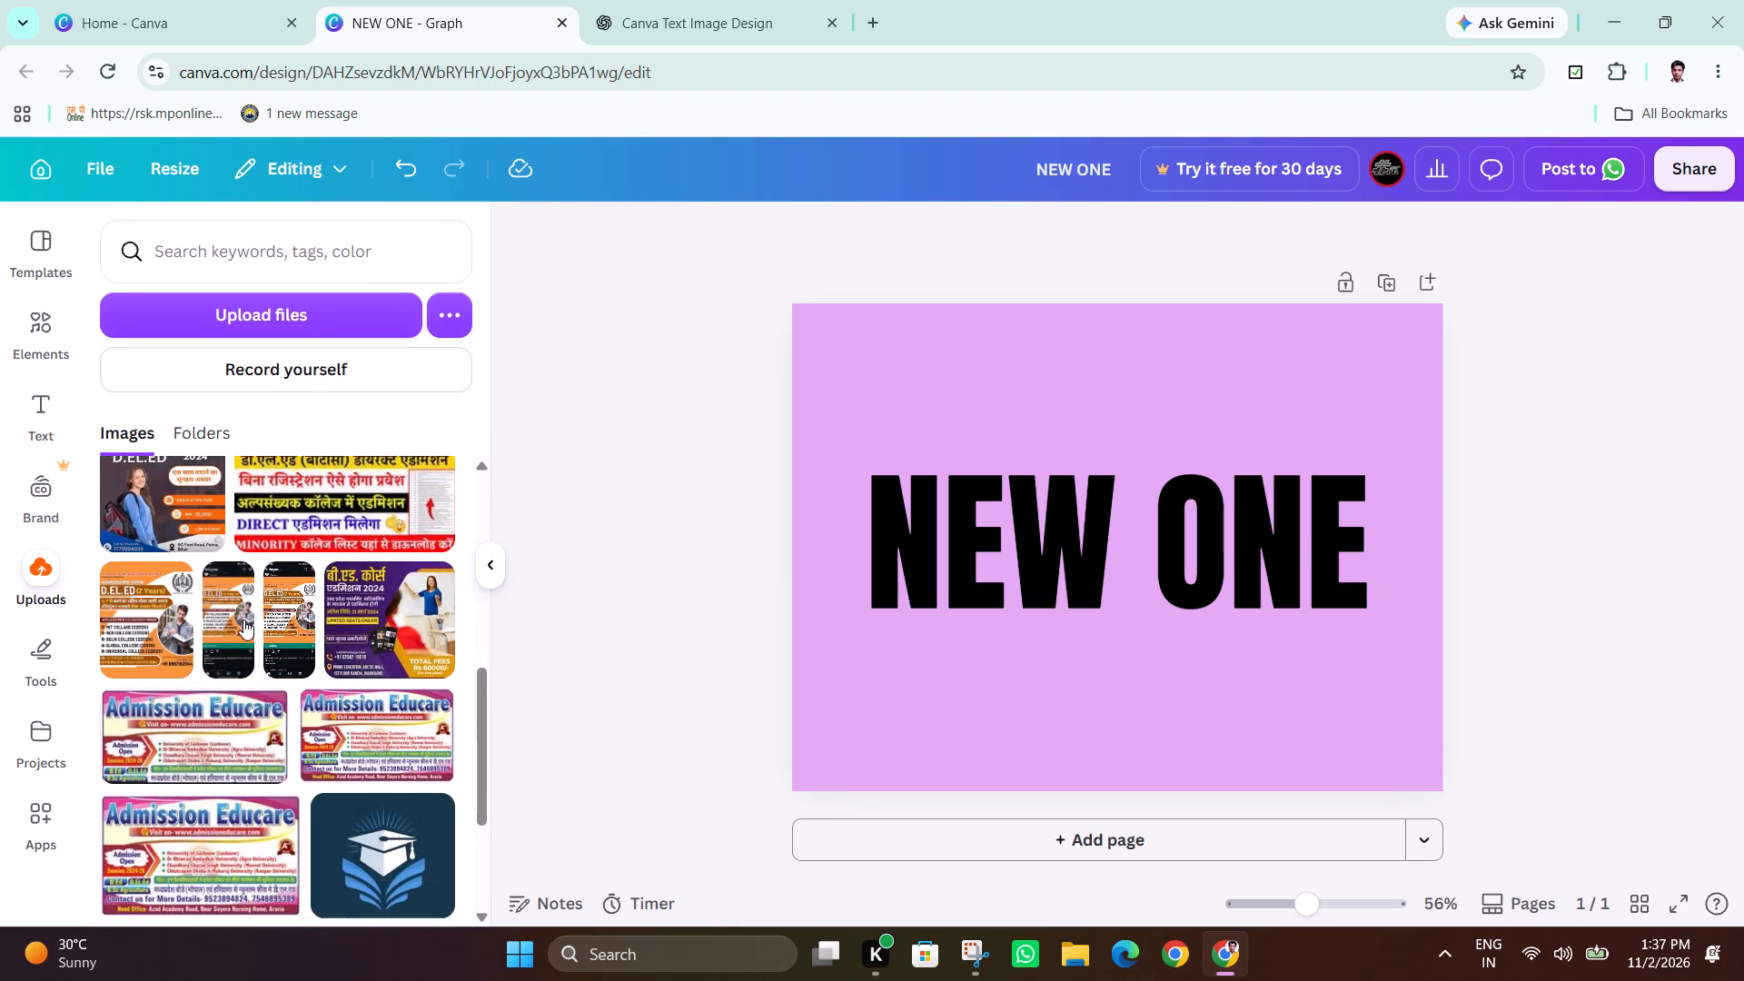
scroll(243, 619, down, 7)
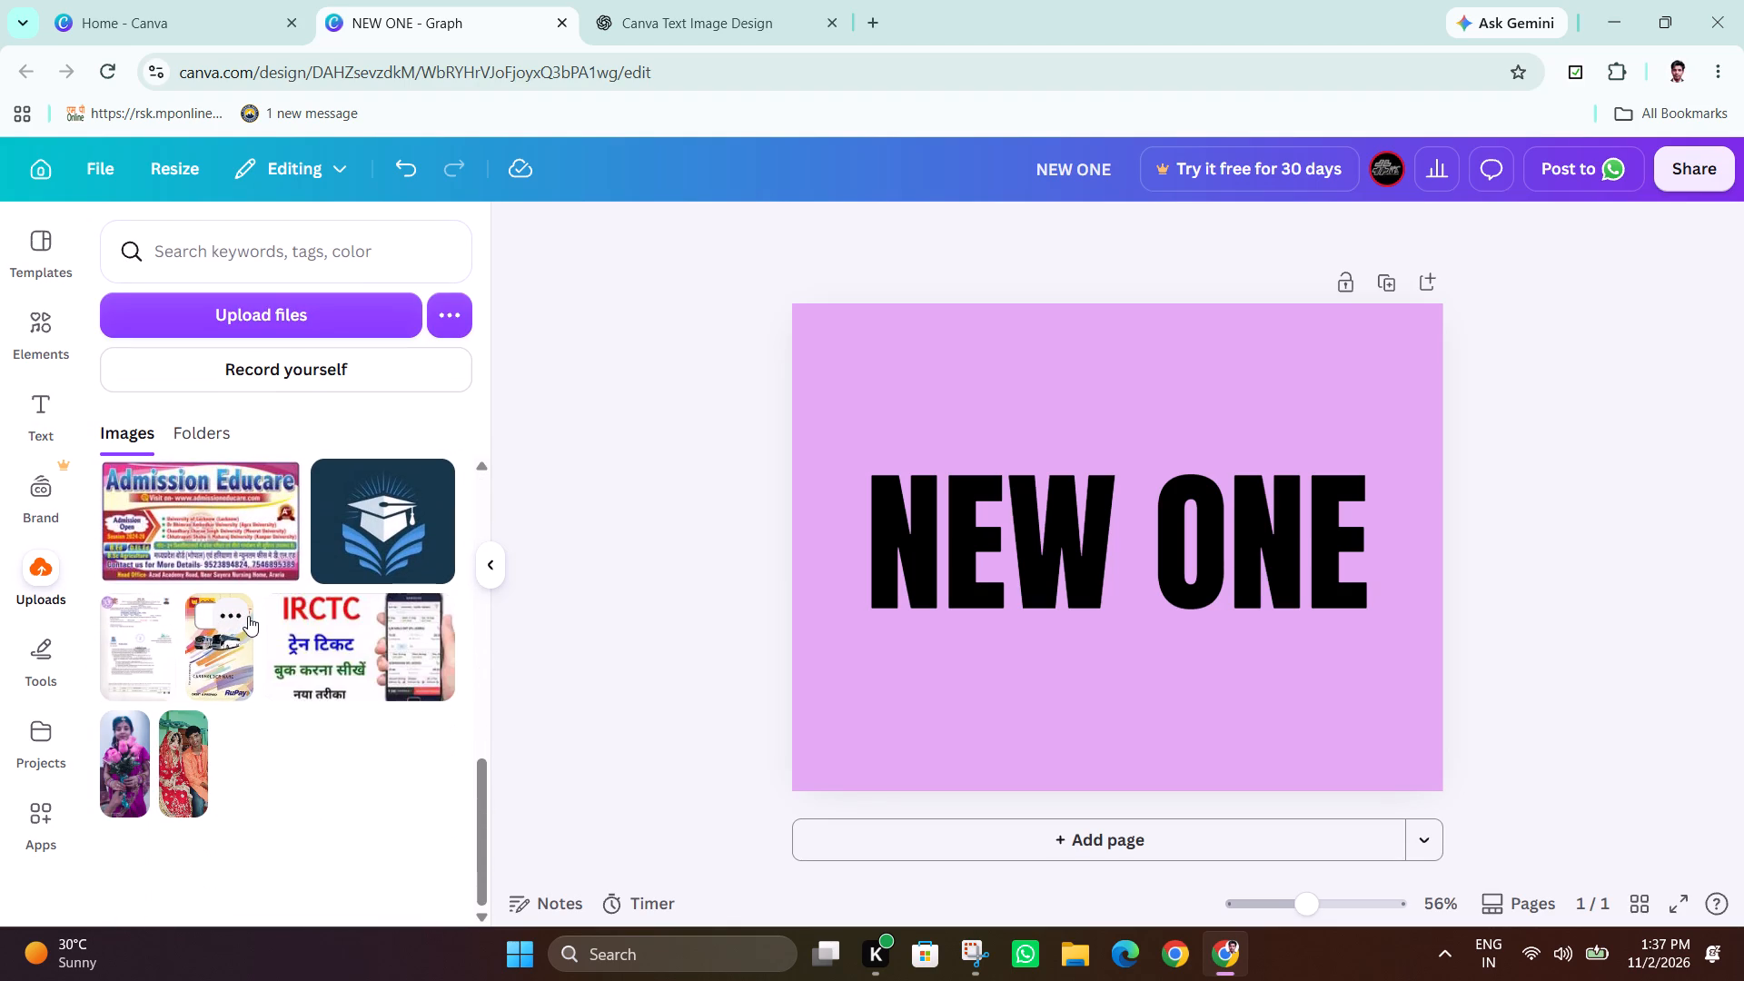
scroll(248, 616, down, 3)
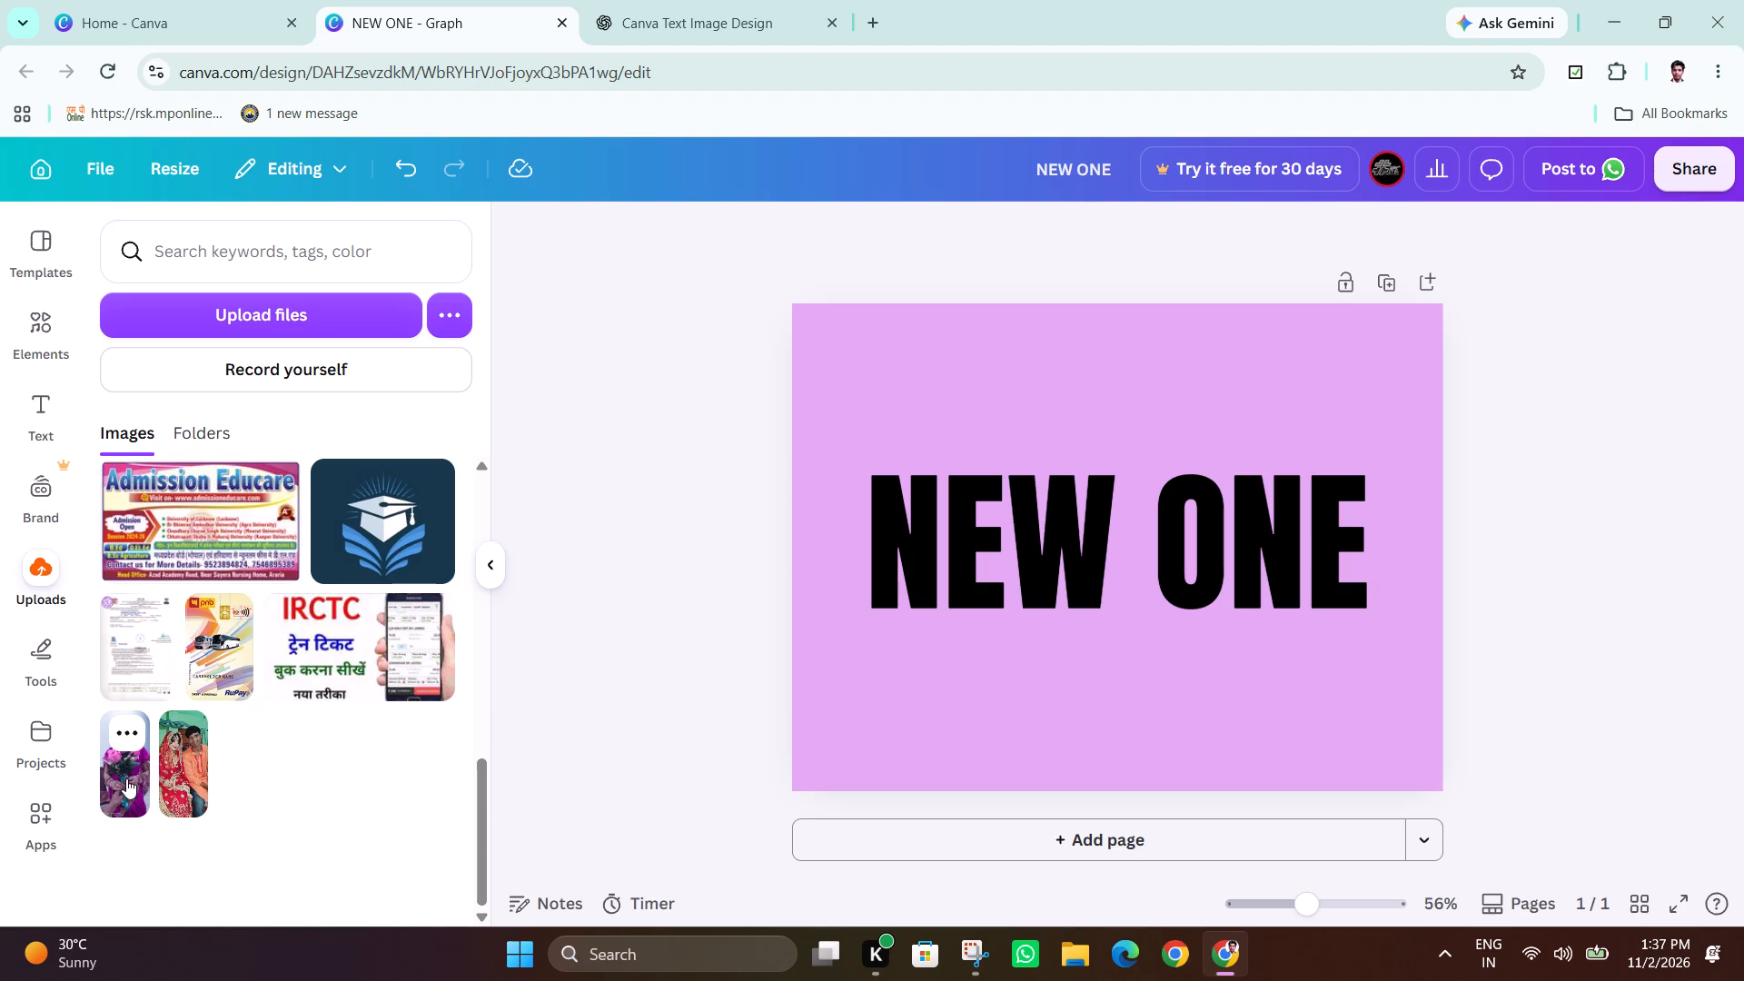
scroll(237, 277, up, 4)
Look through the templates and design categories on the Canva home page and return to the "NEW ONE" design.
click(229, 0)
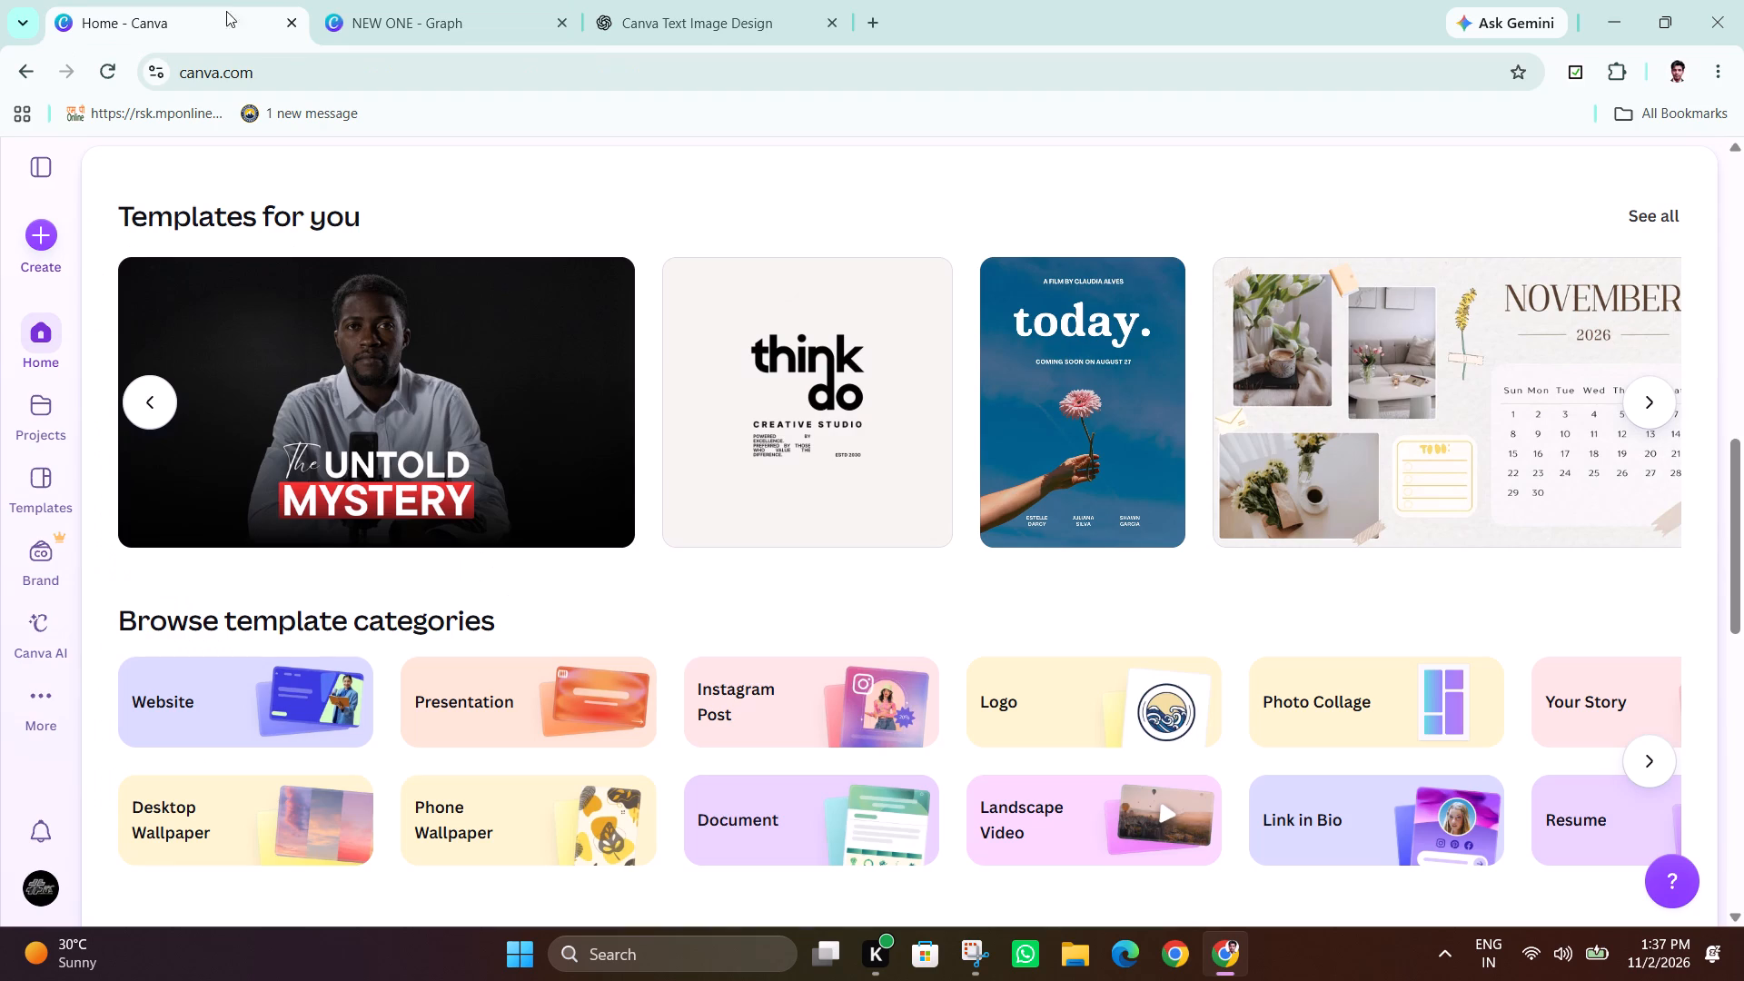
scroll(1105, 689, down, 3)
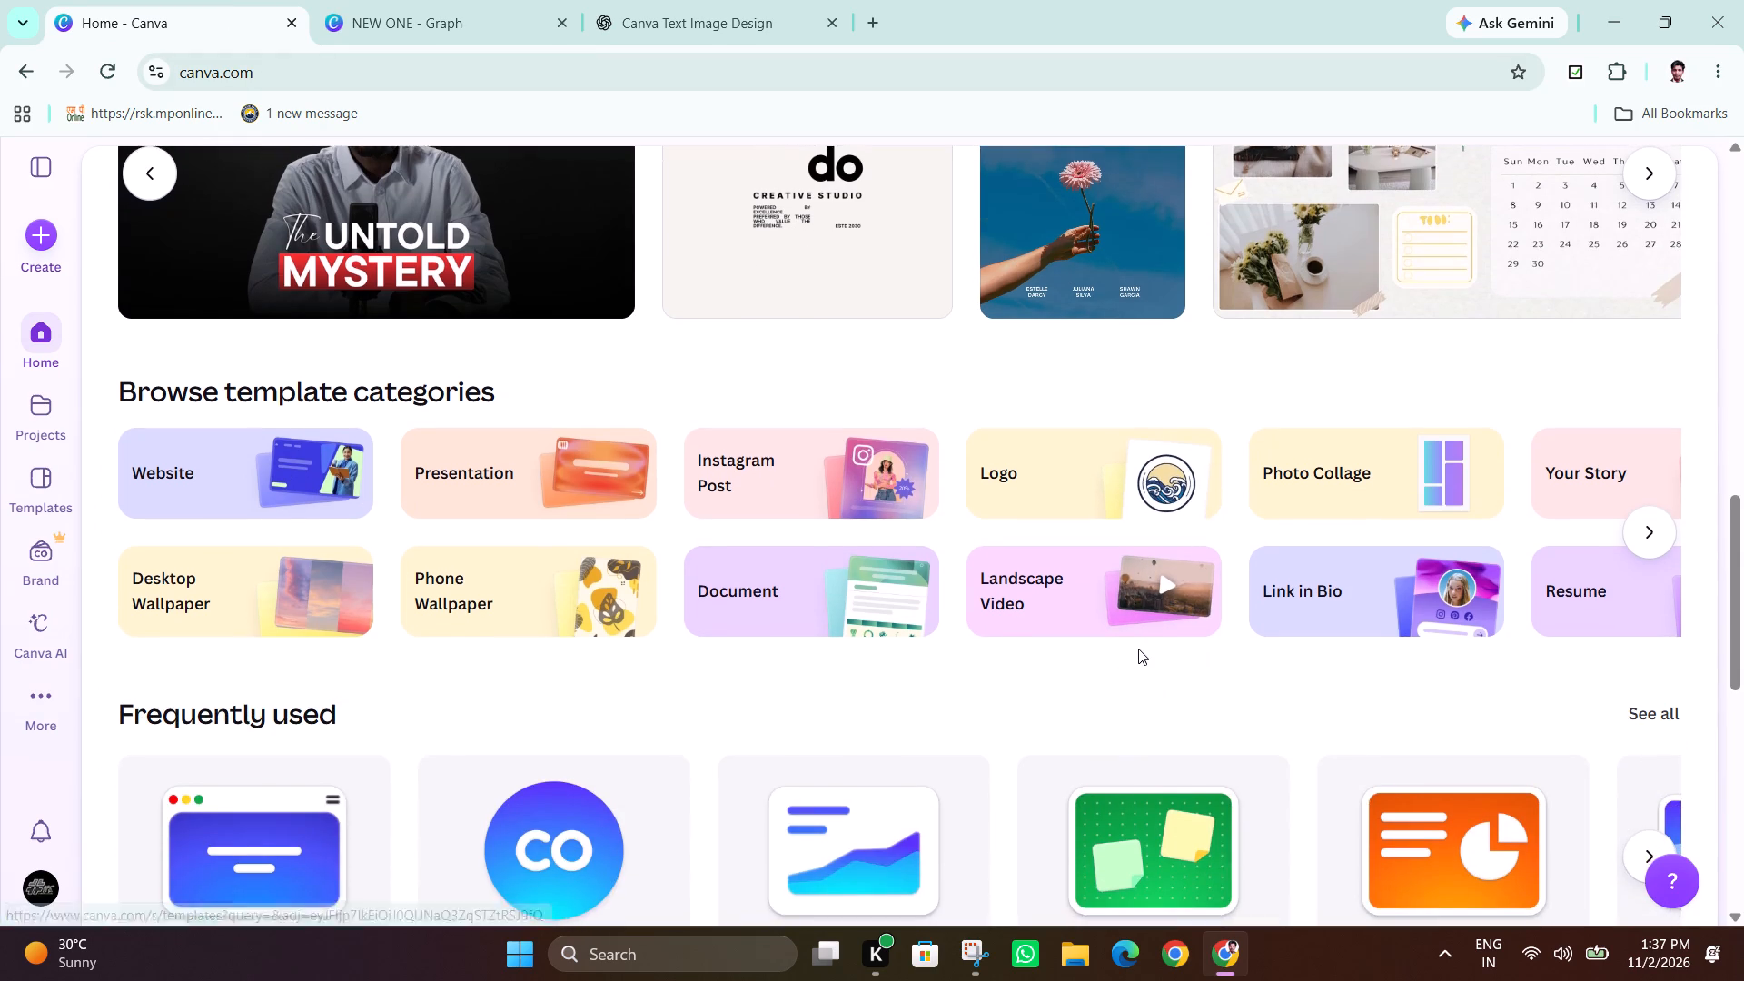
scroll(1138, 649, down, 8)
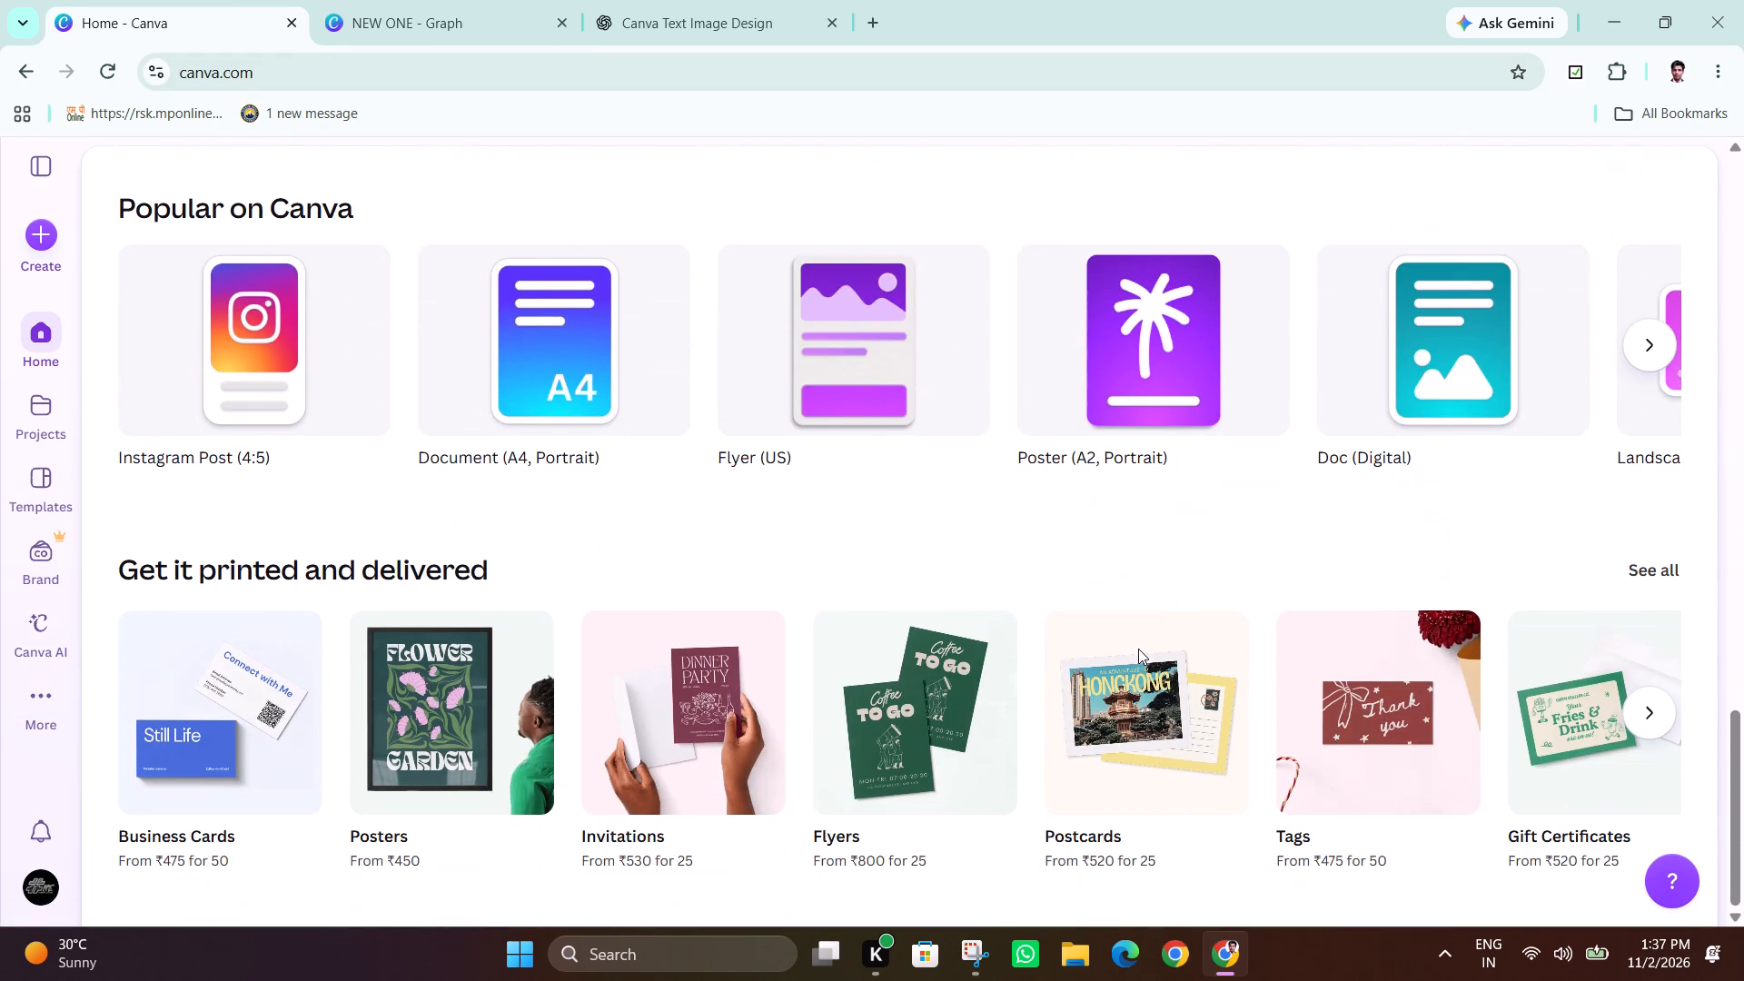
scroll(1138, 649, down, 4)
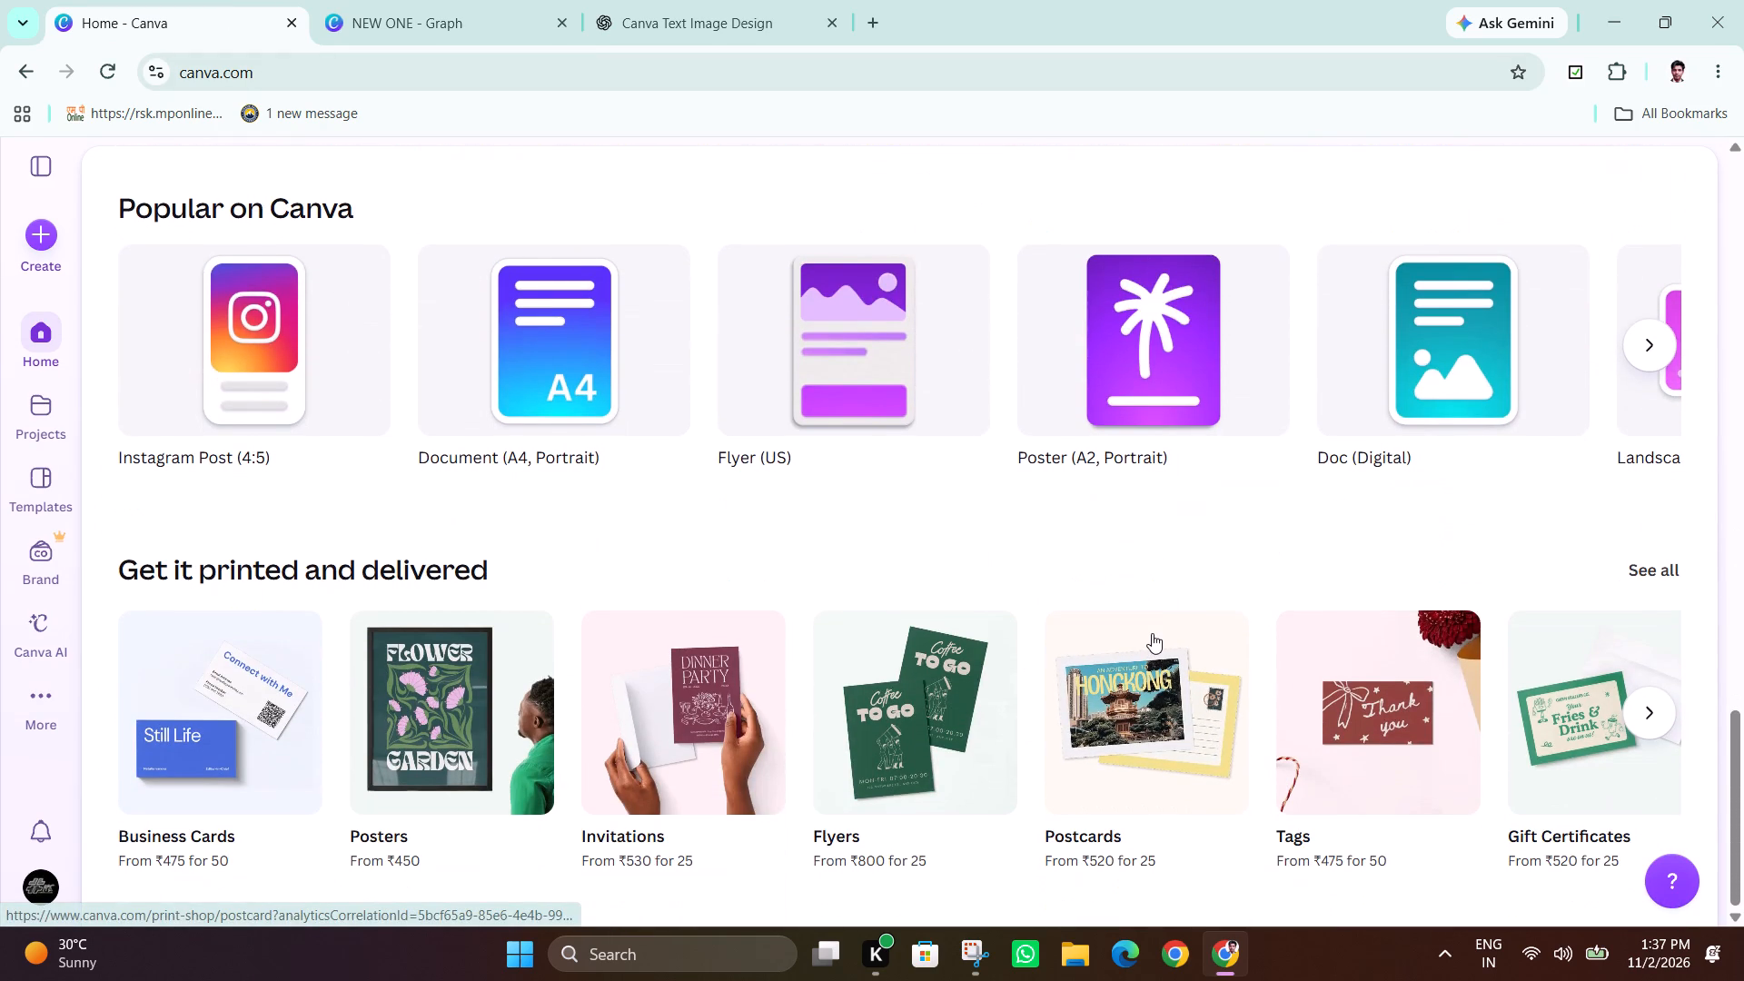
scroll(1152, 633, up, 4)
click(469, 0)
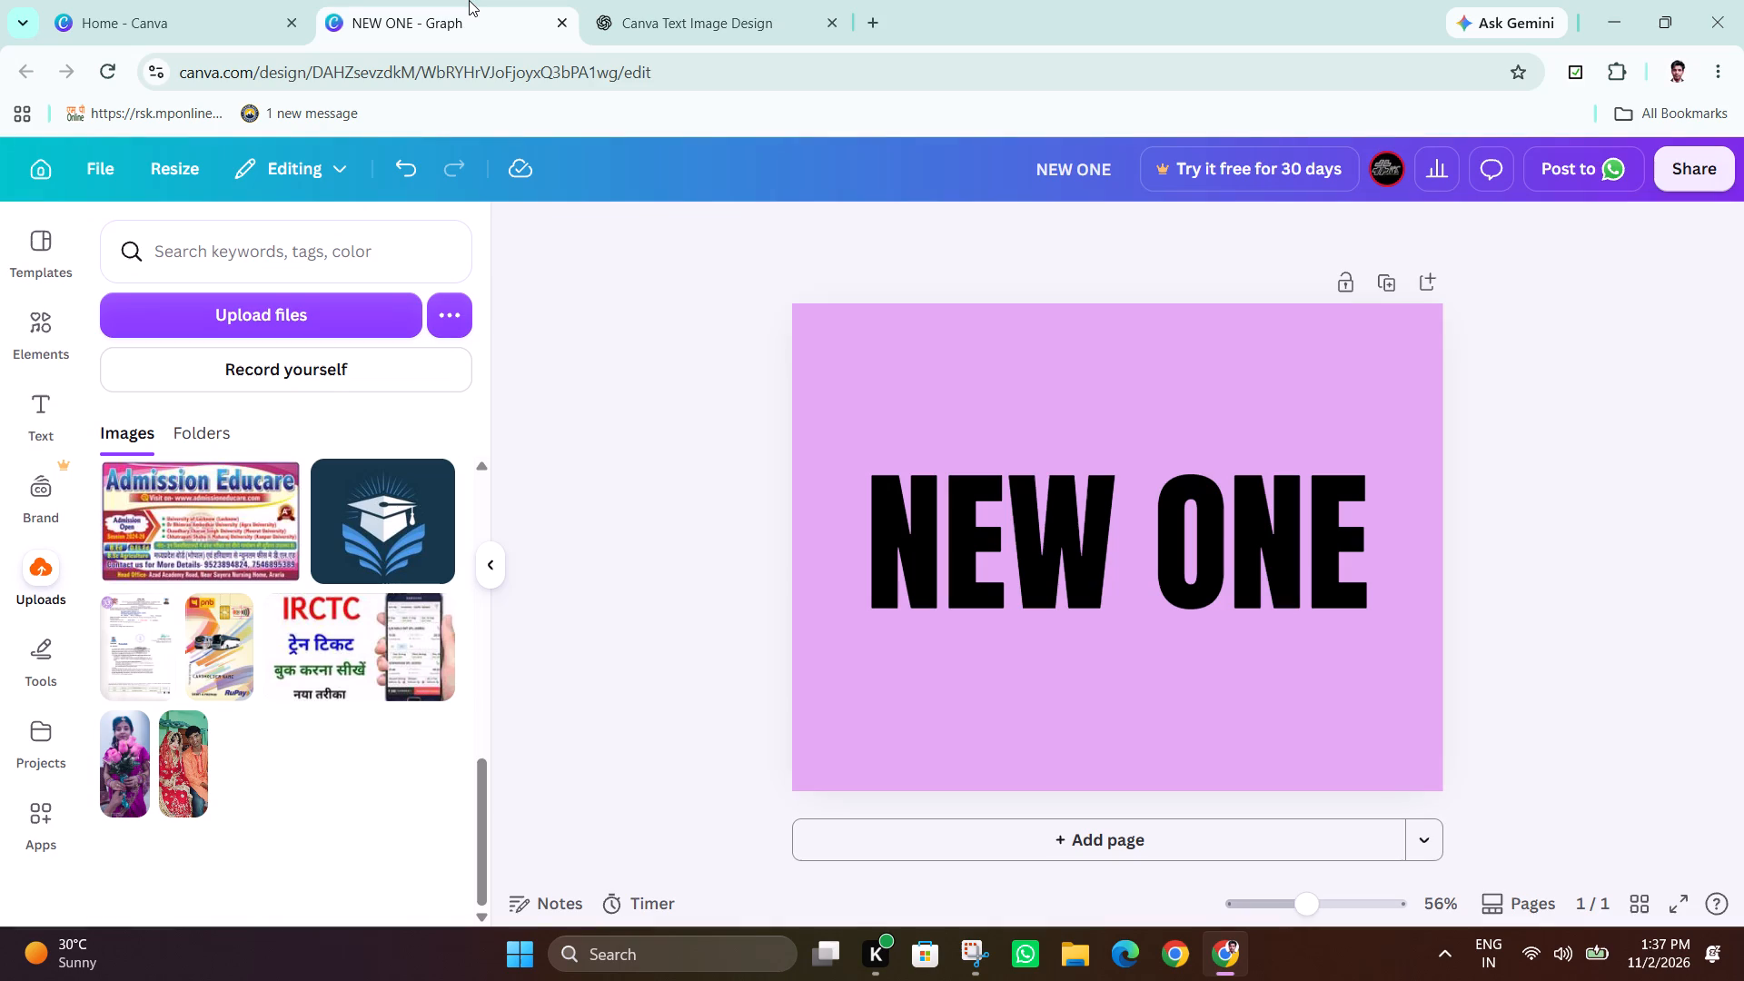
Look through the uploaded images and the design categories on the Canva home page, ending back in the "NEW ONE" design.
scroll(278, 742, up, 1)
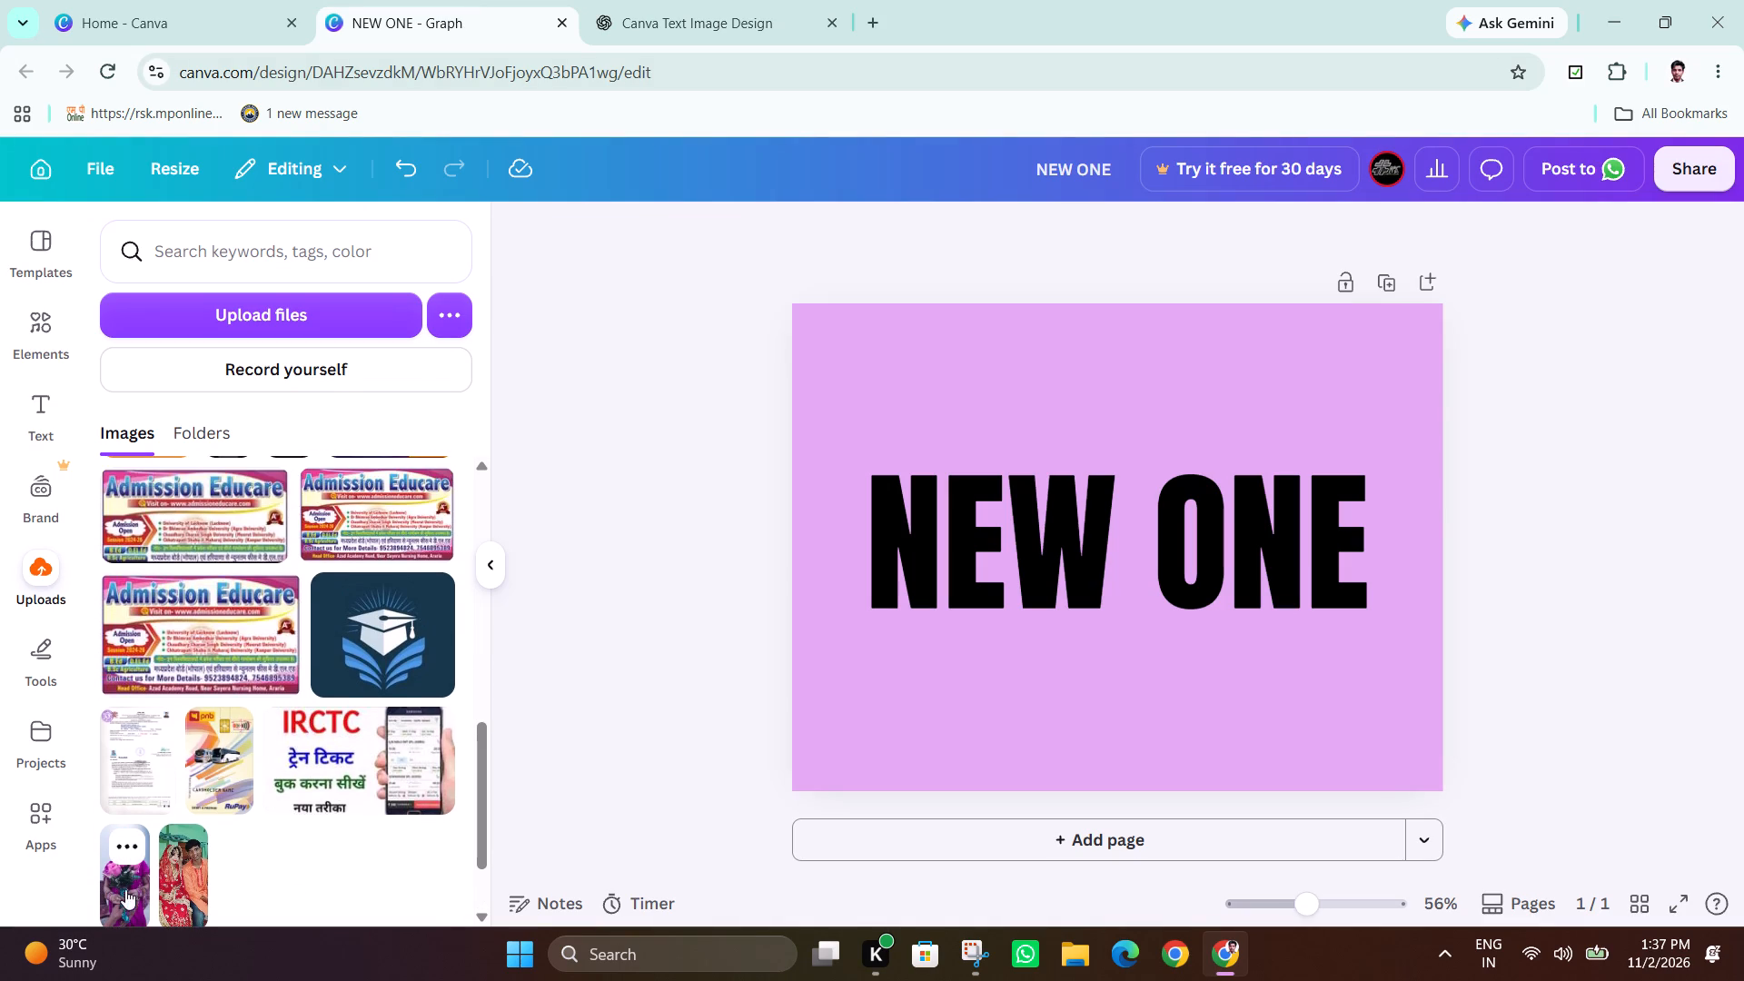
scroll(216, 376, up, 4)
scroll(234, 642, up, 7)
click(115, 0)
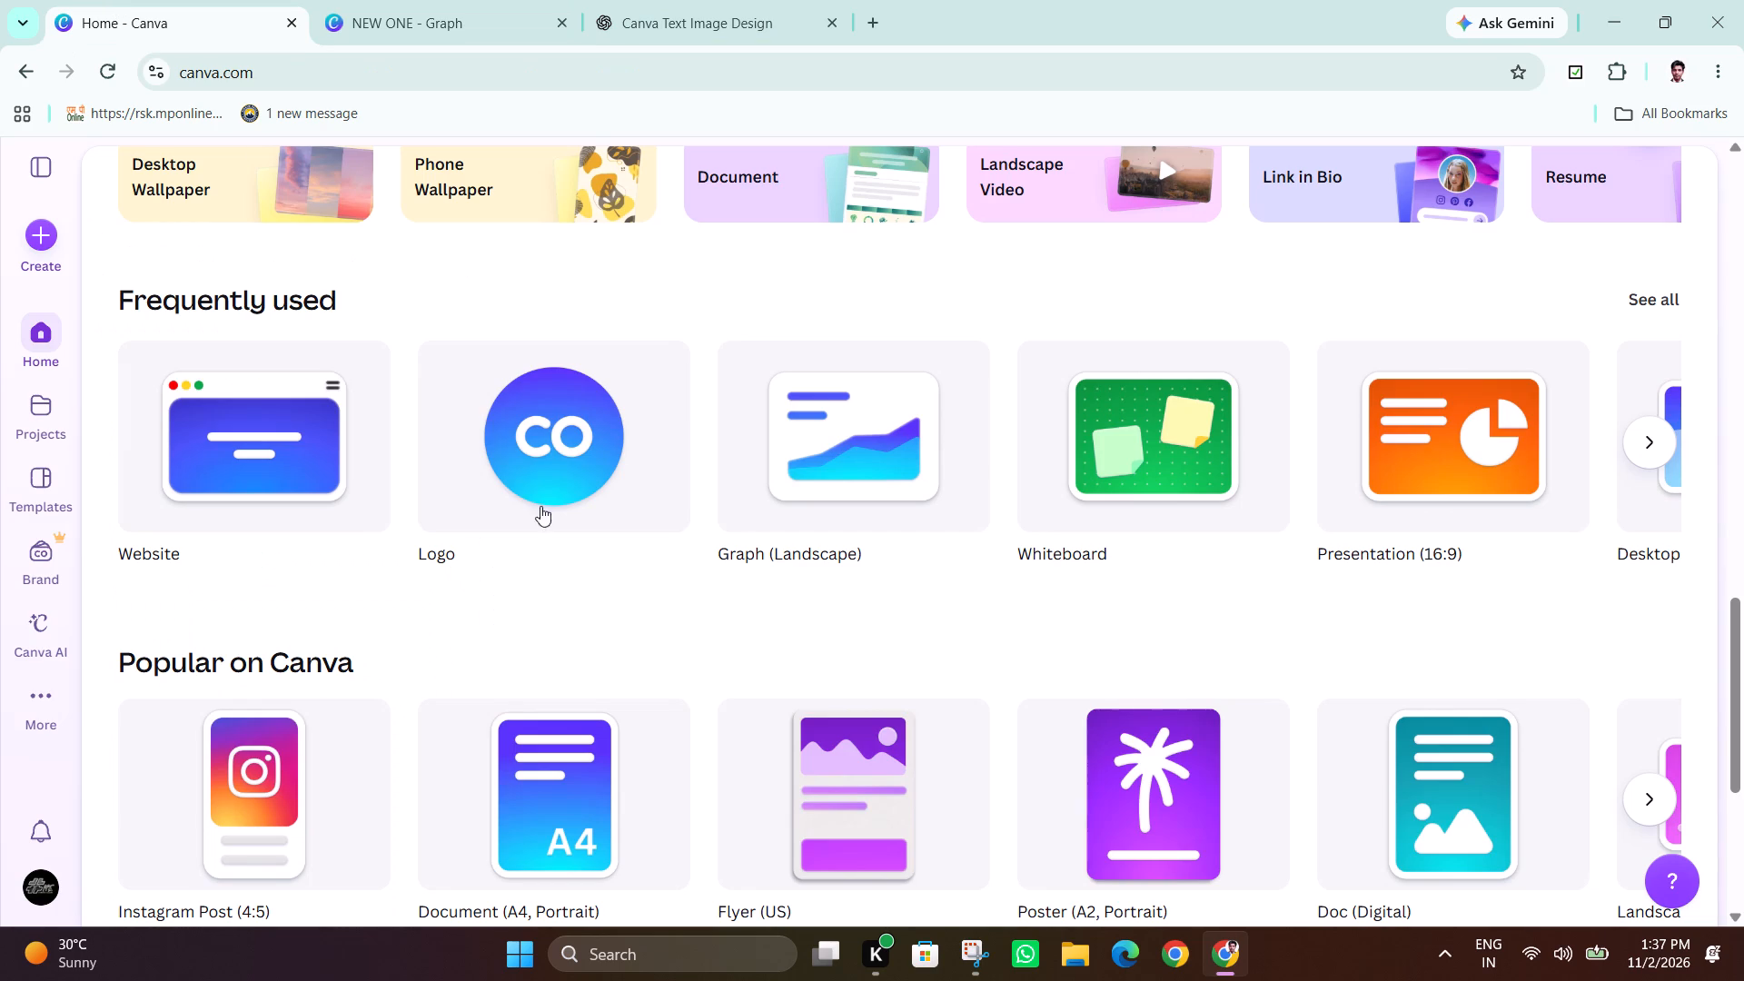
scroll(682, 678, down, 7)
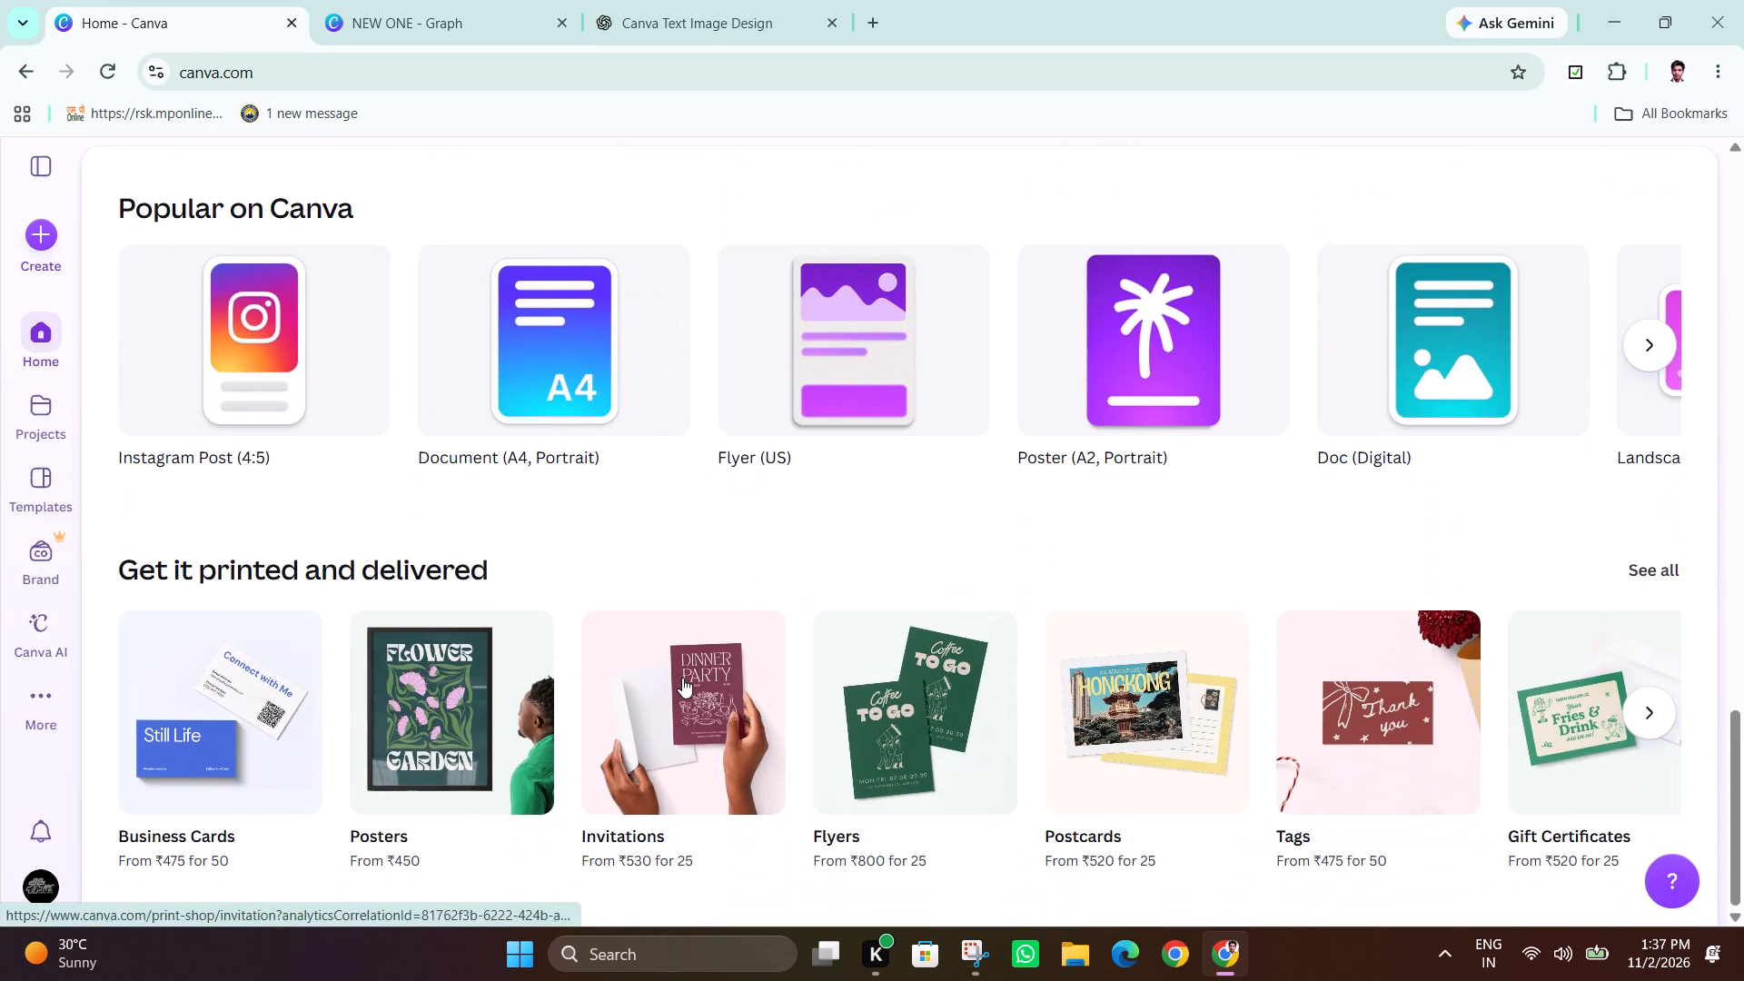
scroll(682, 678, down, 1)
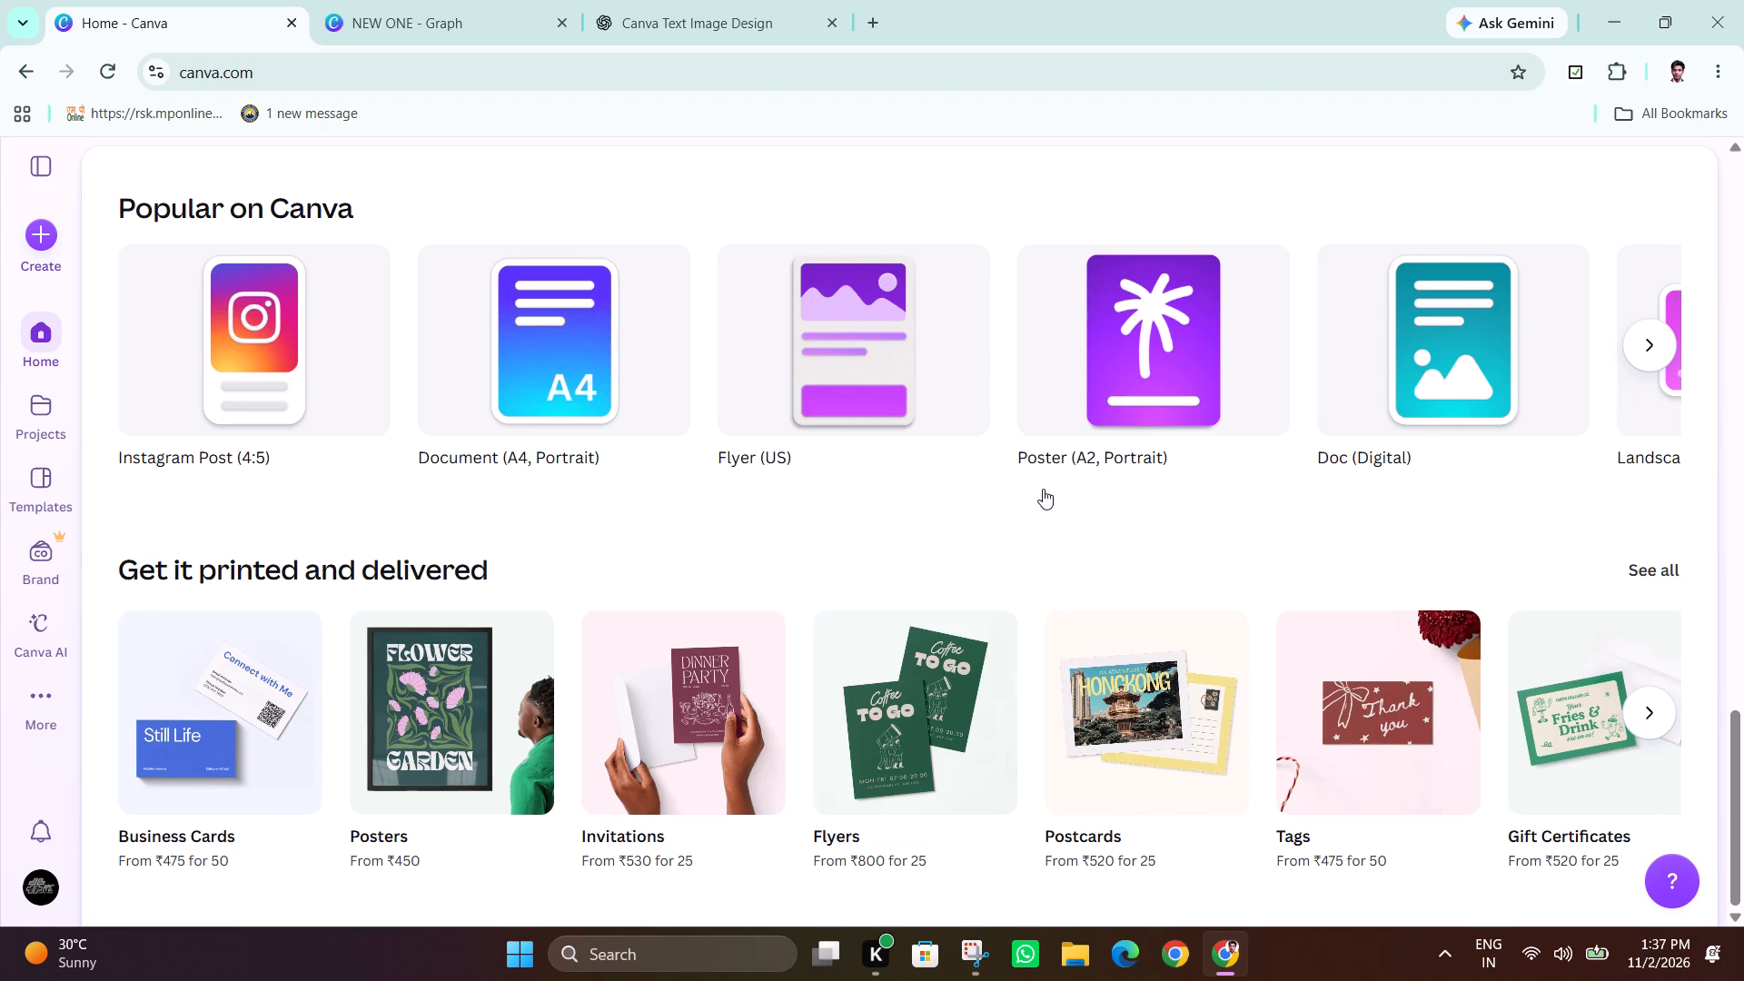
click(468, 0)
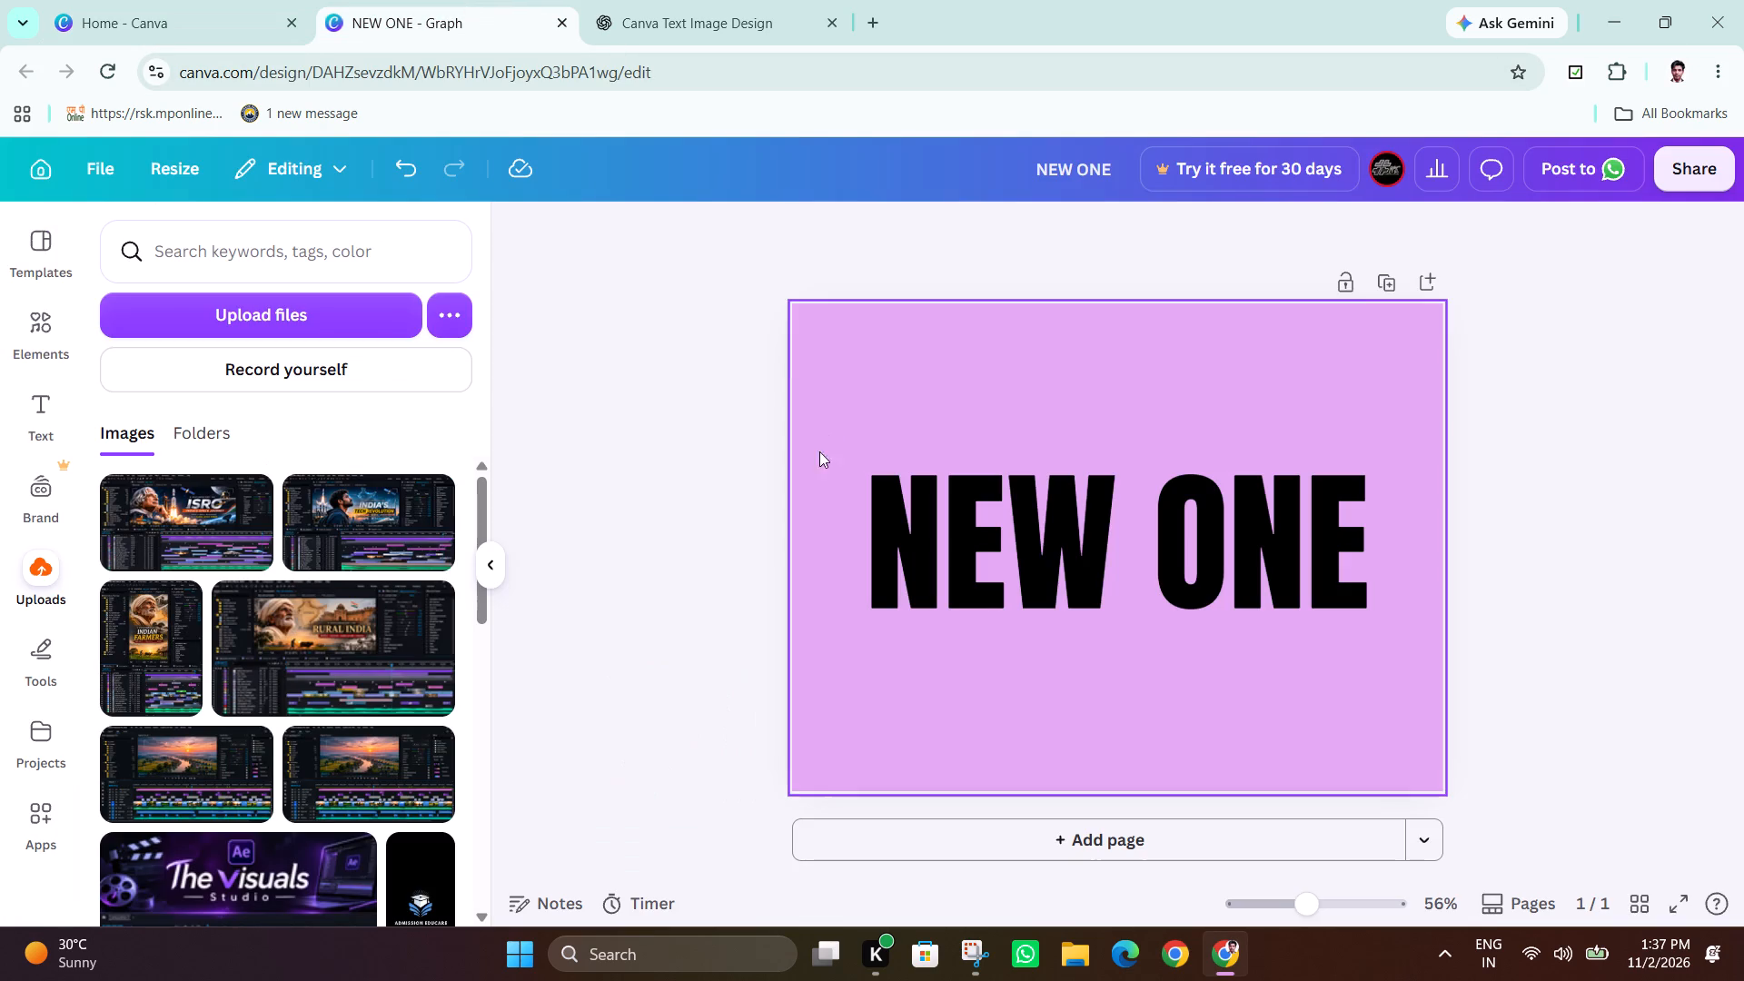
Place the uploaded photo of the woman holding pink roses on the page, over the "NEW" part of the text.
scroll(370, 666, down, 14)
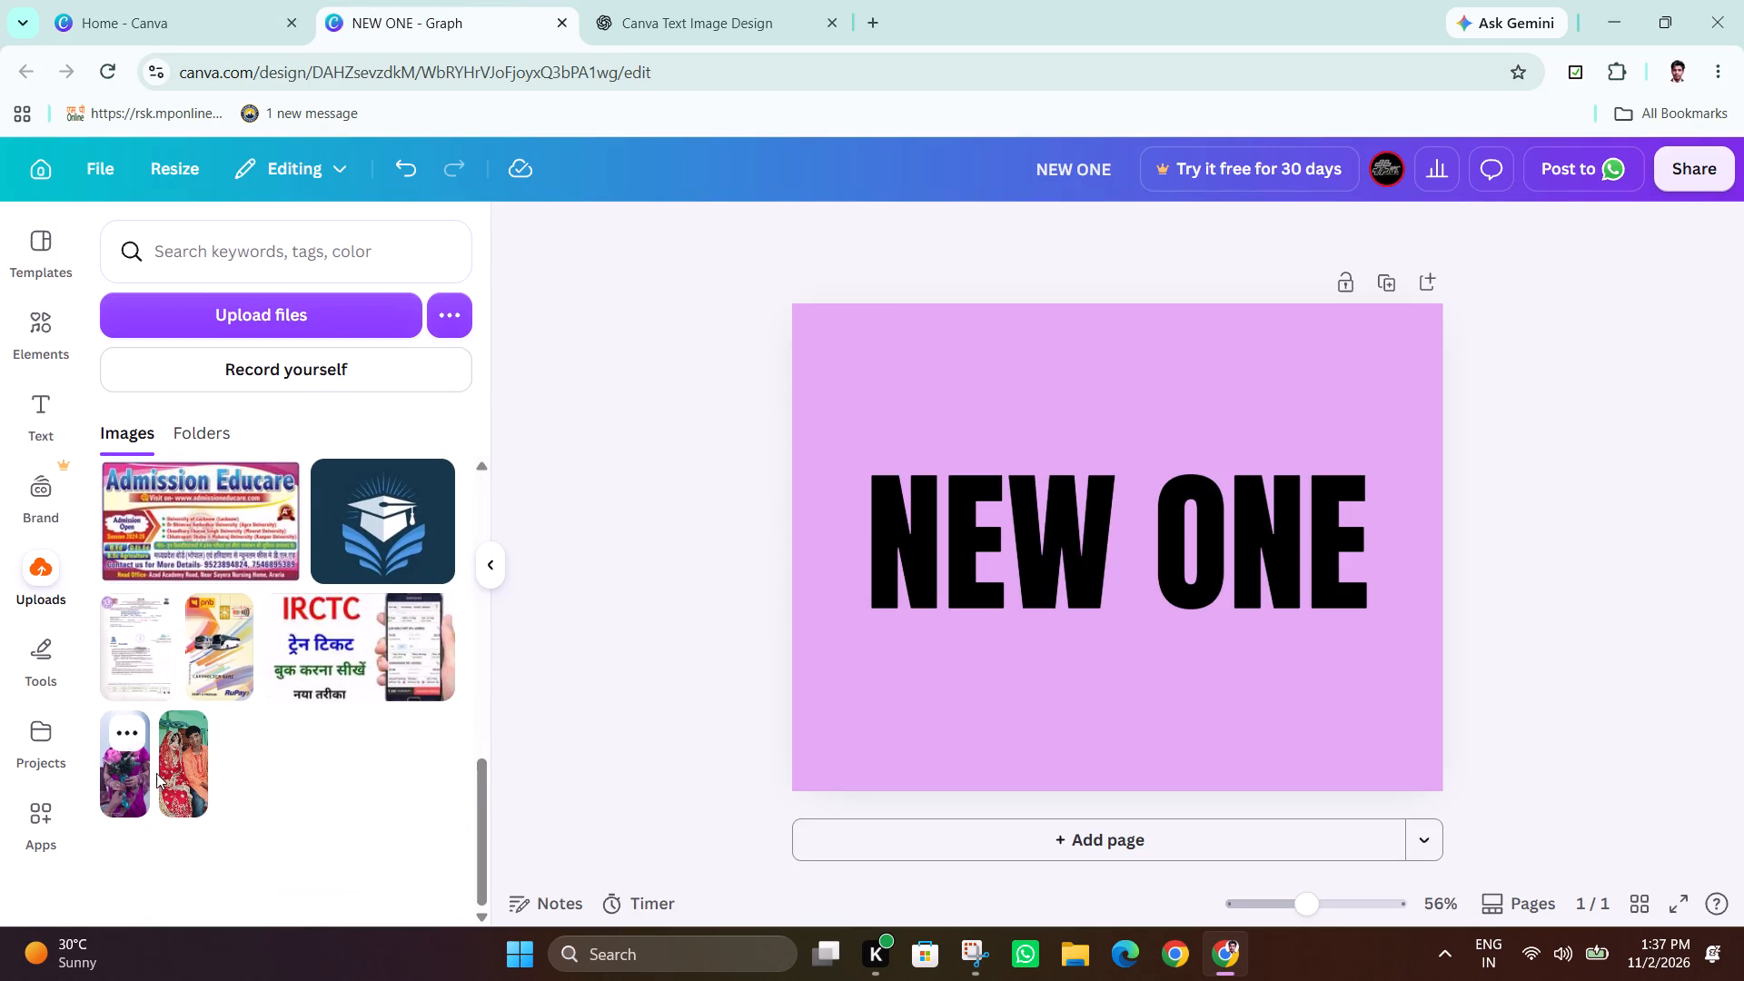
drag(130, 789, 975, 648)
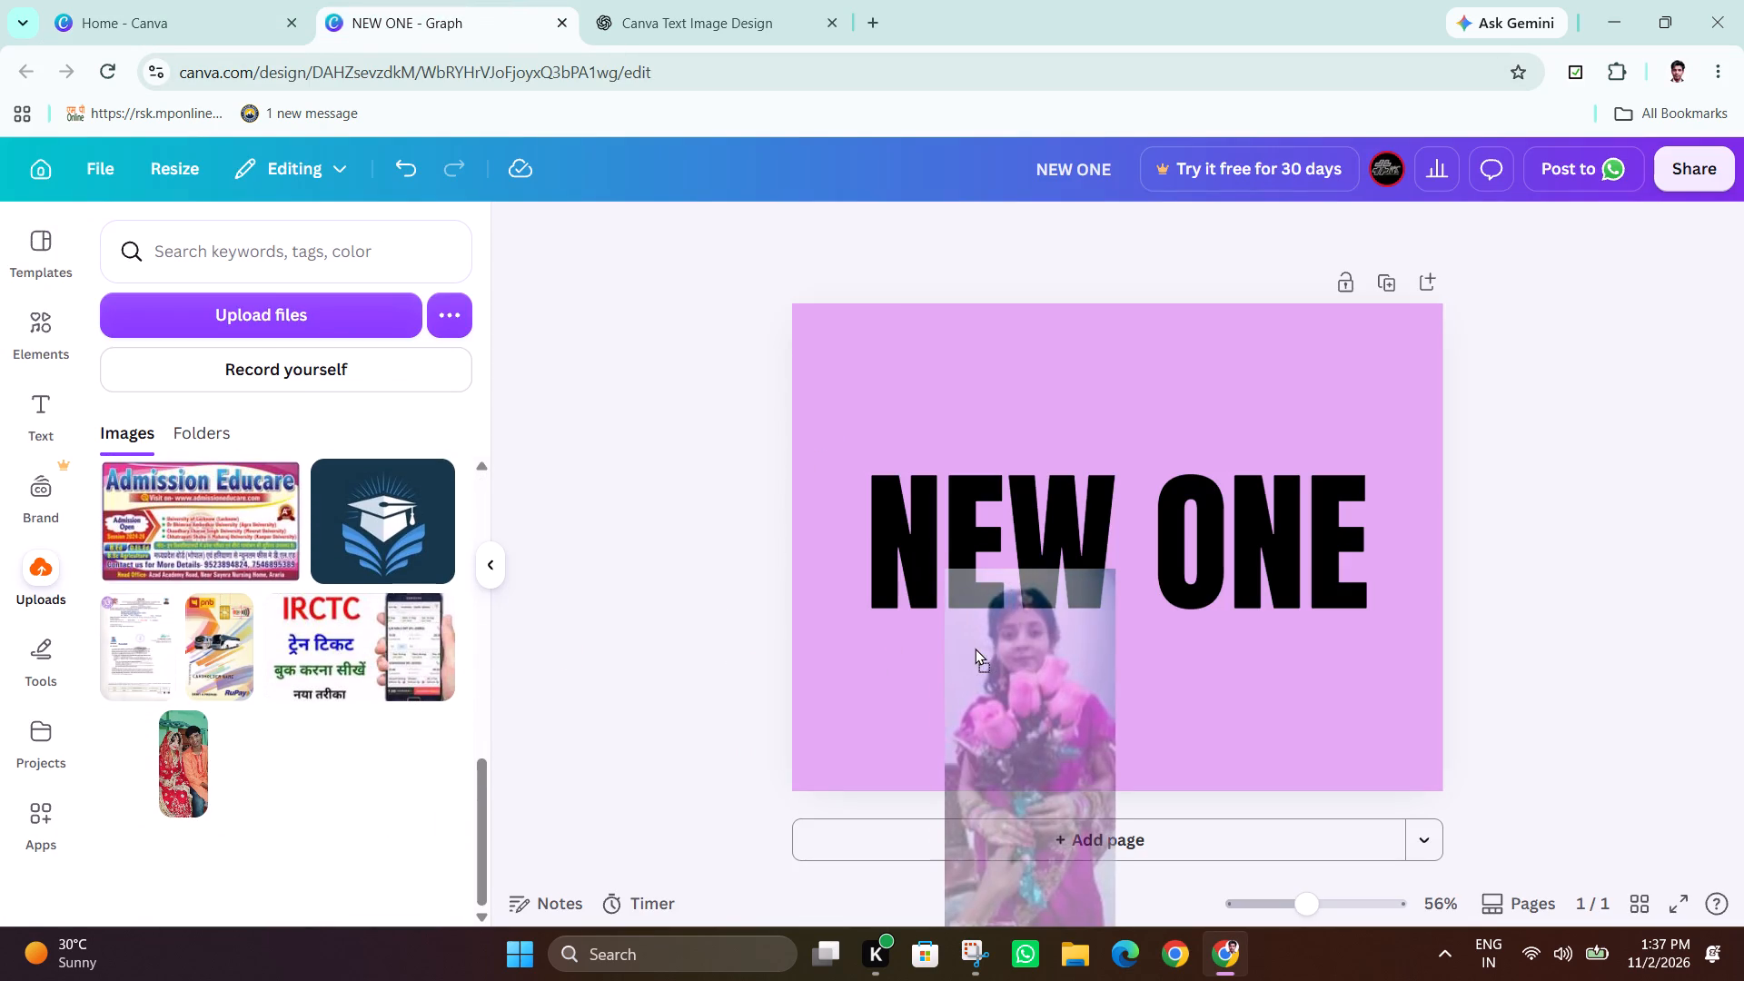
drag(975, 648, 955, 477)
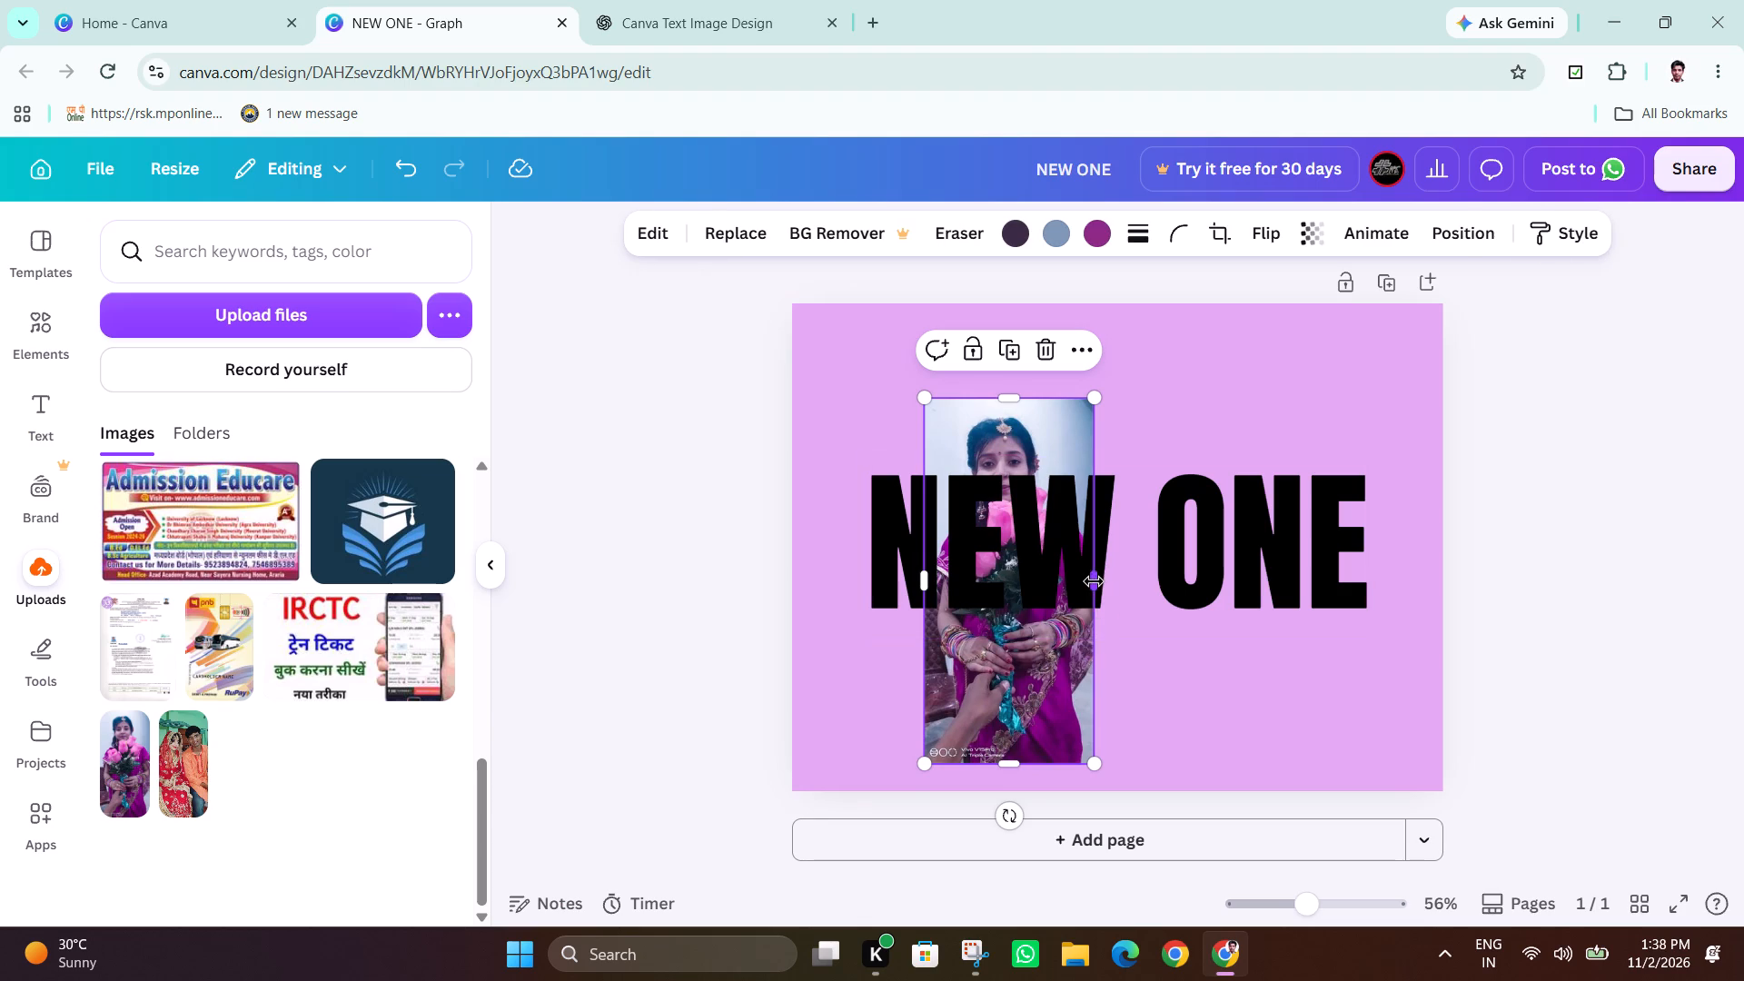
Widen the photo slightly and move it so its left edge lines up with the start of the "NEW ONE" text.
drag(1094, 581, 1373, 538)
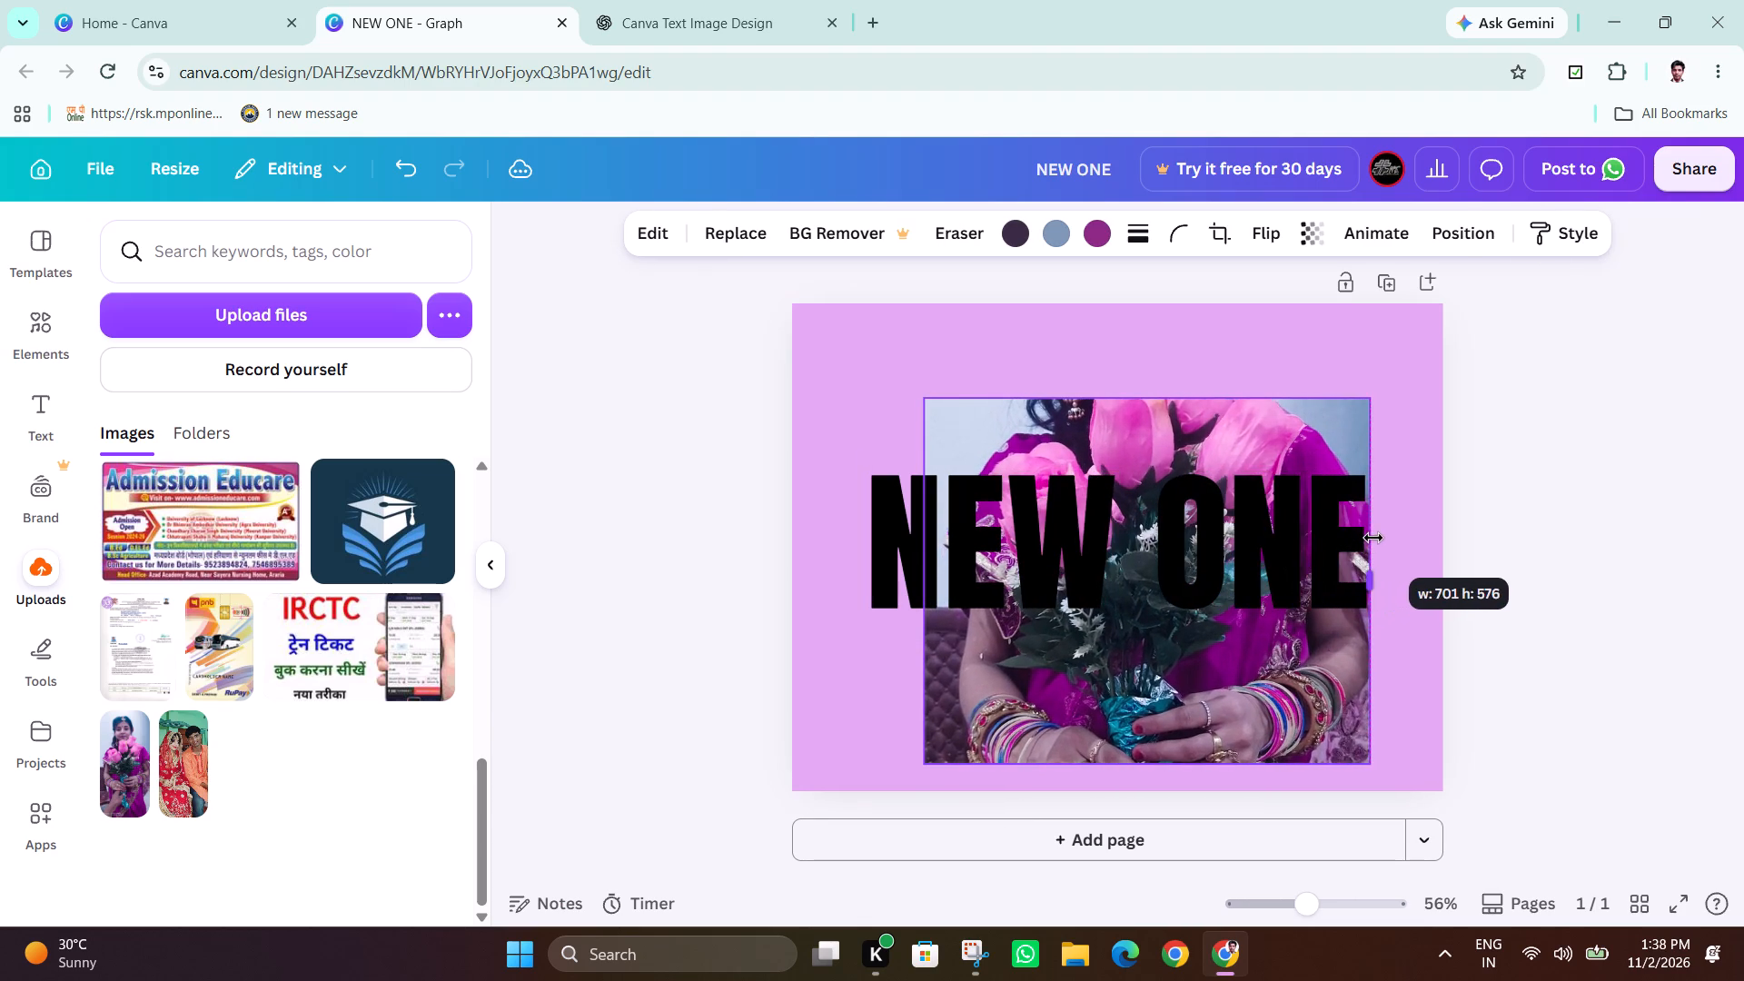
drag(1373, 538, 1104, 568)
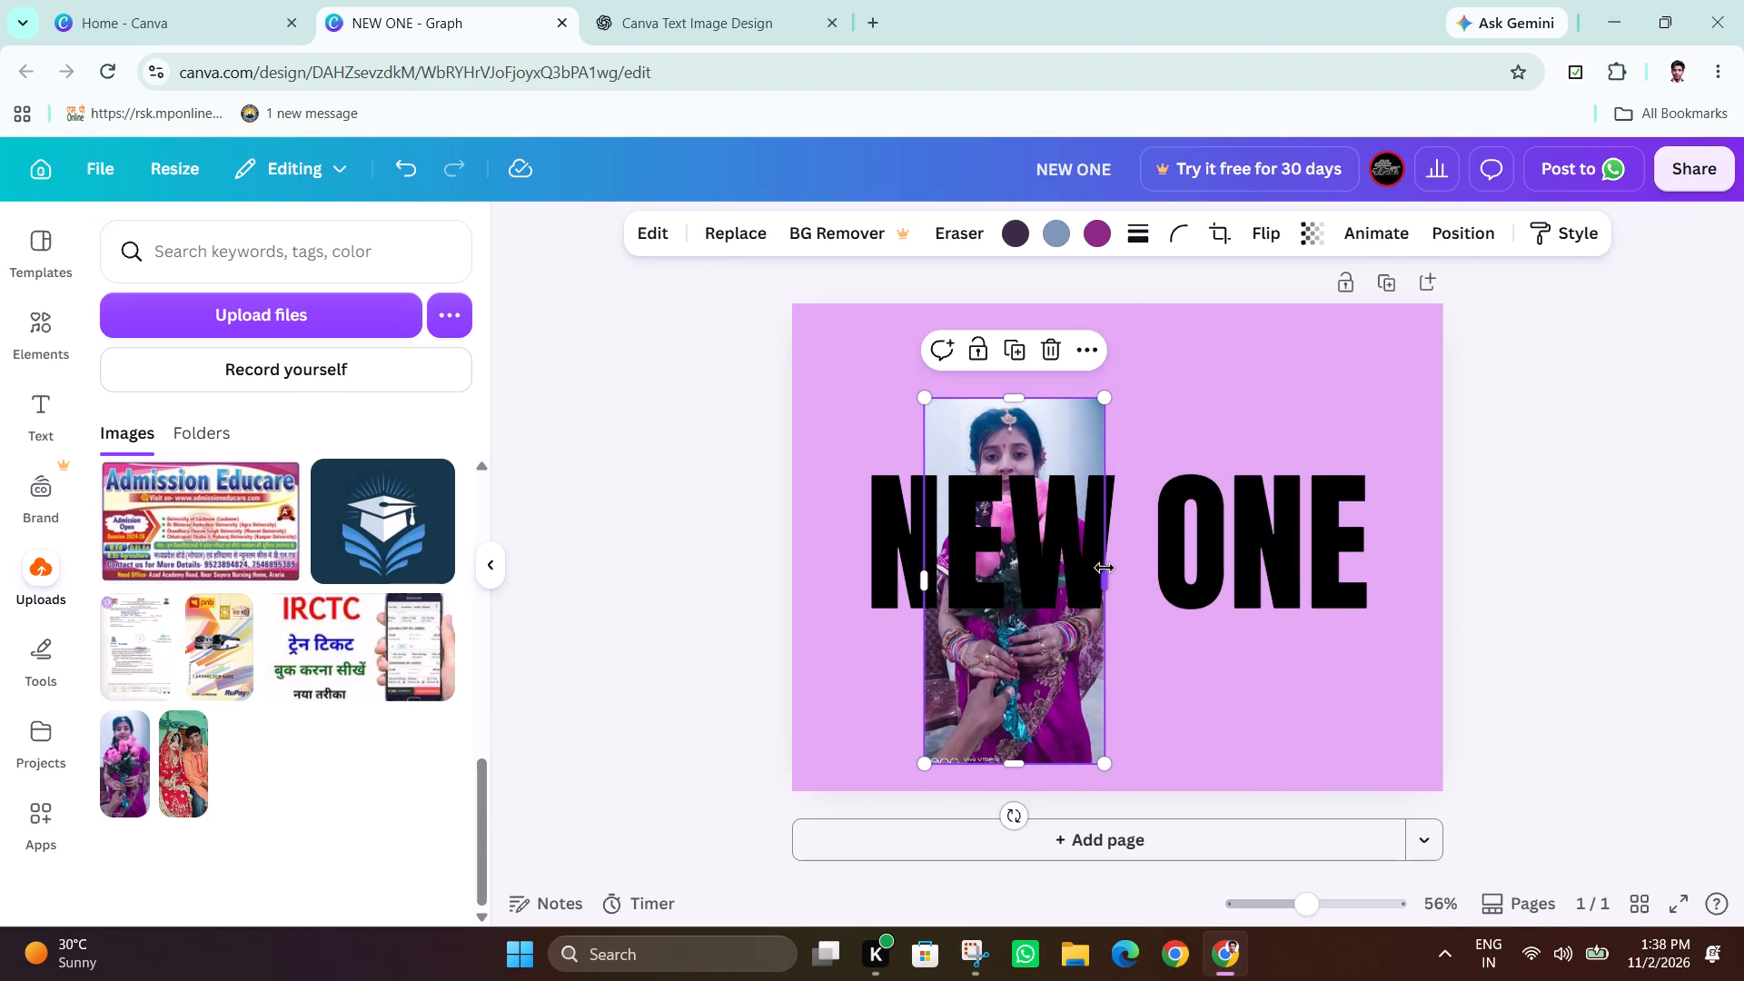
drag(1101, 588, 1121, 590)
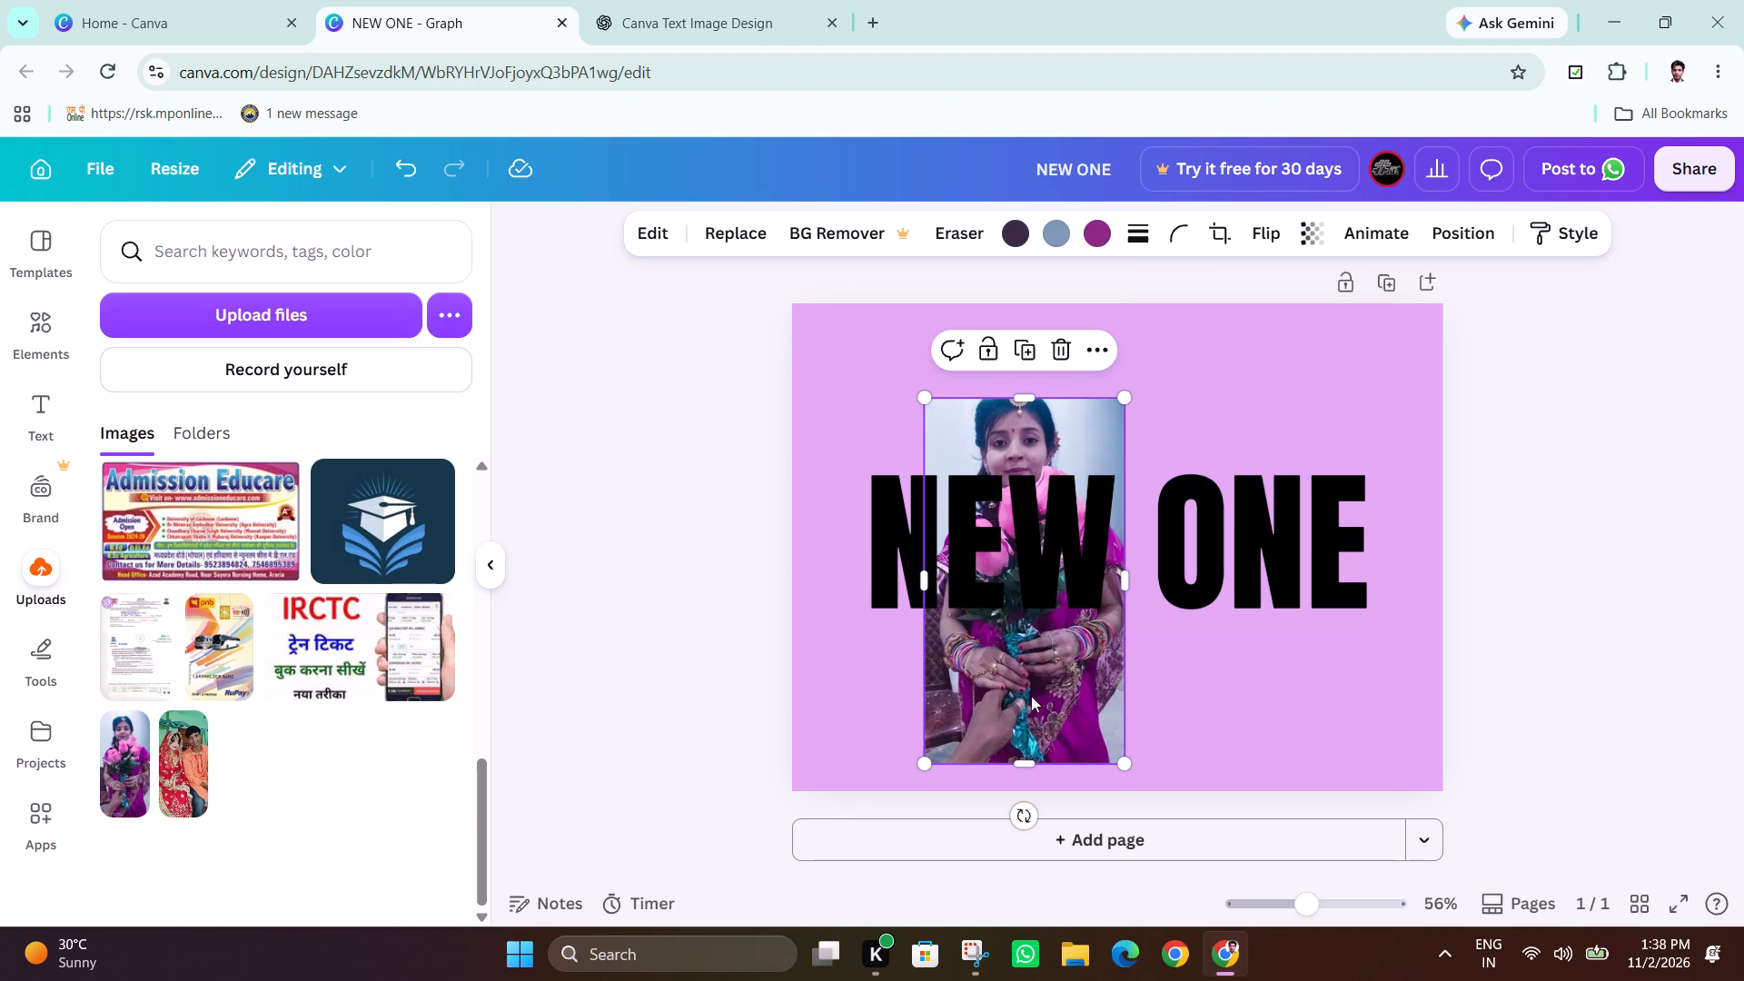
drag(1031, 697, 979, 666)
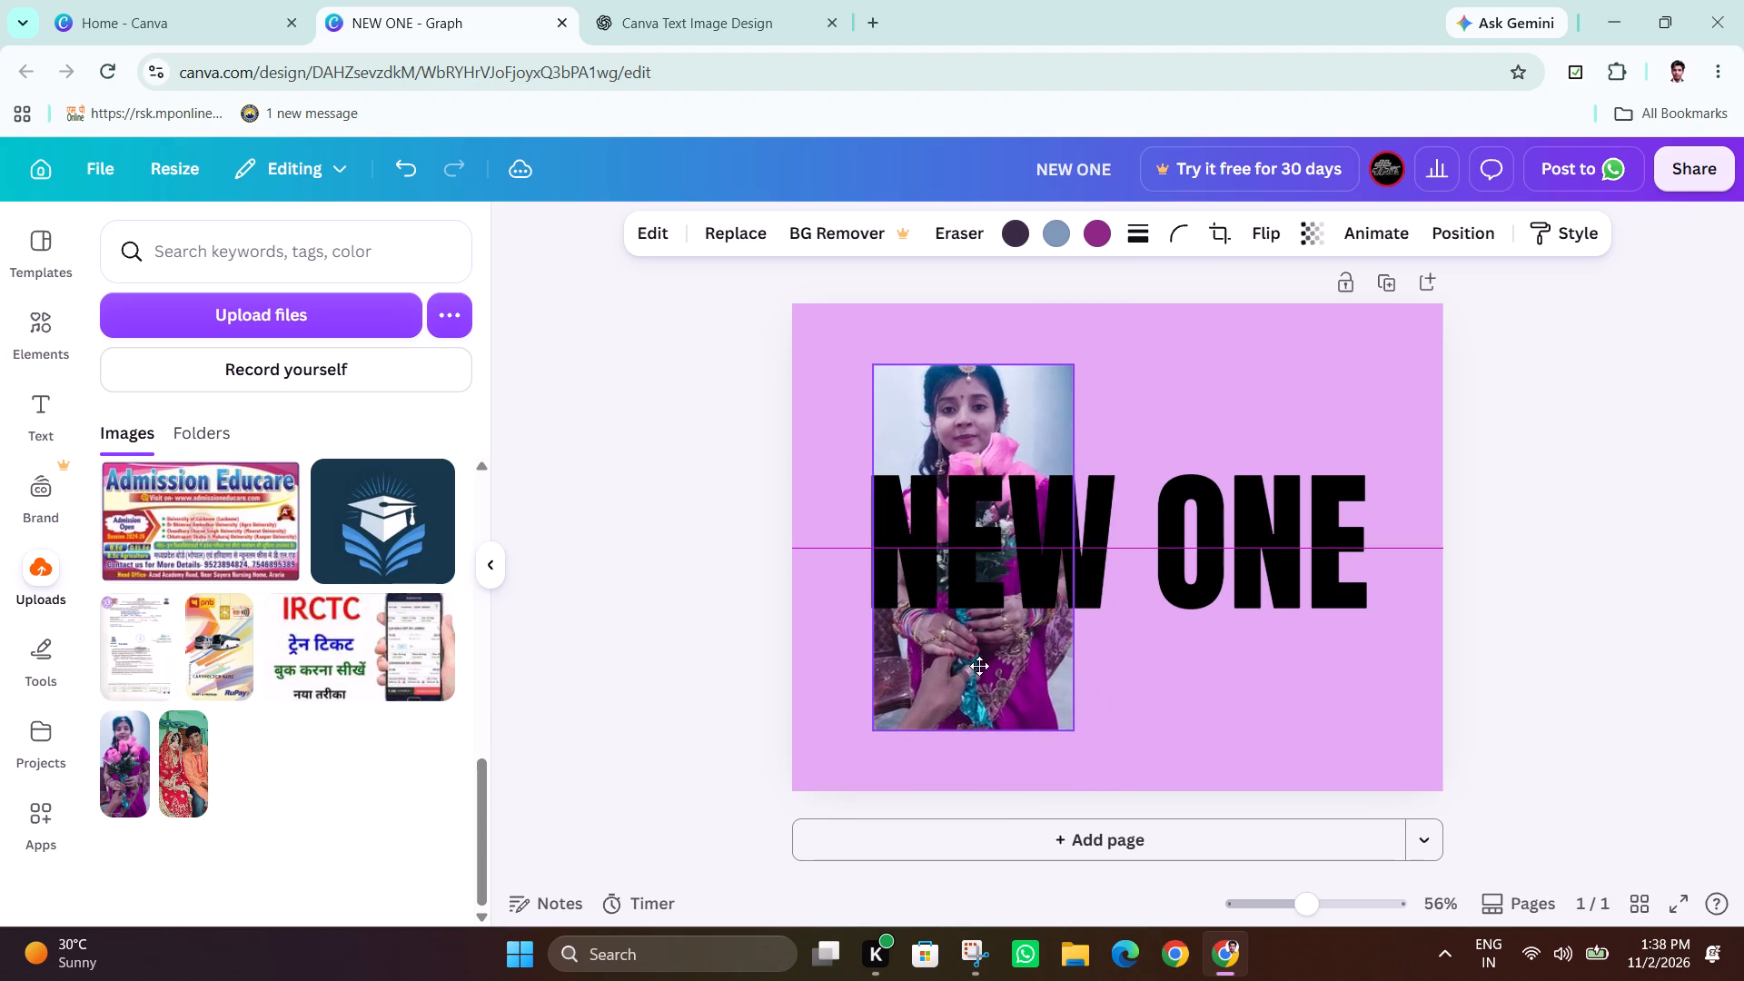
drag(979, 666, 976, 666)
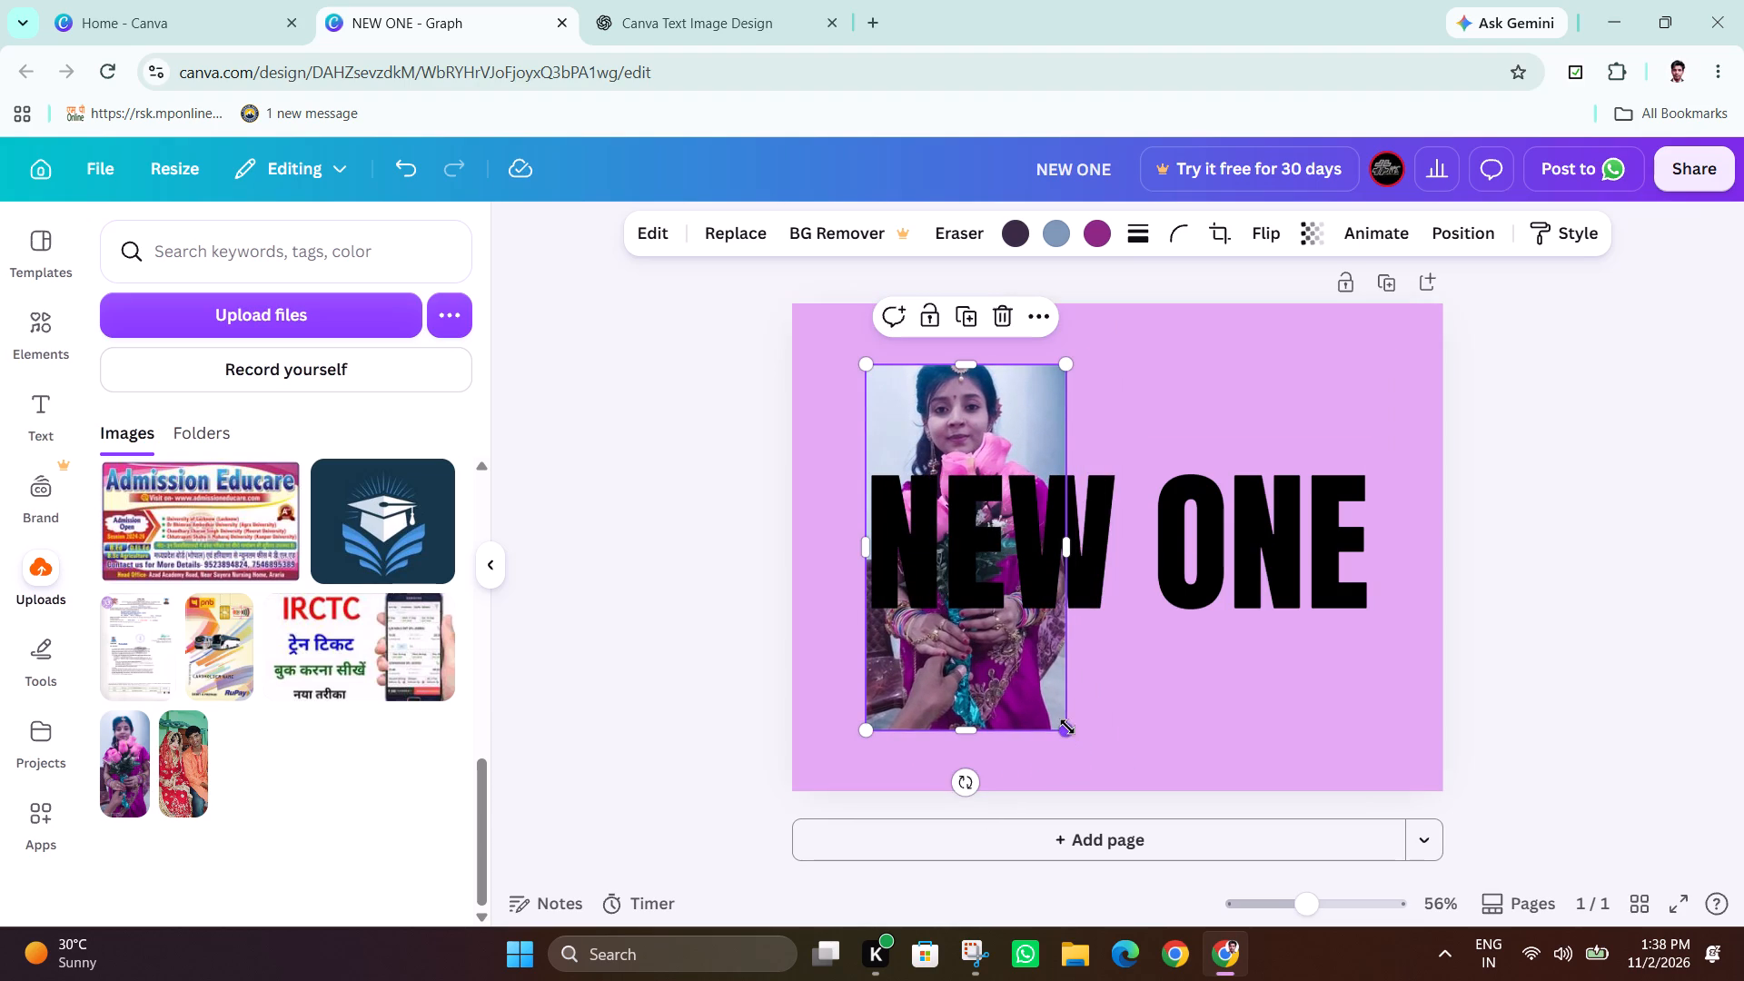
Enlarge the photo proportionally to about 531 wide and move it up towards the page's upper-left margin.
drag(1065, 728, 1364, 816)
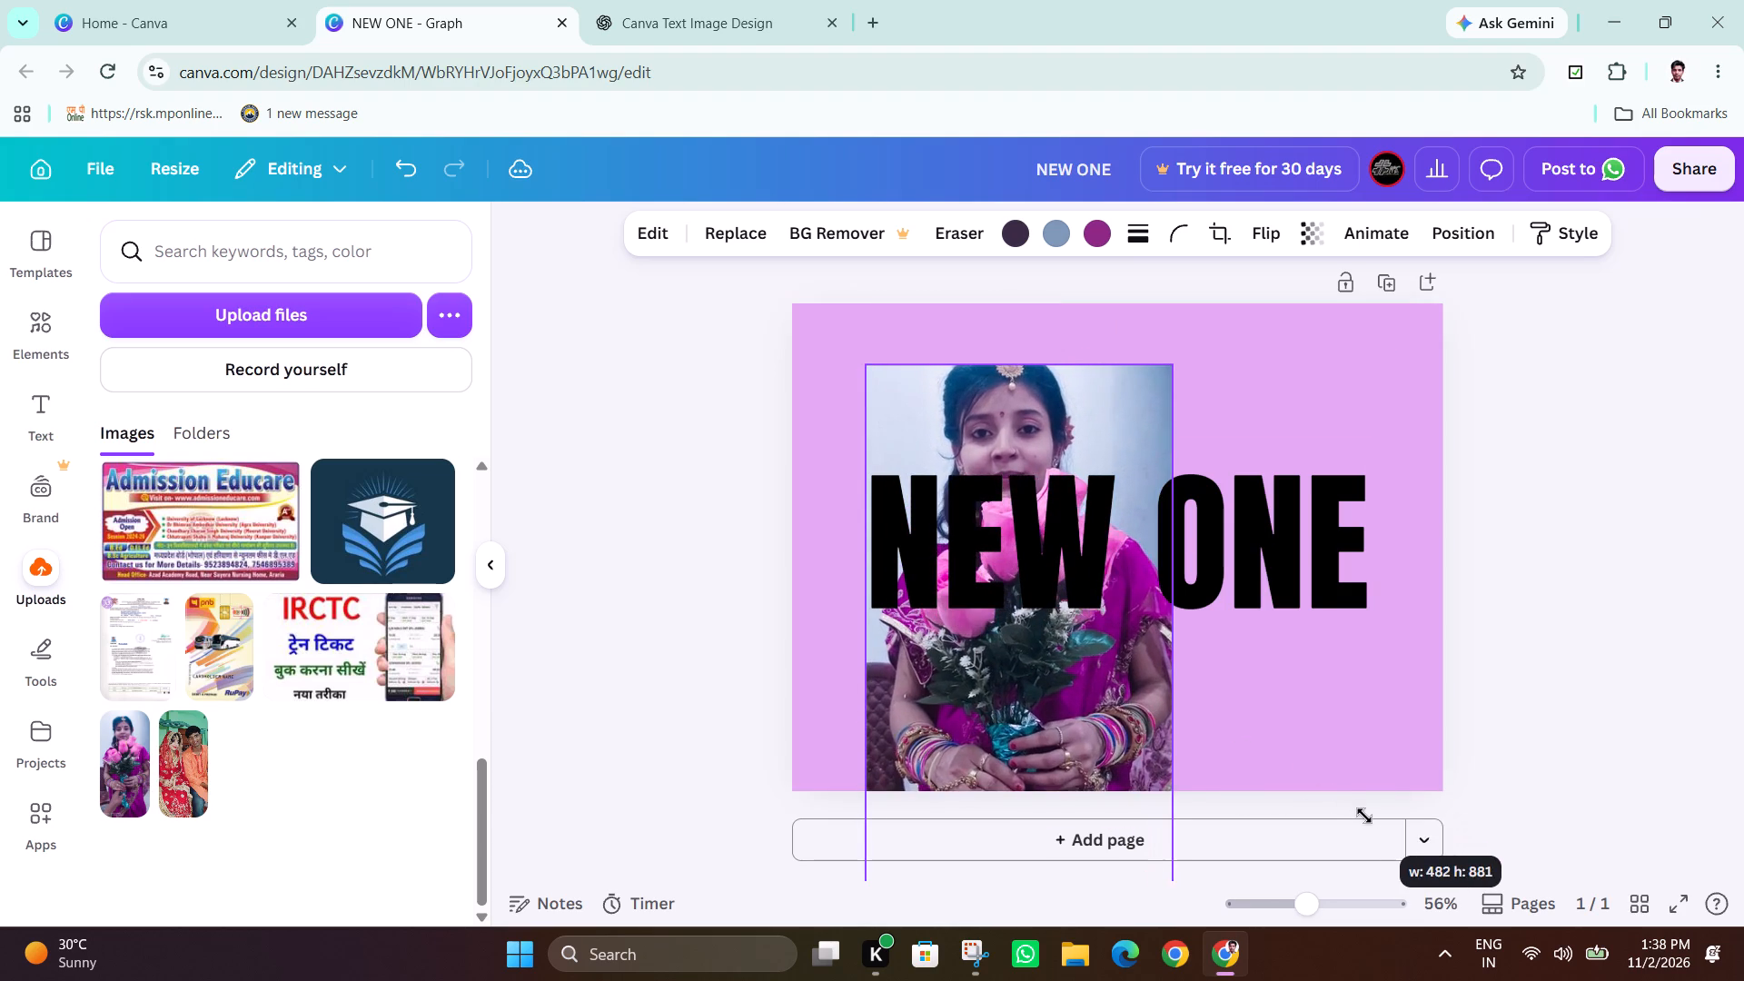
drag(1364, 816, 1436, 850)
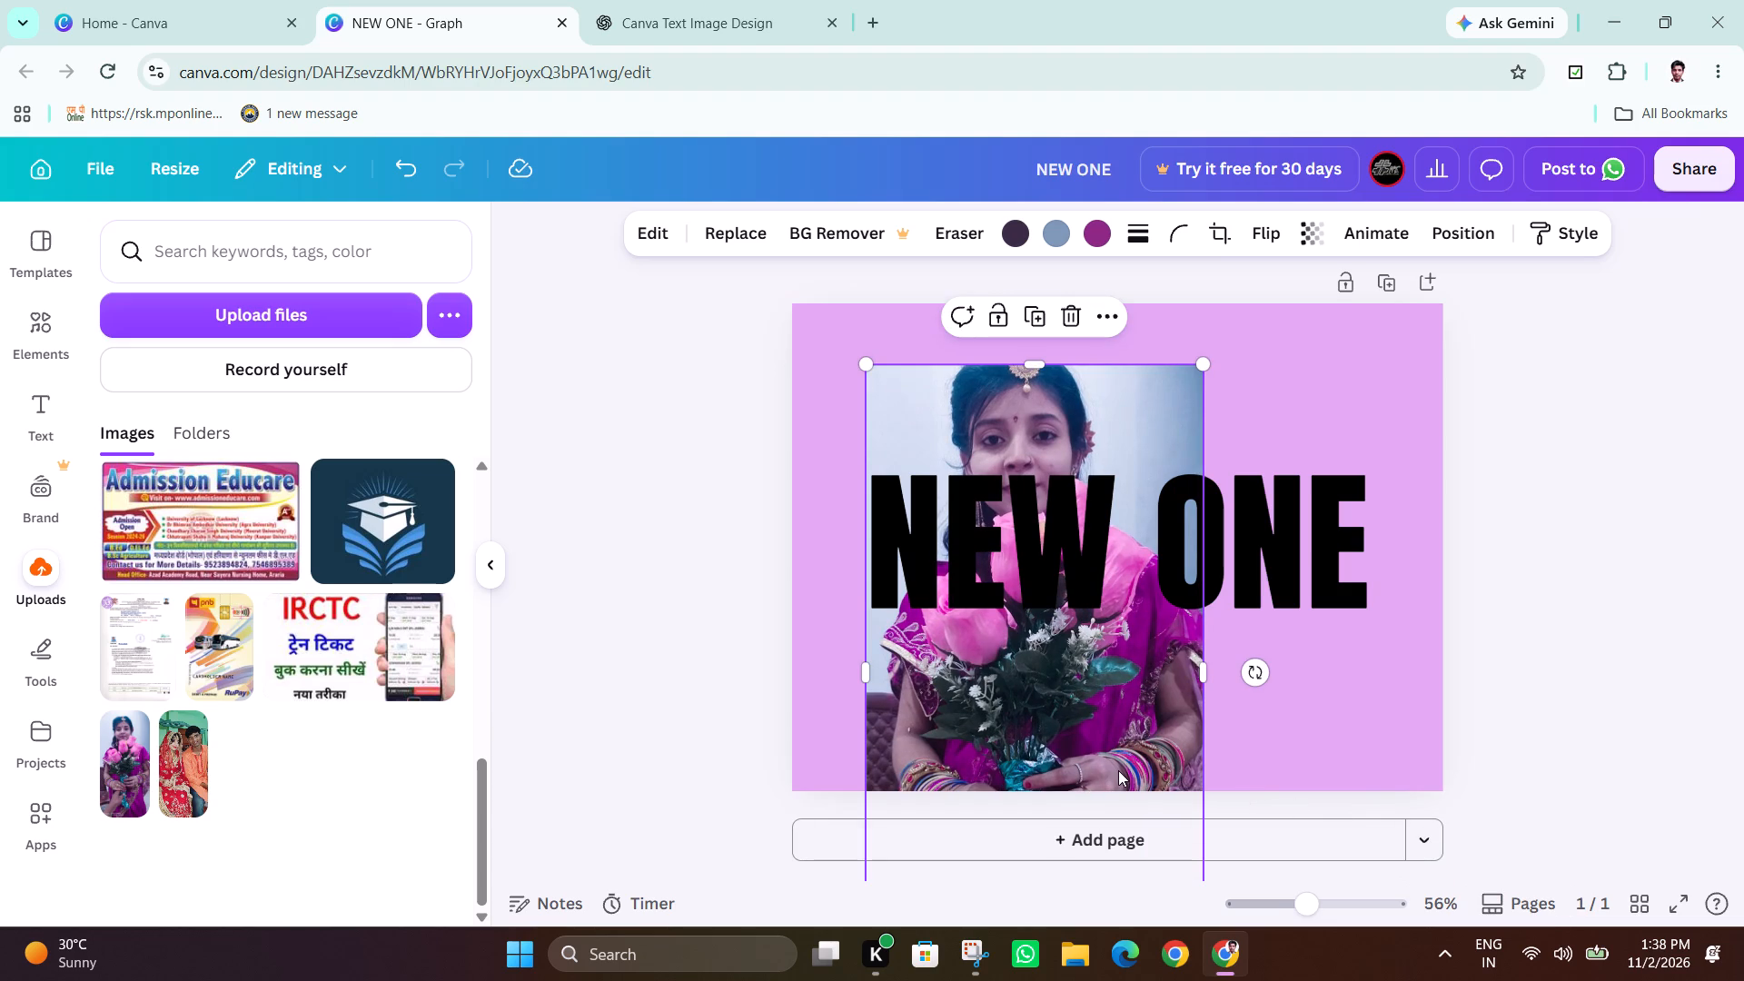
drag(1118, 770, 1094, 737)
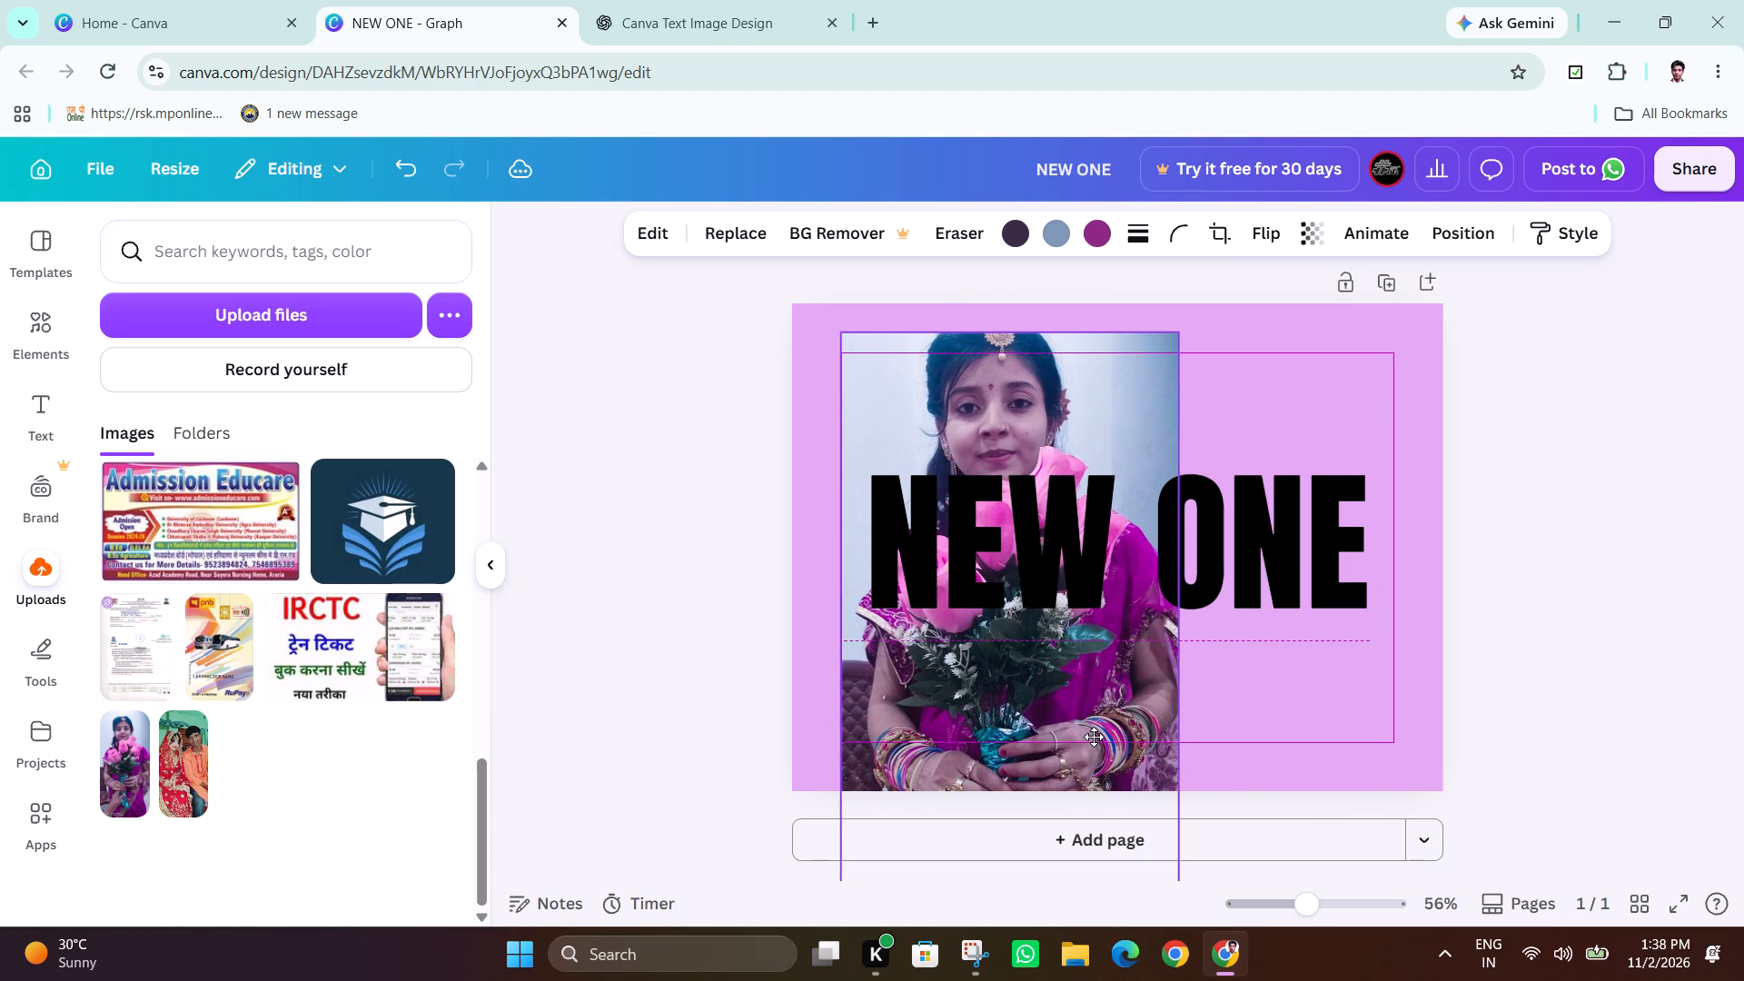
drag(1094, 737, 1085, 724)
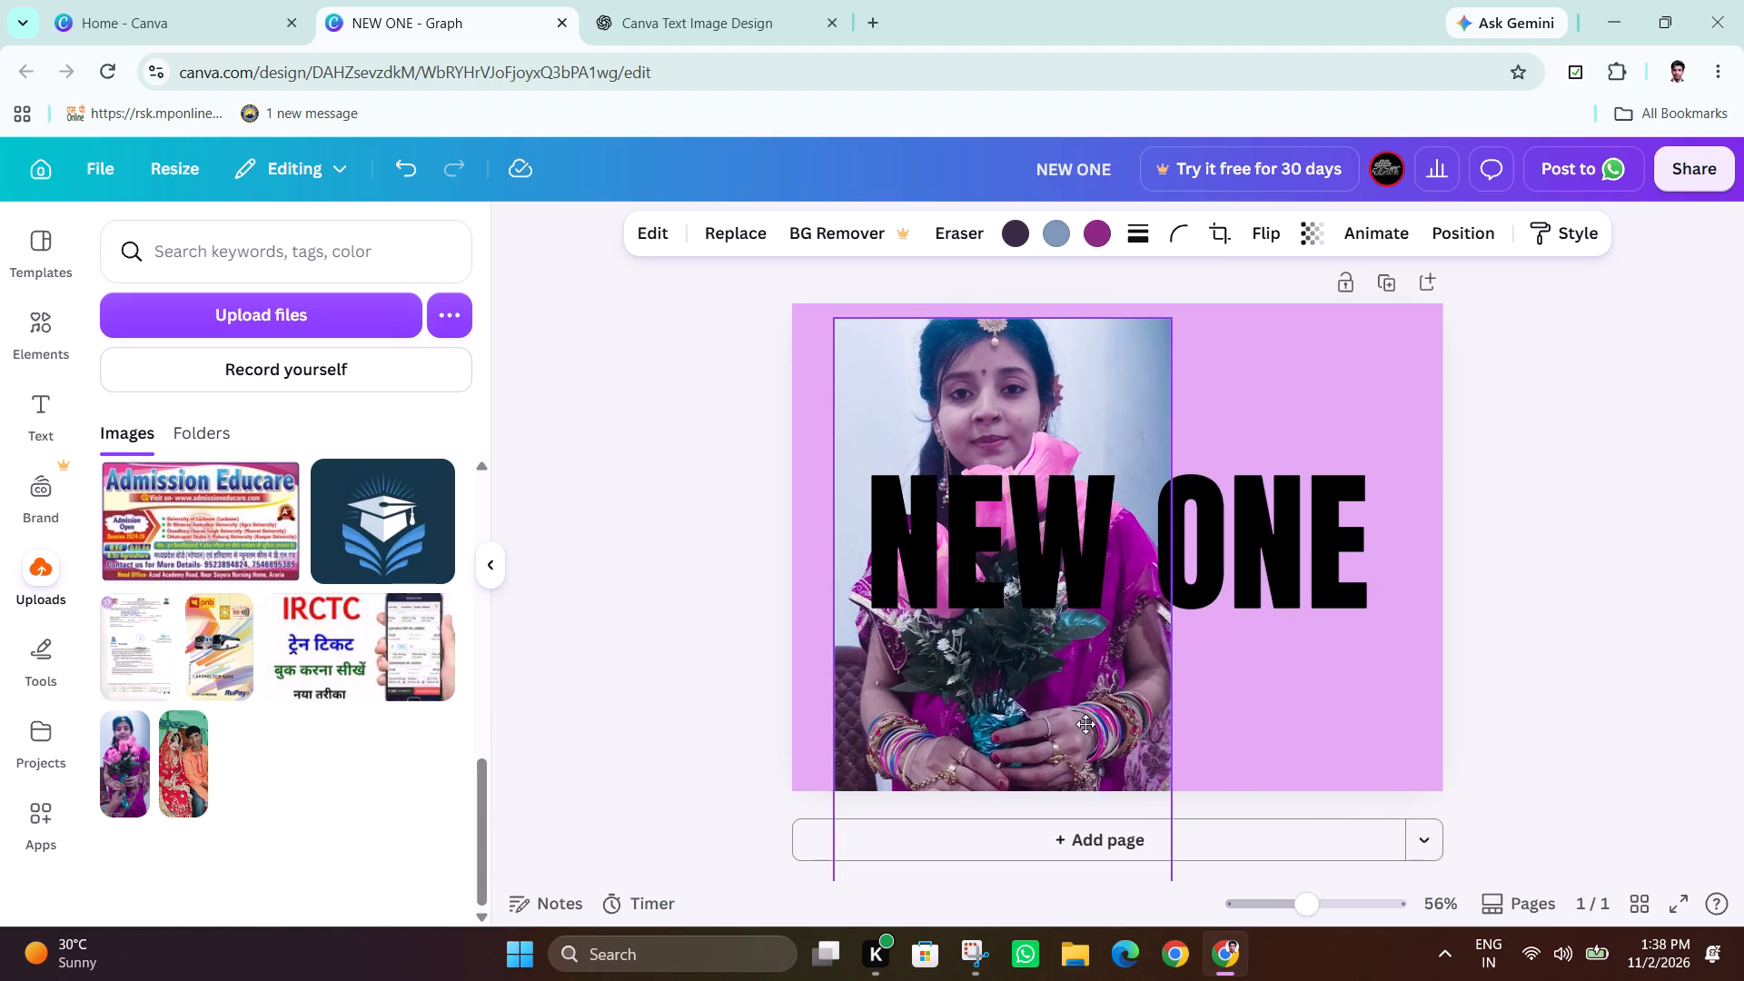
drag(1085, 724, 1089, 740)
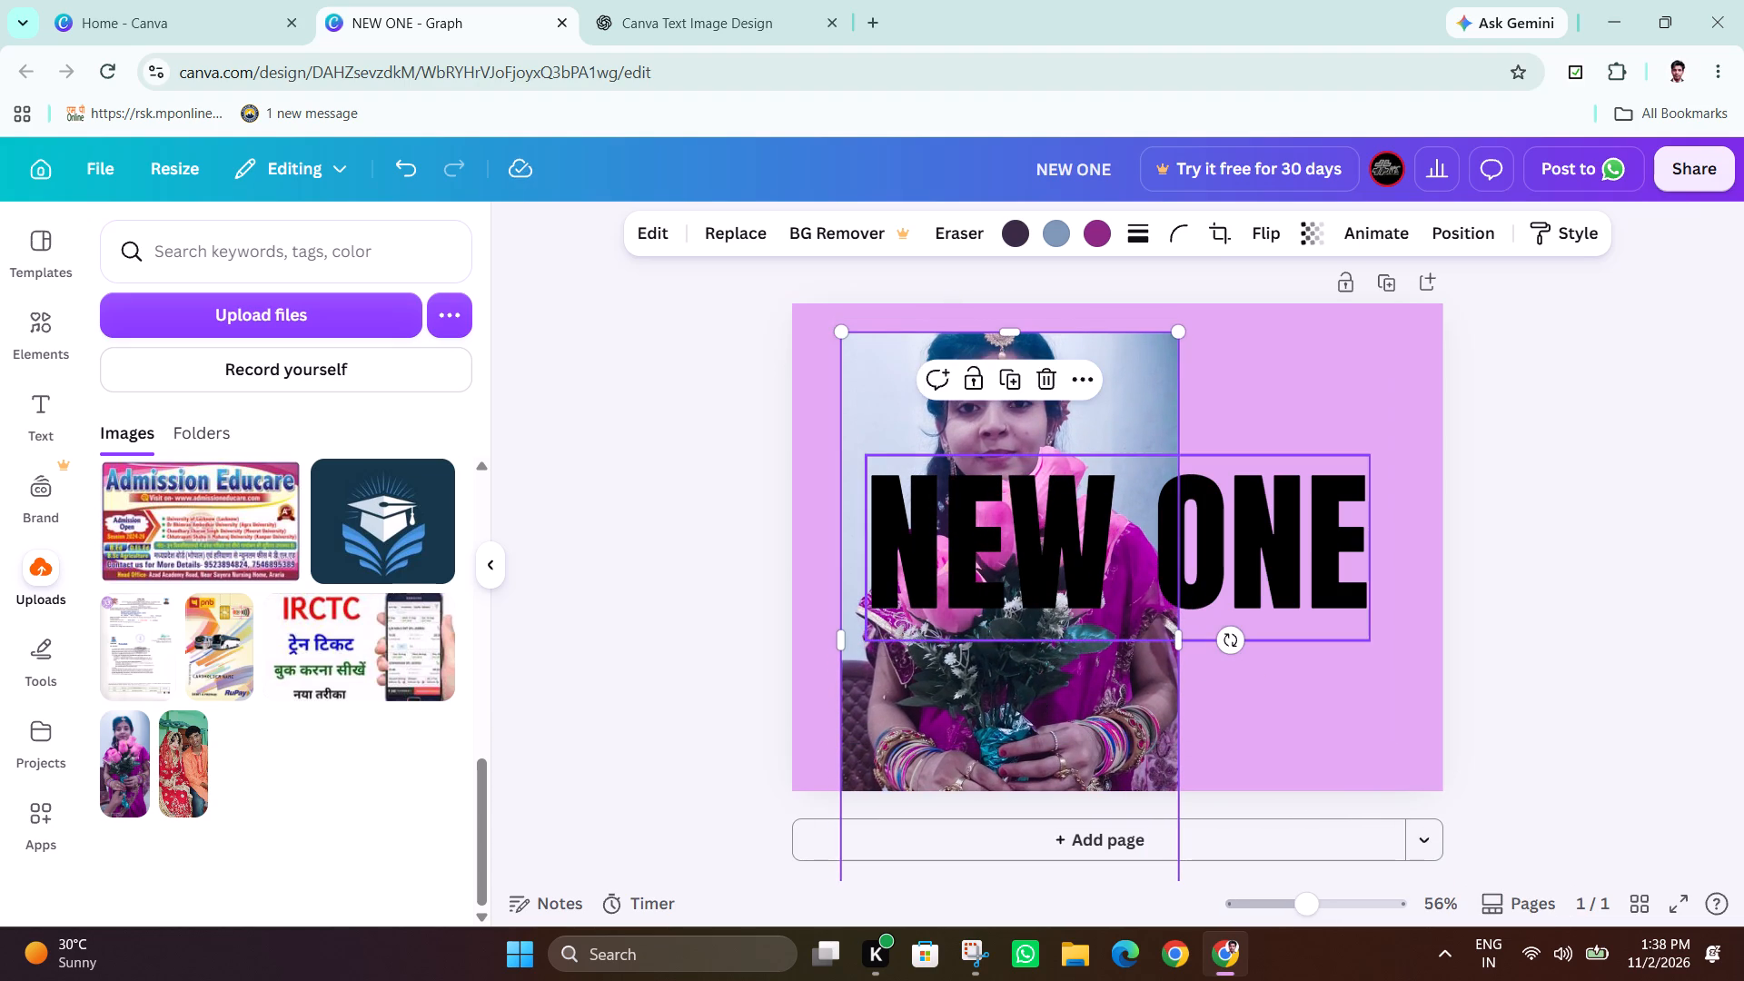
Extend the photo's top edge upward and move the photo down so the face sits behind "NEW" with the roses below.
drag(1006, 330, 1014, 241)
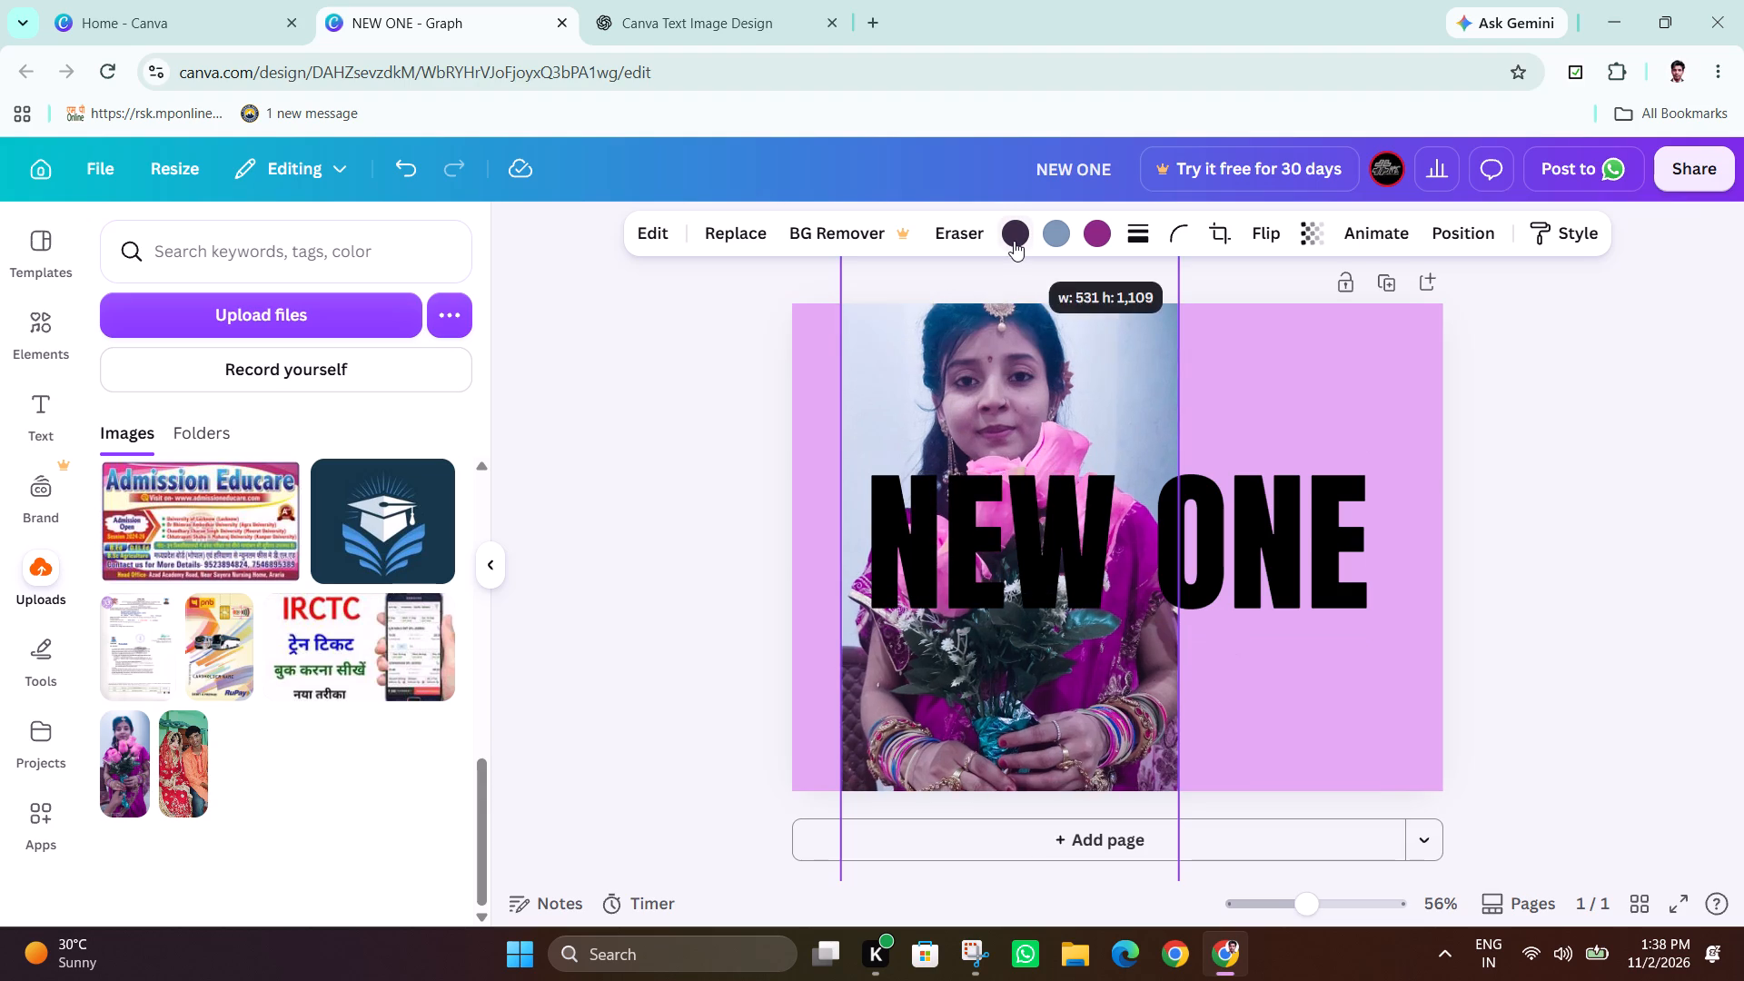
drag(1014, 241, 1007, 287)
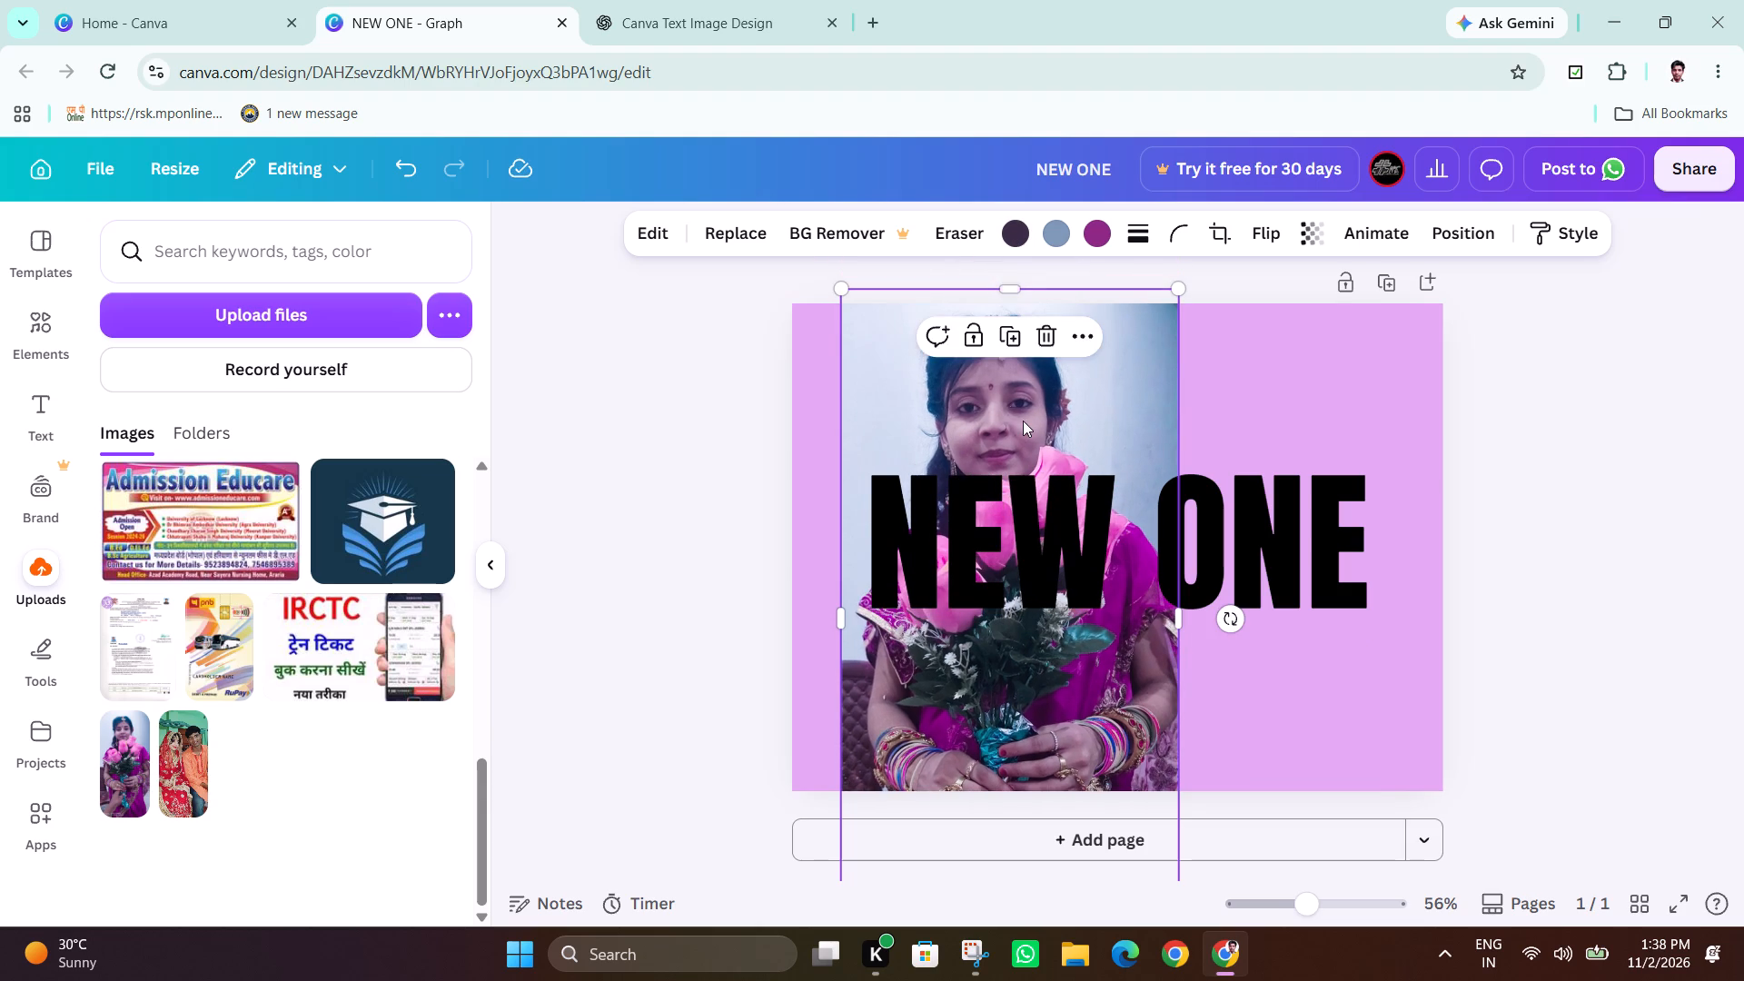
drag(1095, 424, 1090, 435)
drag(1090, 435, 1083, 550)
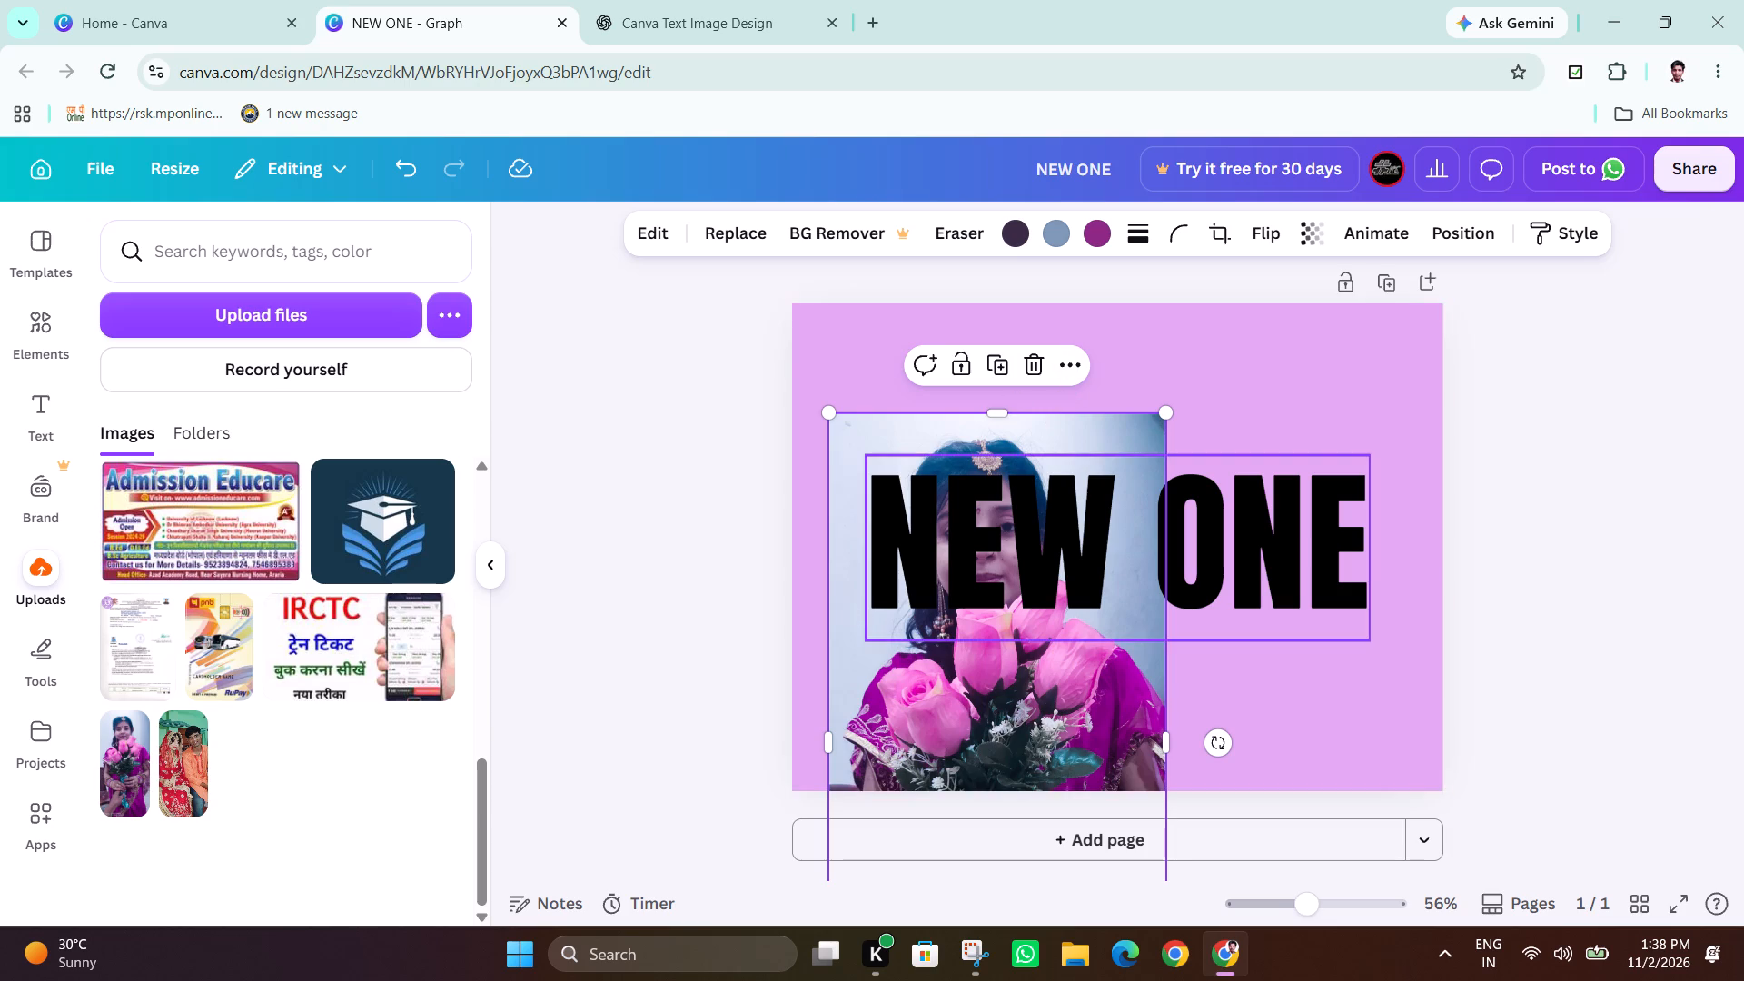
click(989, 529)
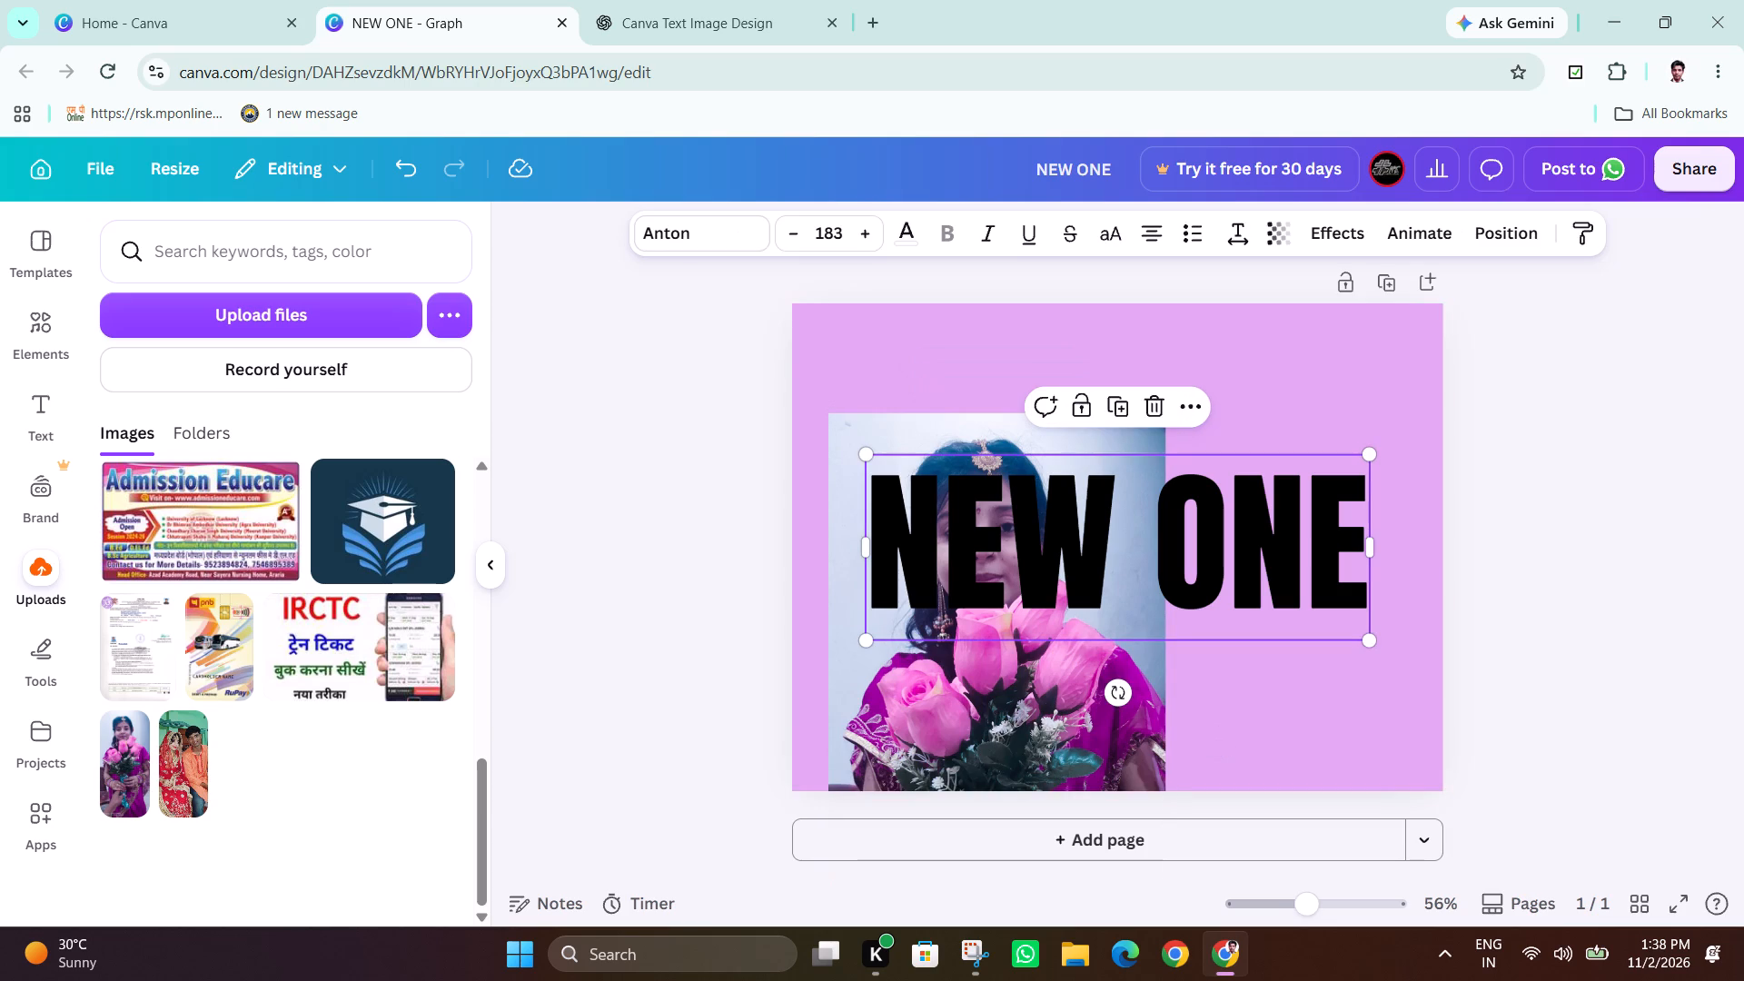
click(690, 421)
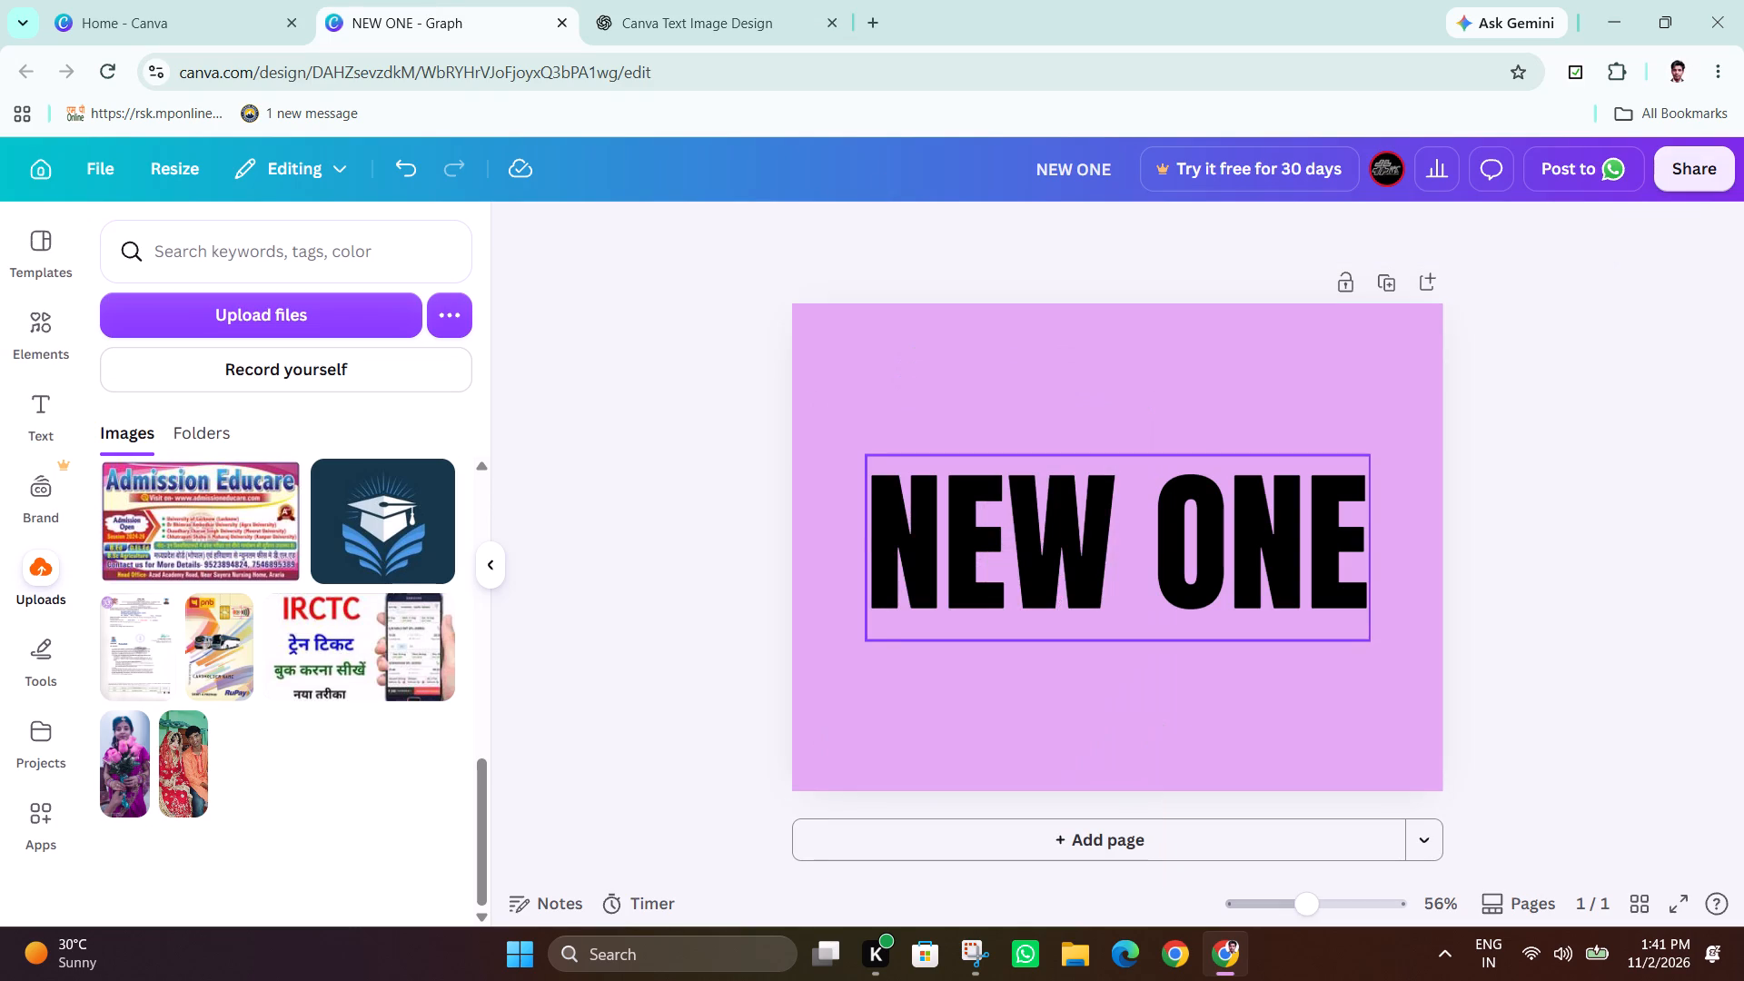
Select the word "NEW" in the heading and look through the available text effects and additional element options.
double_click(1063, 575)
click(1063, 575)
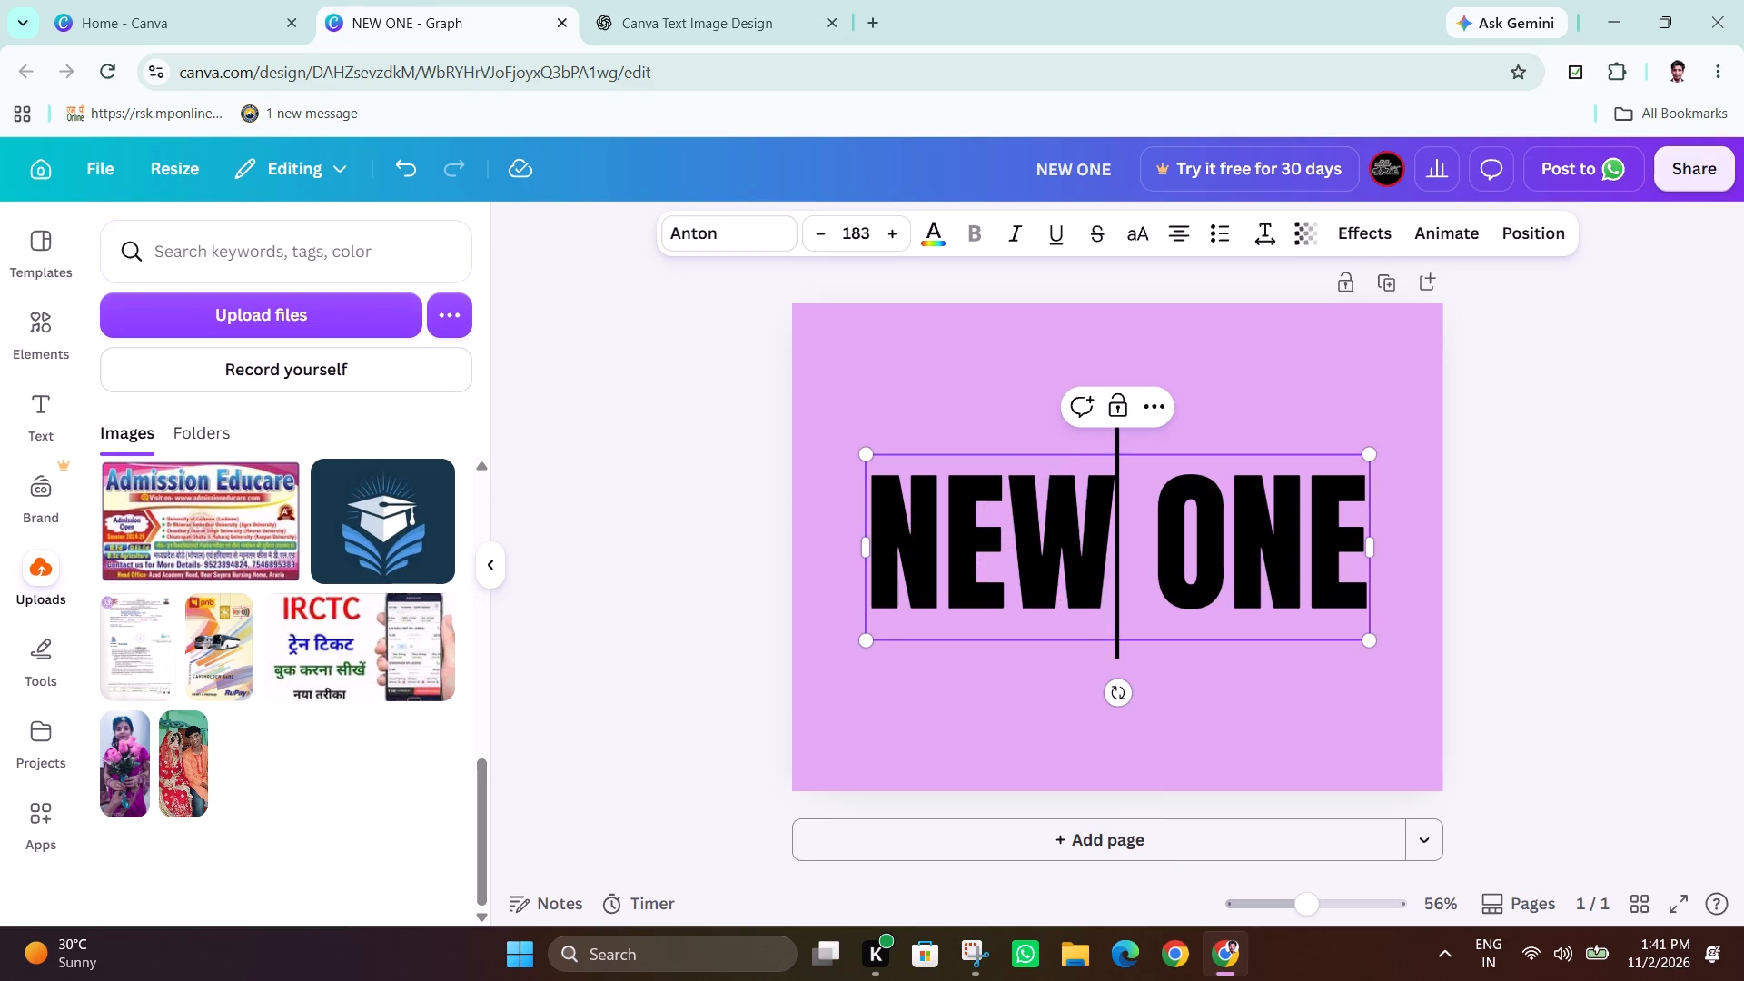
drag(867, 547, 1171, 555)
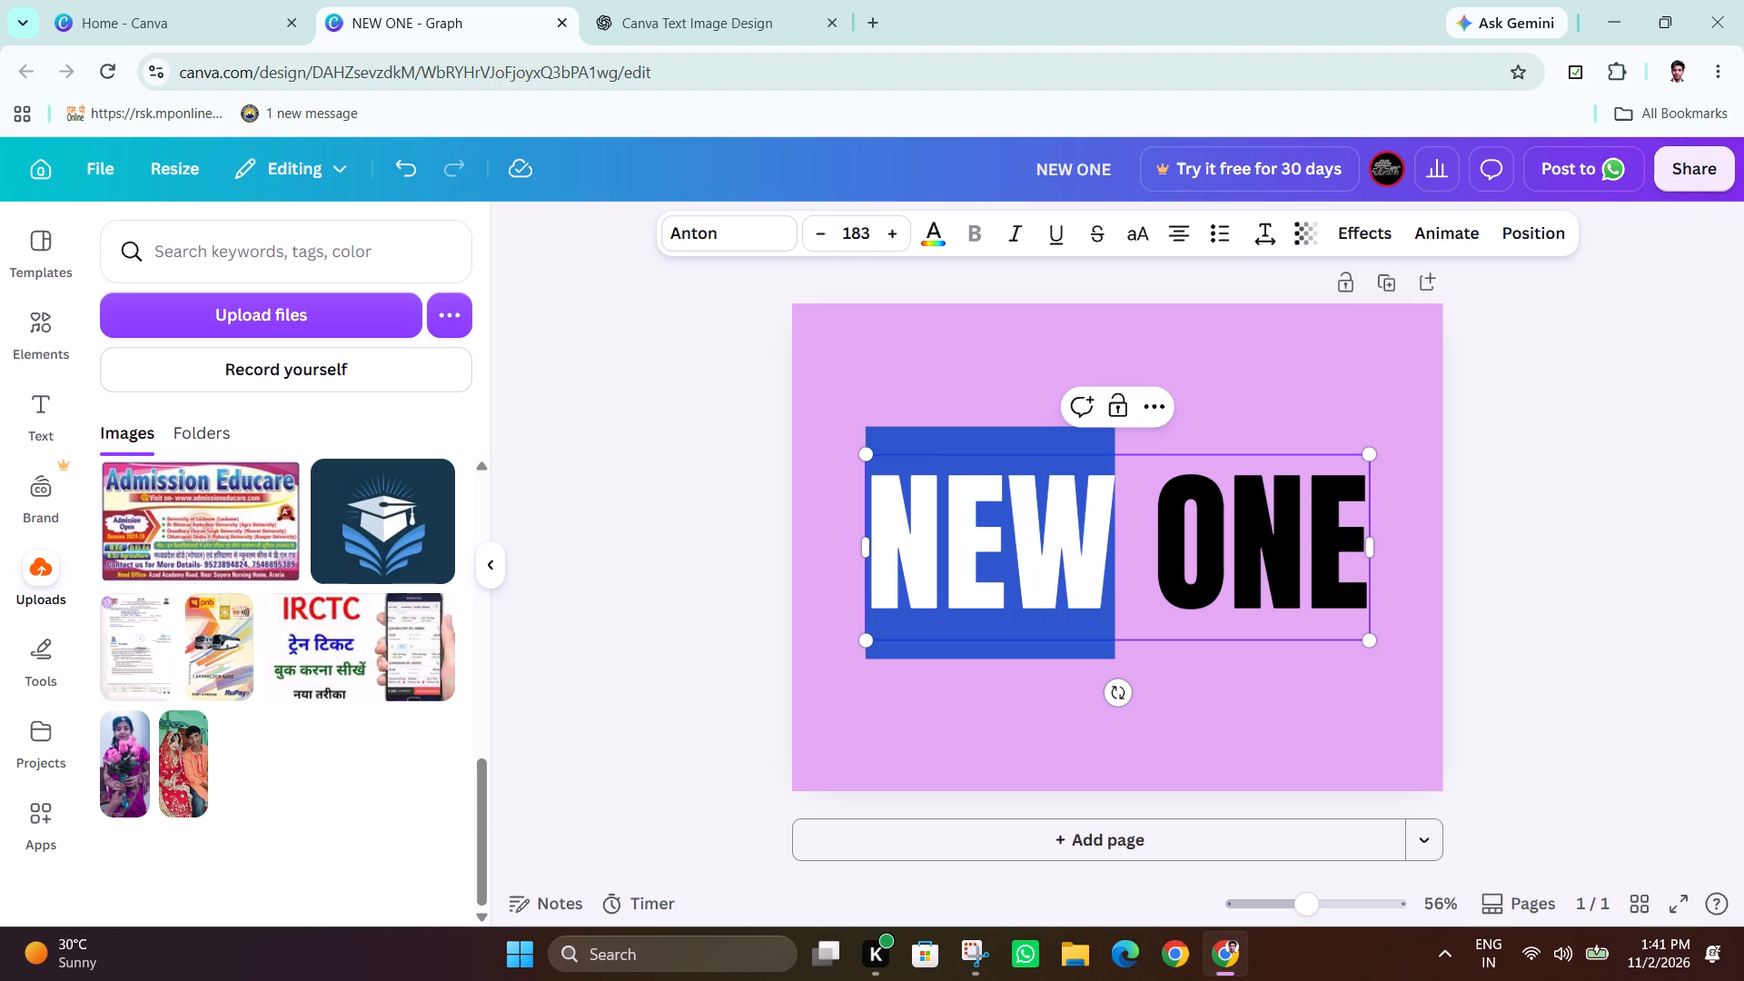
drag(1171, 555, 1152, 559)
drag(1152, 559, 1125, 559)
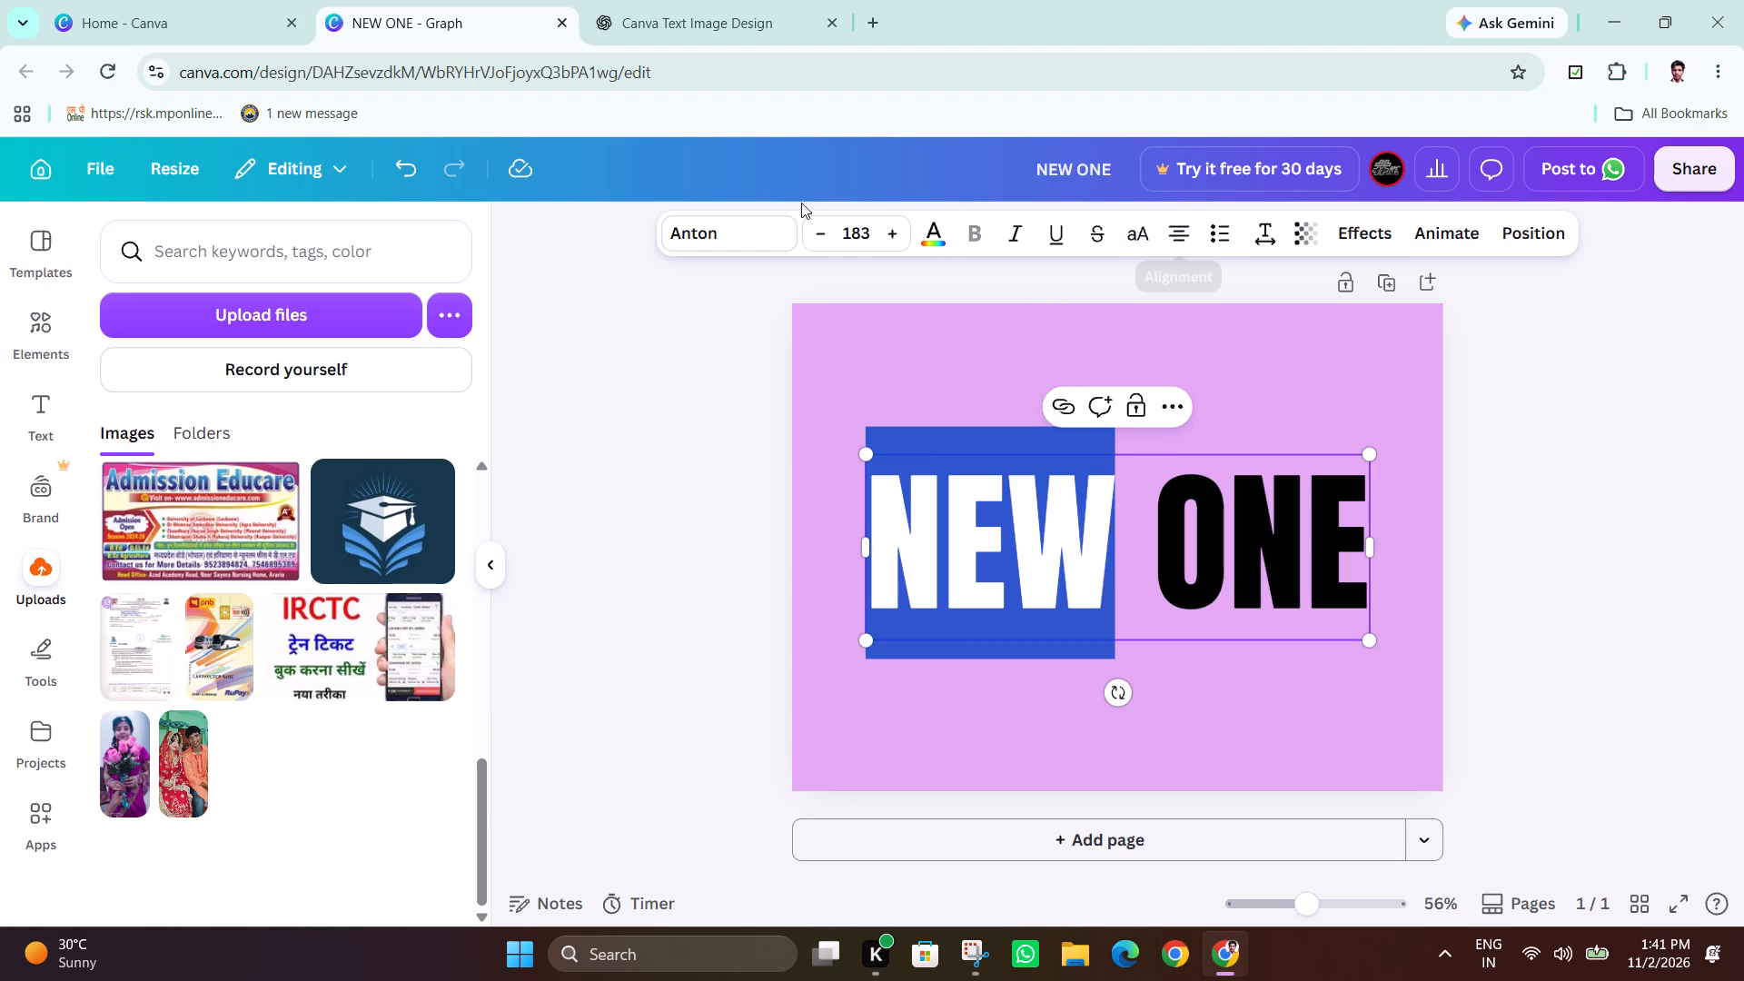
click(1373, 228)
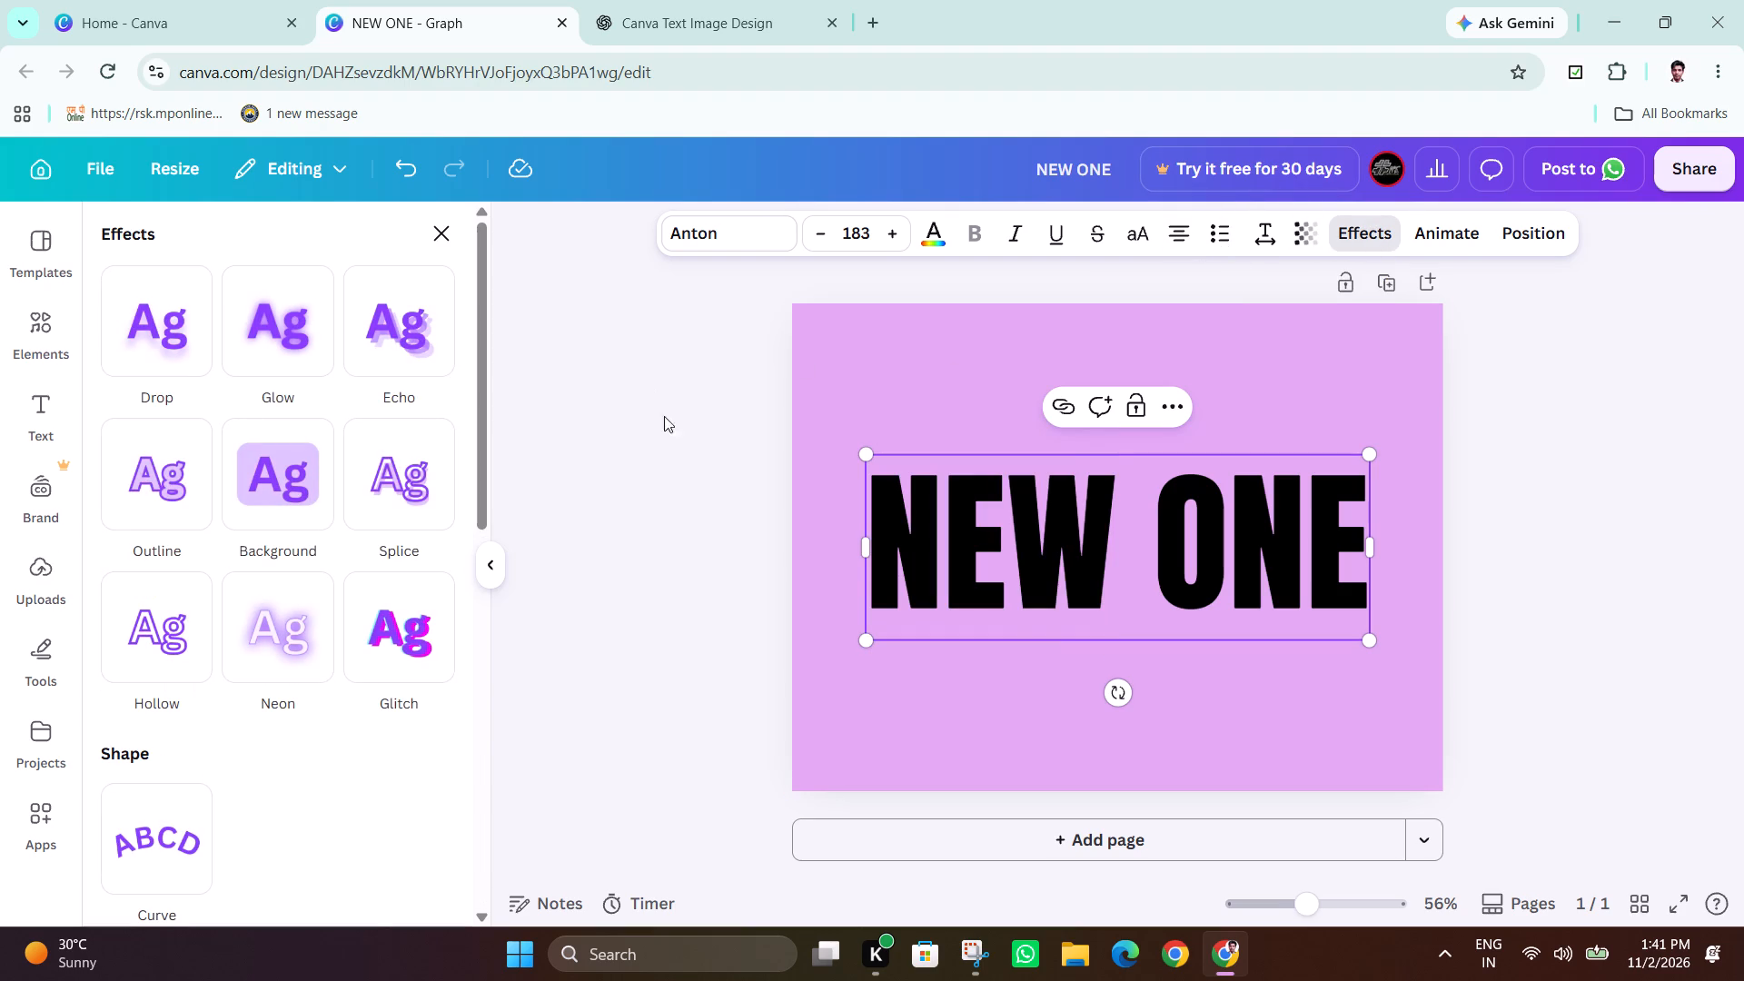
drag(1131, 546, 885, 528)
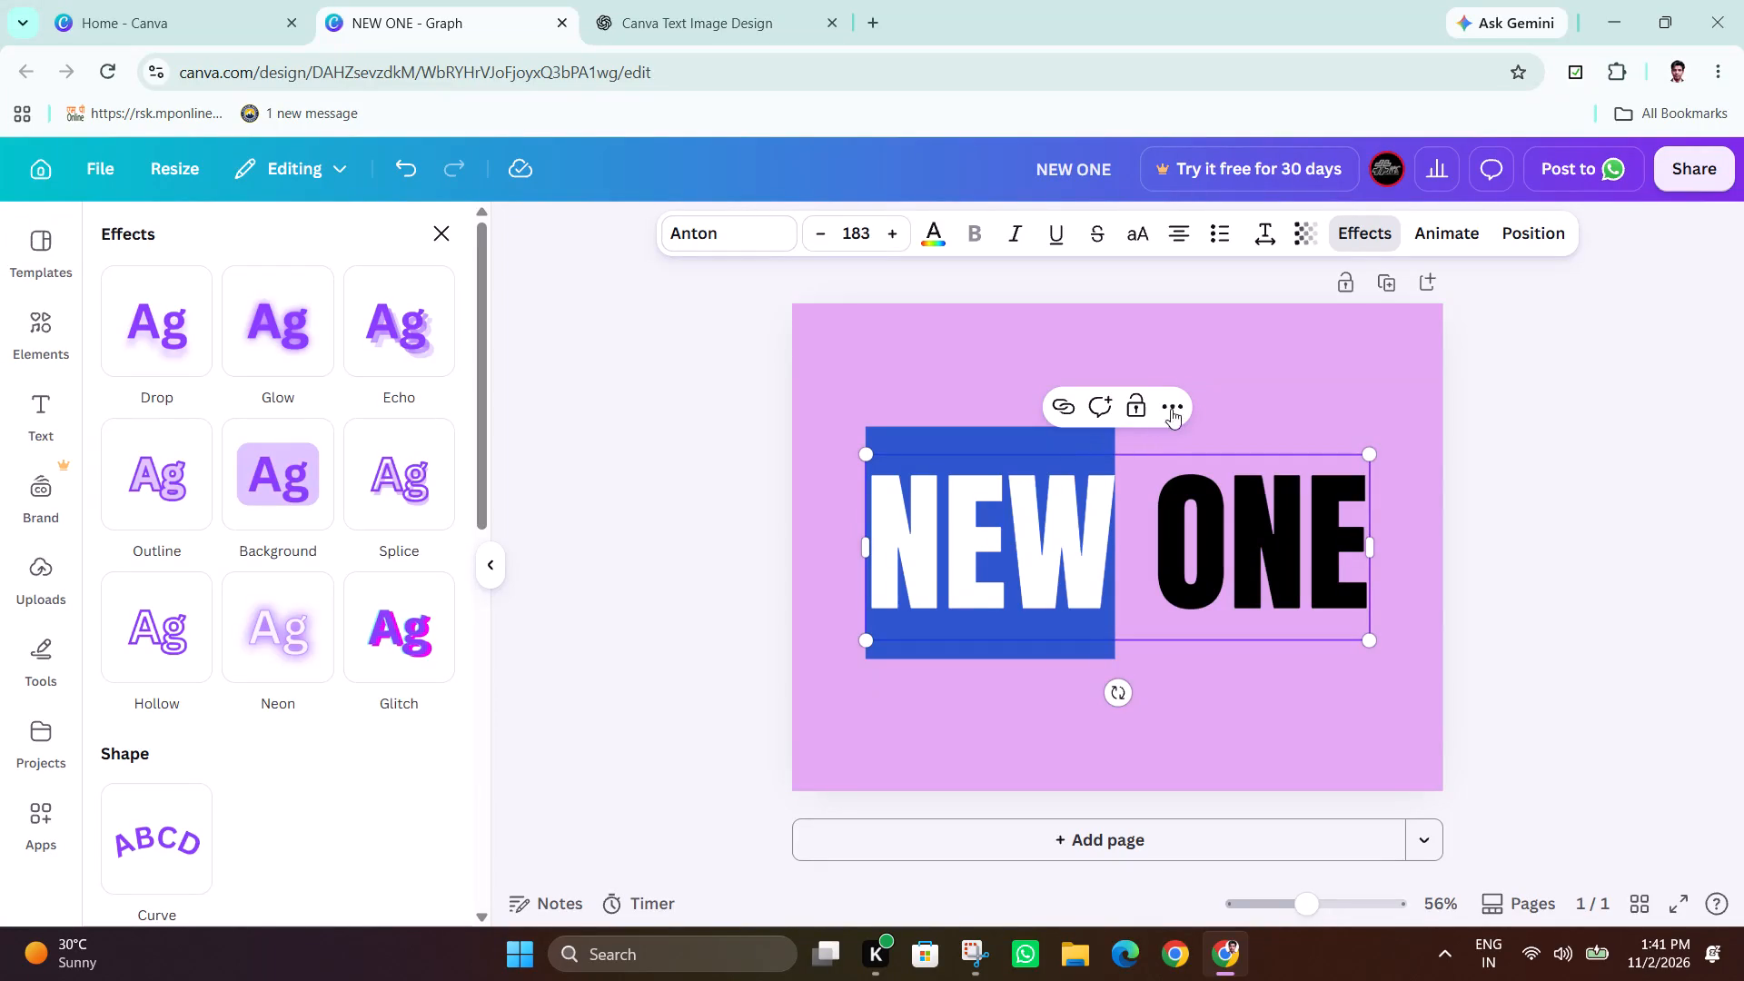
click(1189, 402)
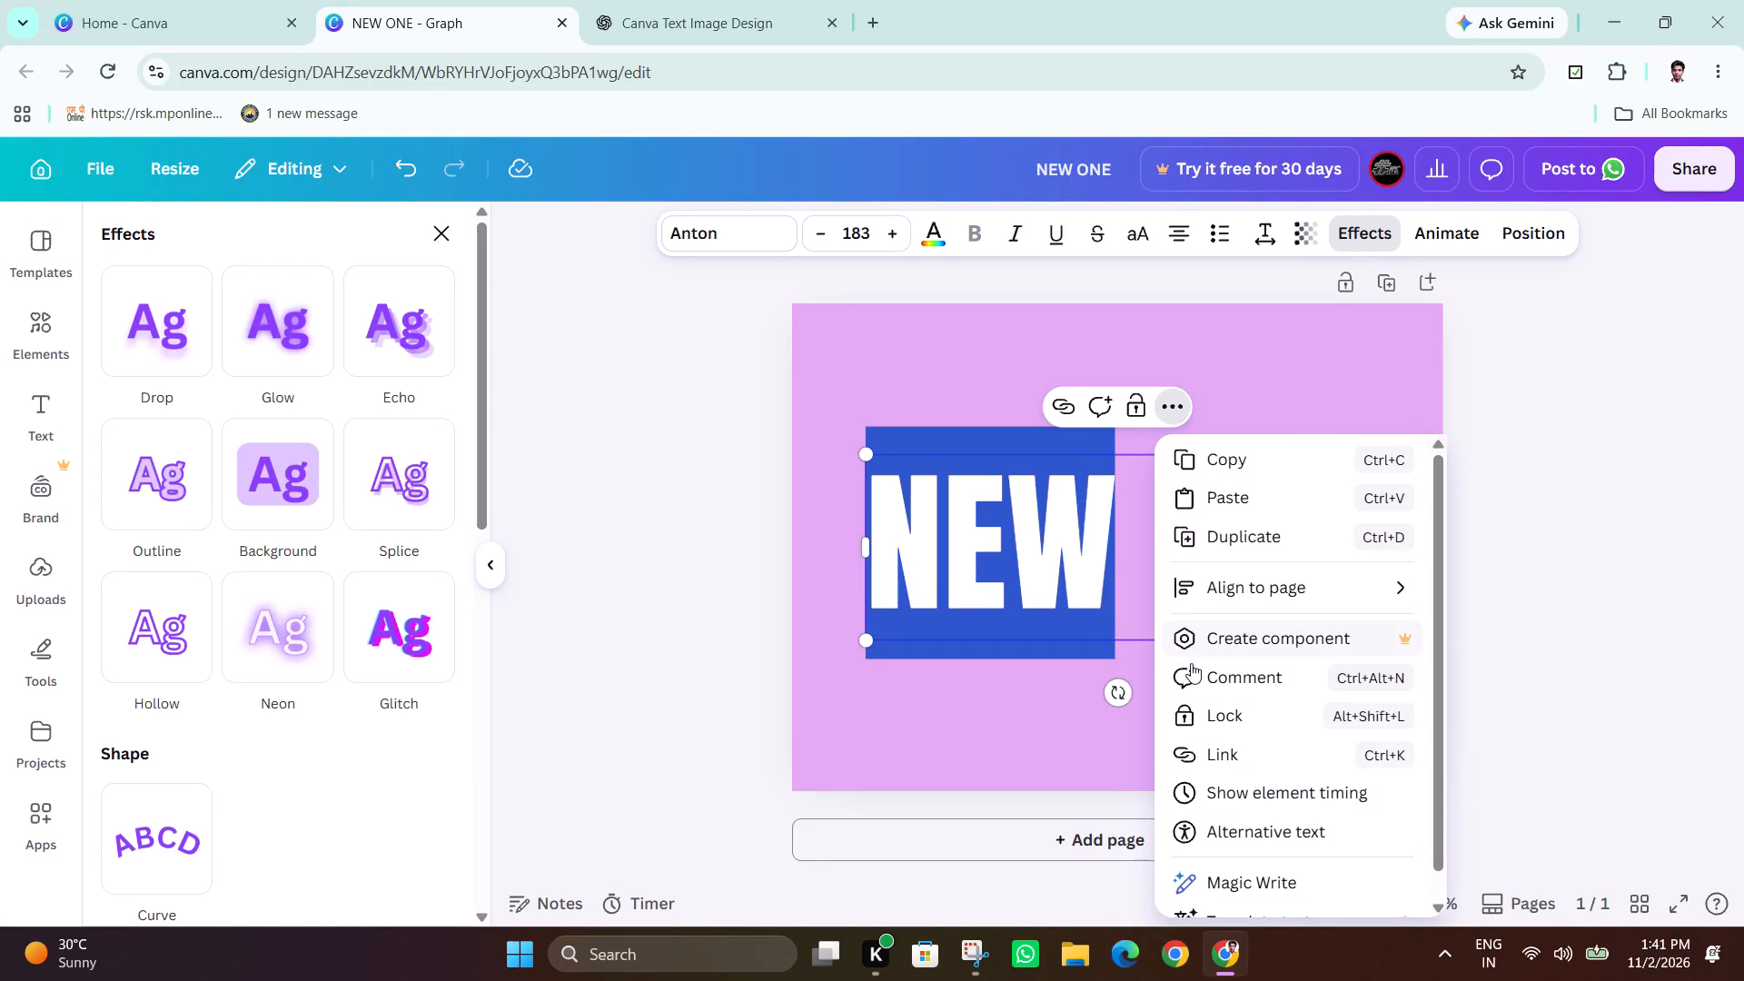
scroll(1180, 709, down, 2)
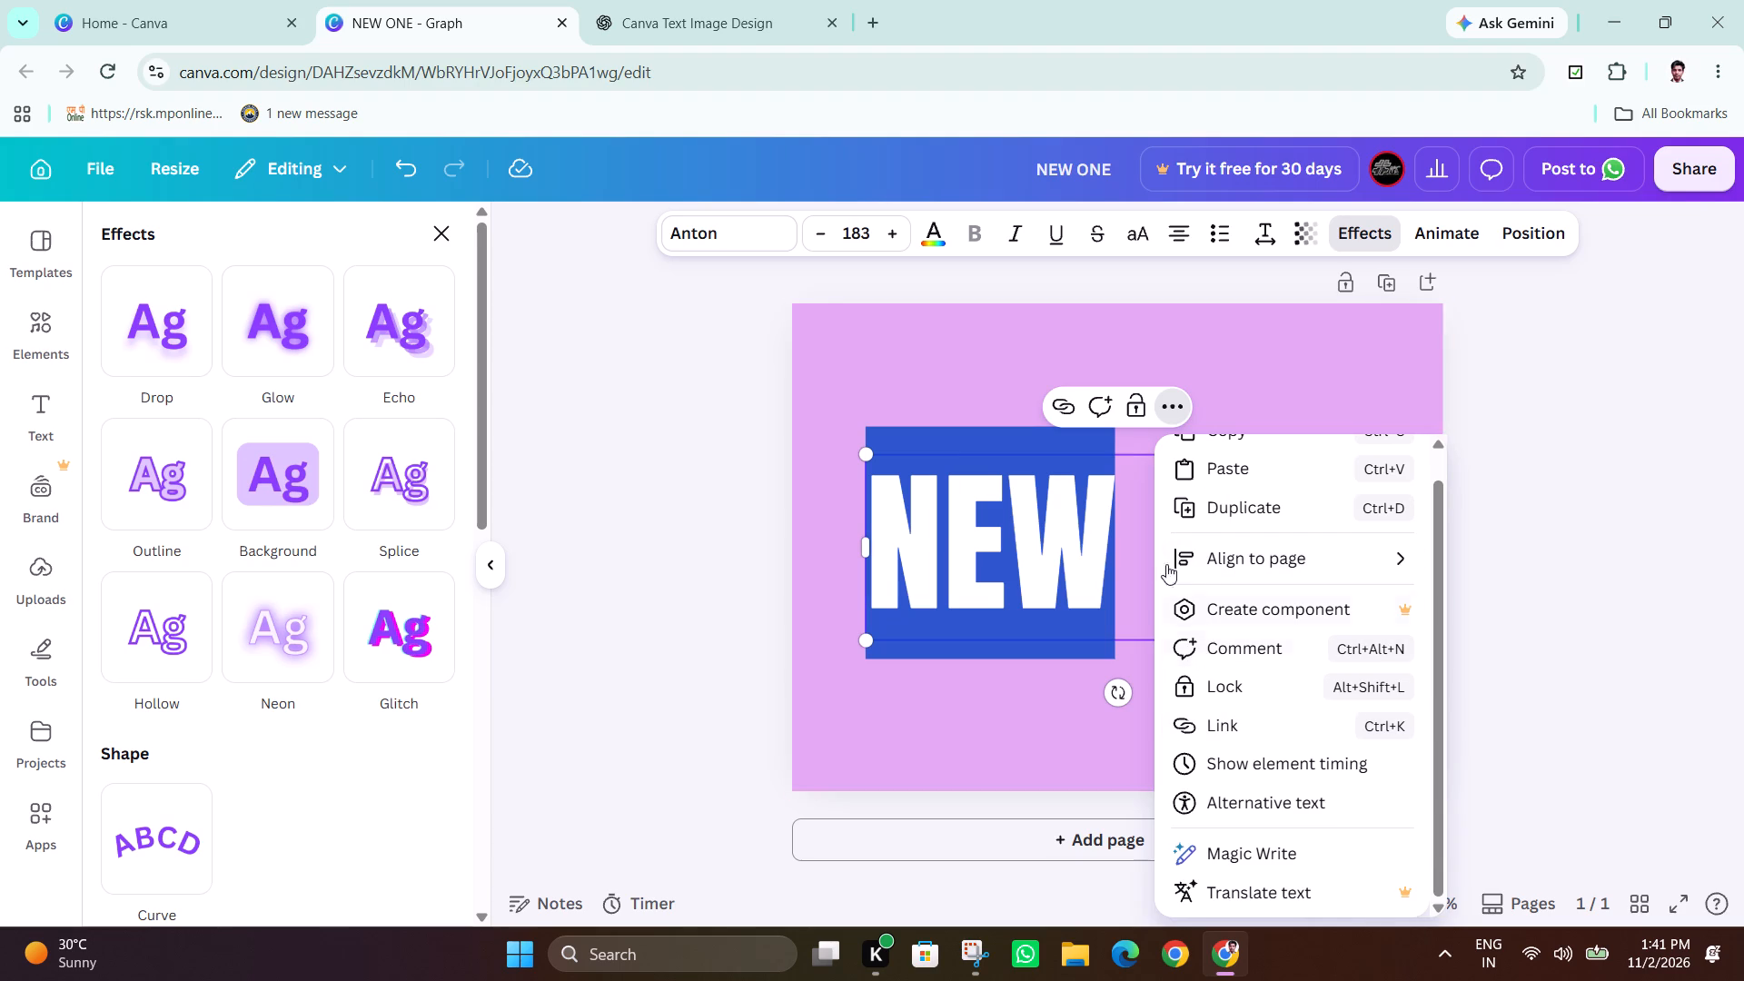
click(1555, 412)
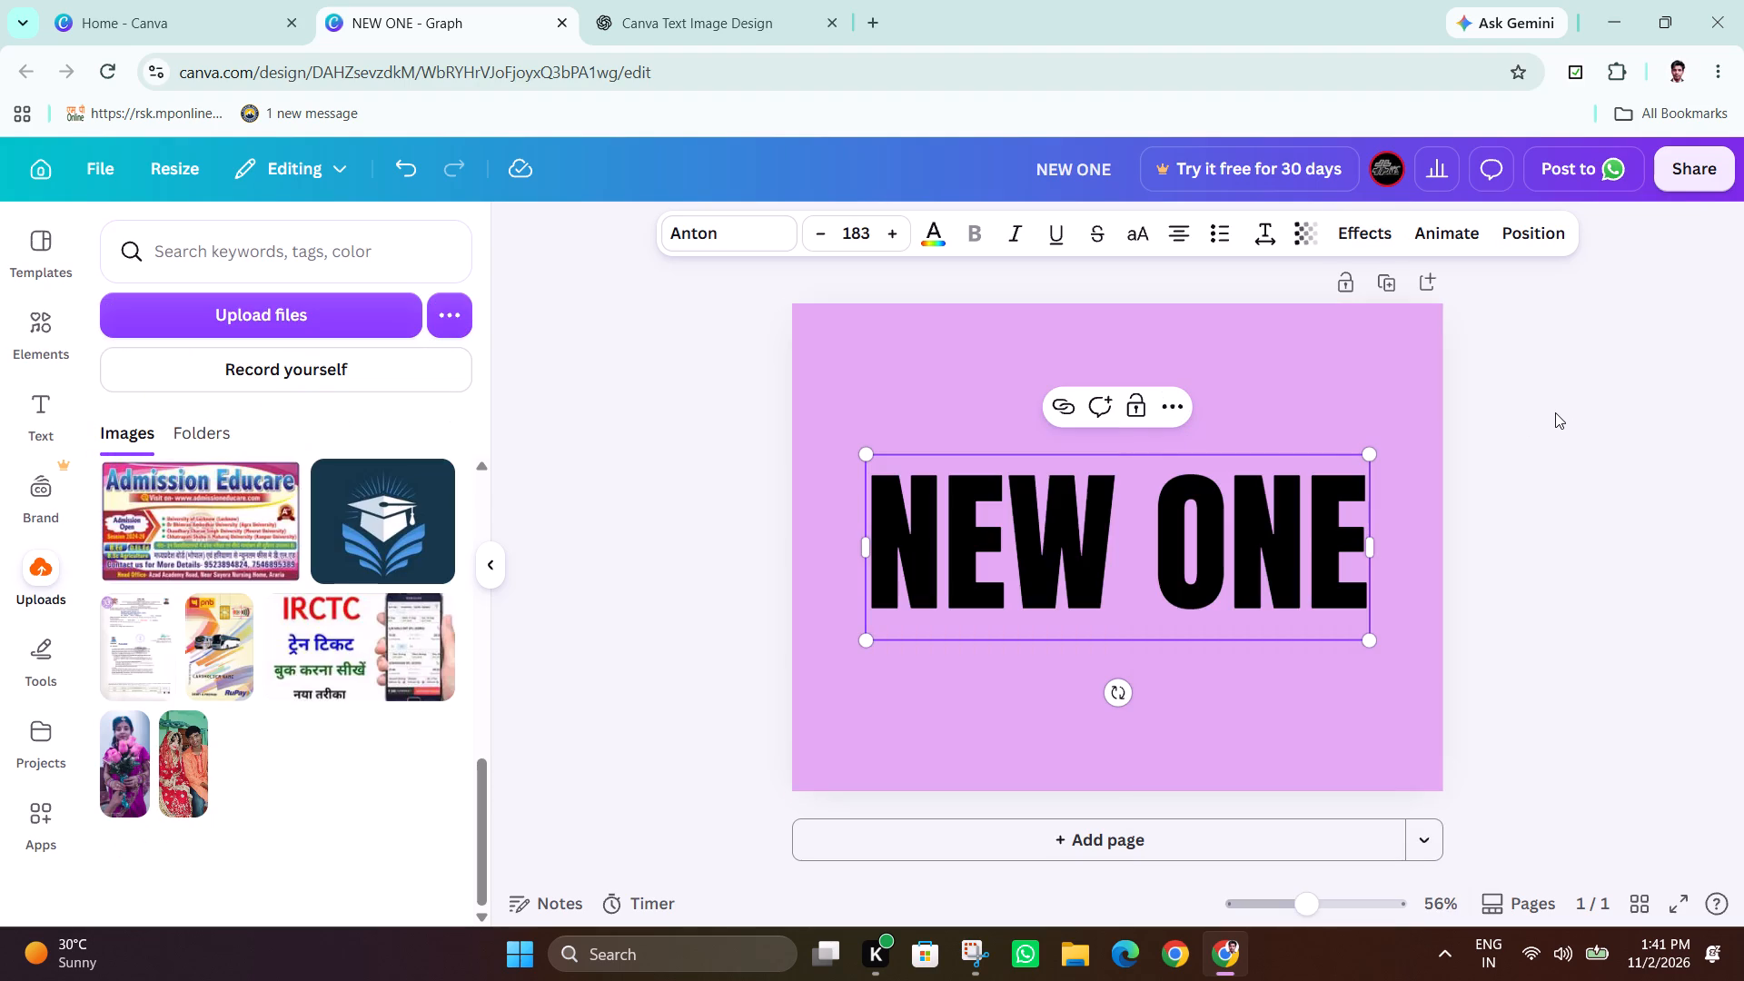
Copy and paste the "NEW ONE" text box, and align the copy exactly over the original.
click(1169, 416)
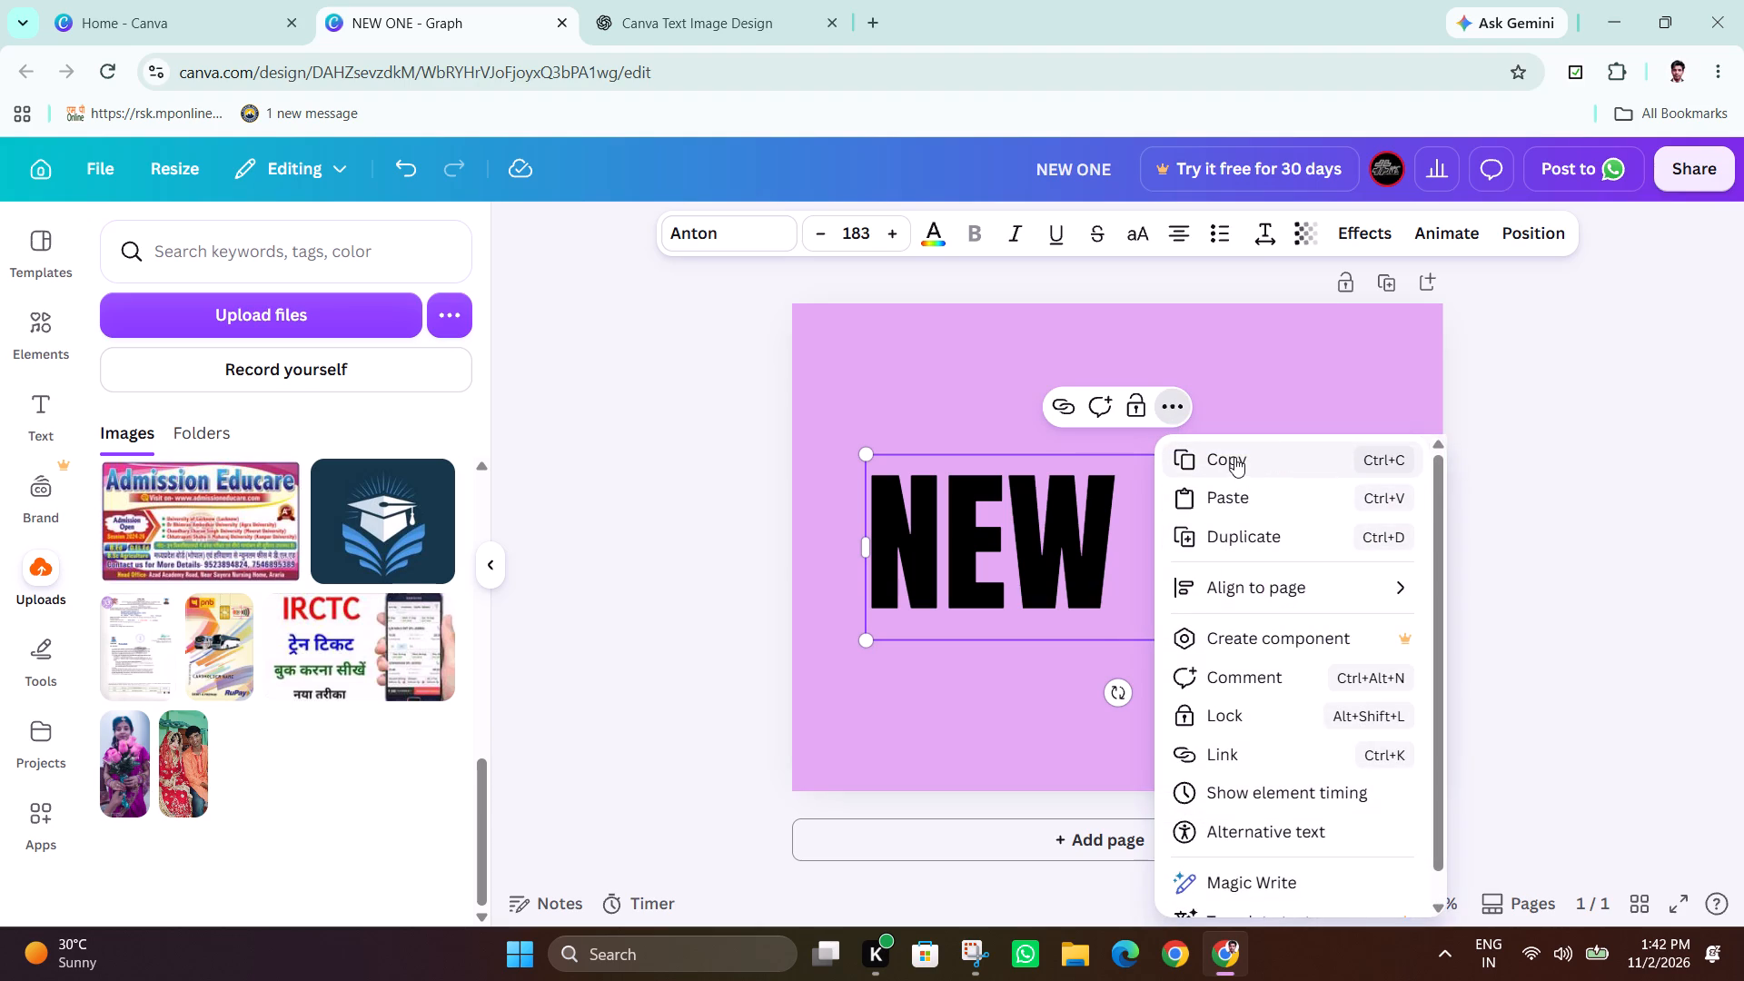
click(1234, 457)
click(1248, 382)
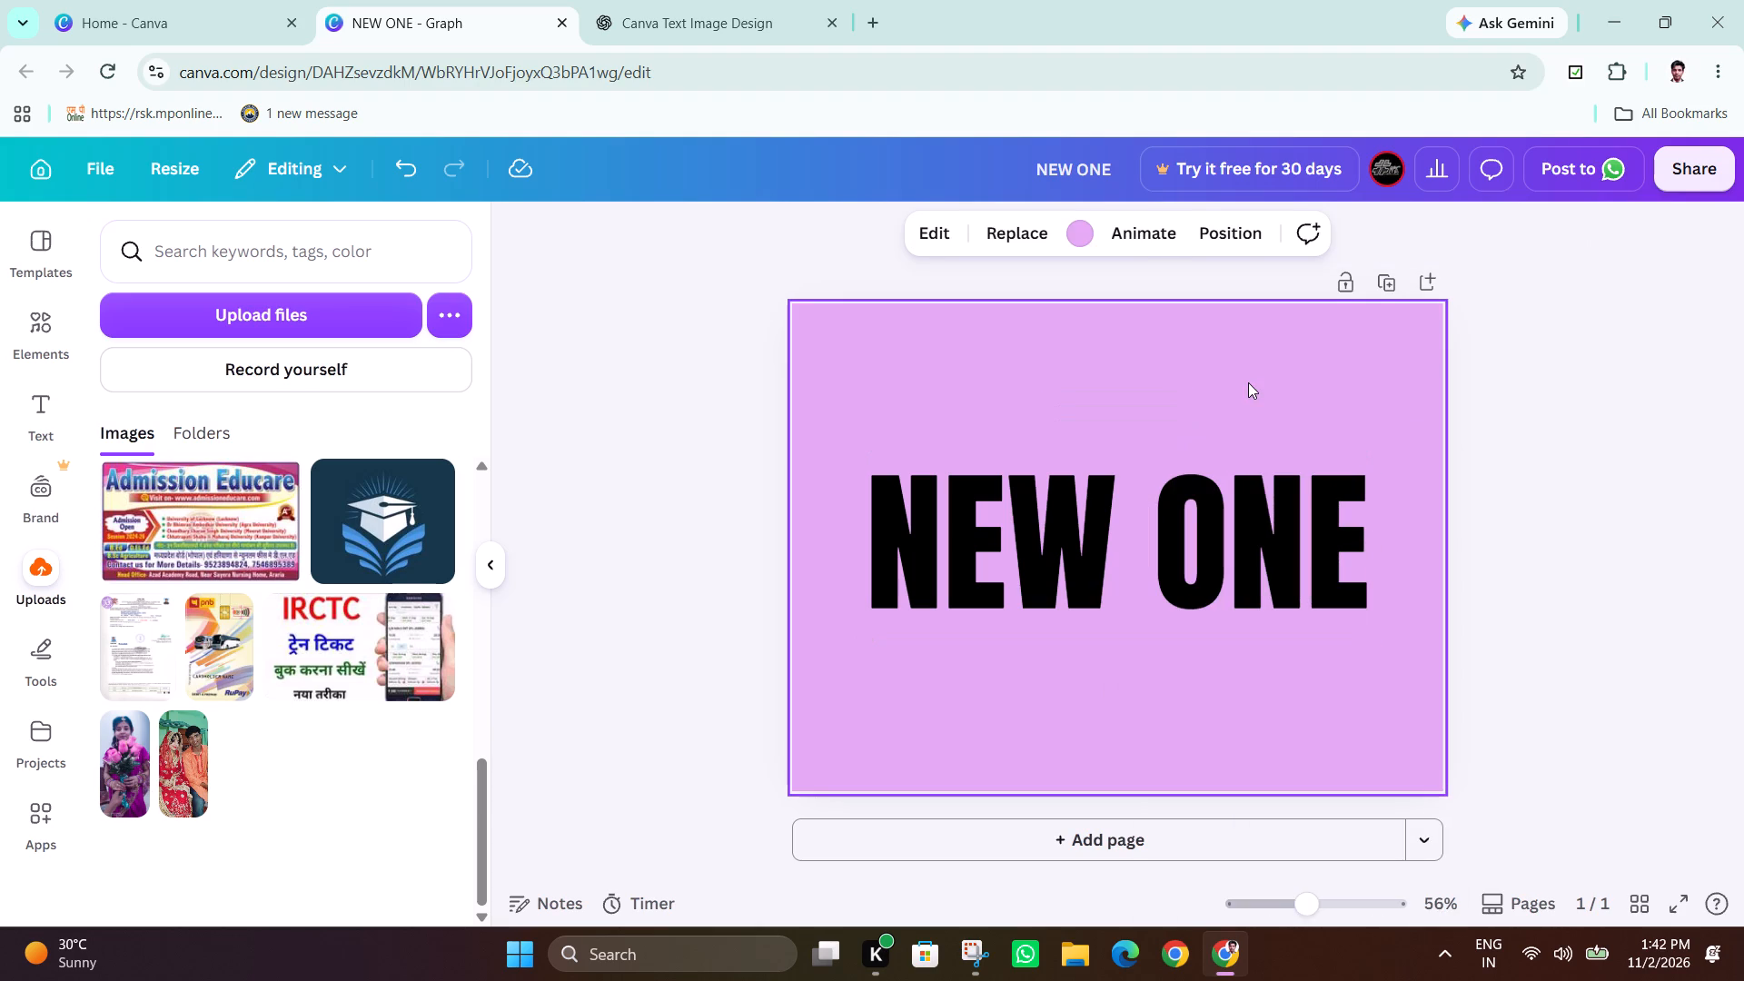
key(ctrl+v)
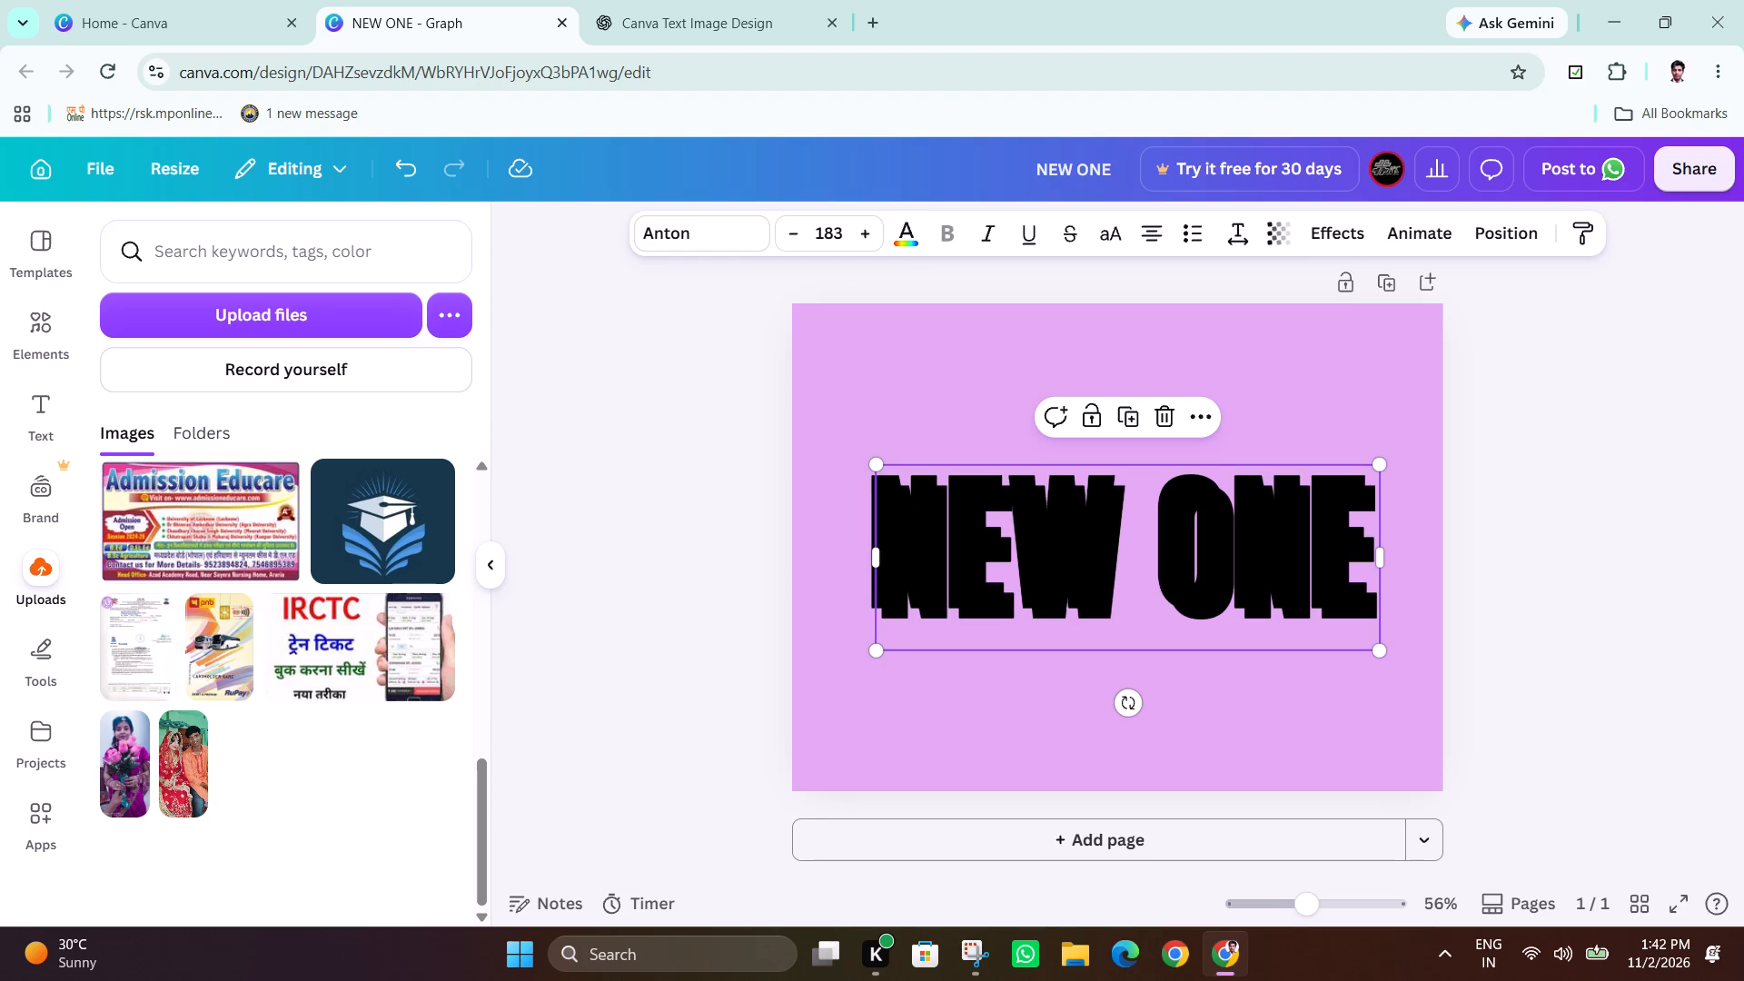
drag(1186, 569, 1166, 578)
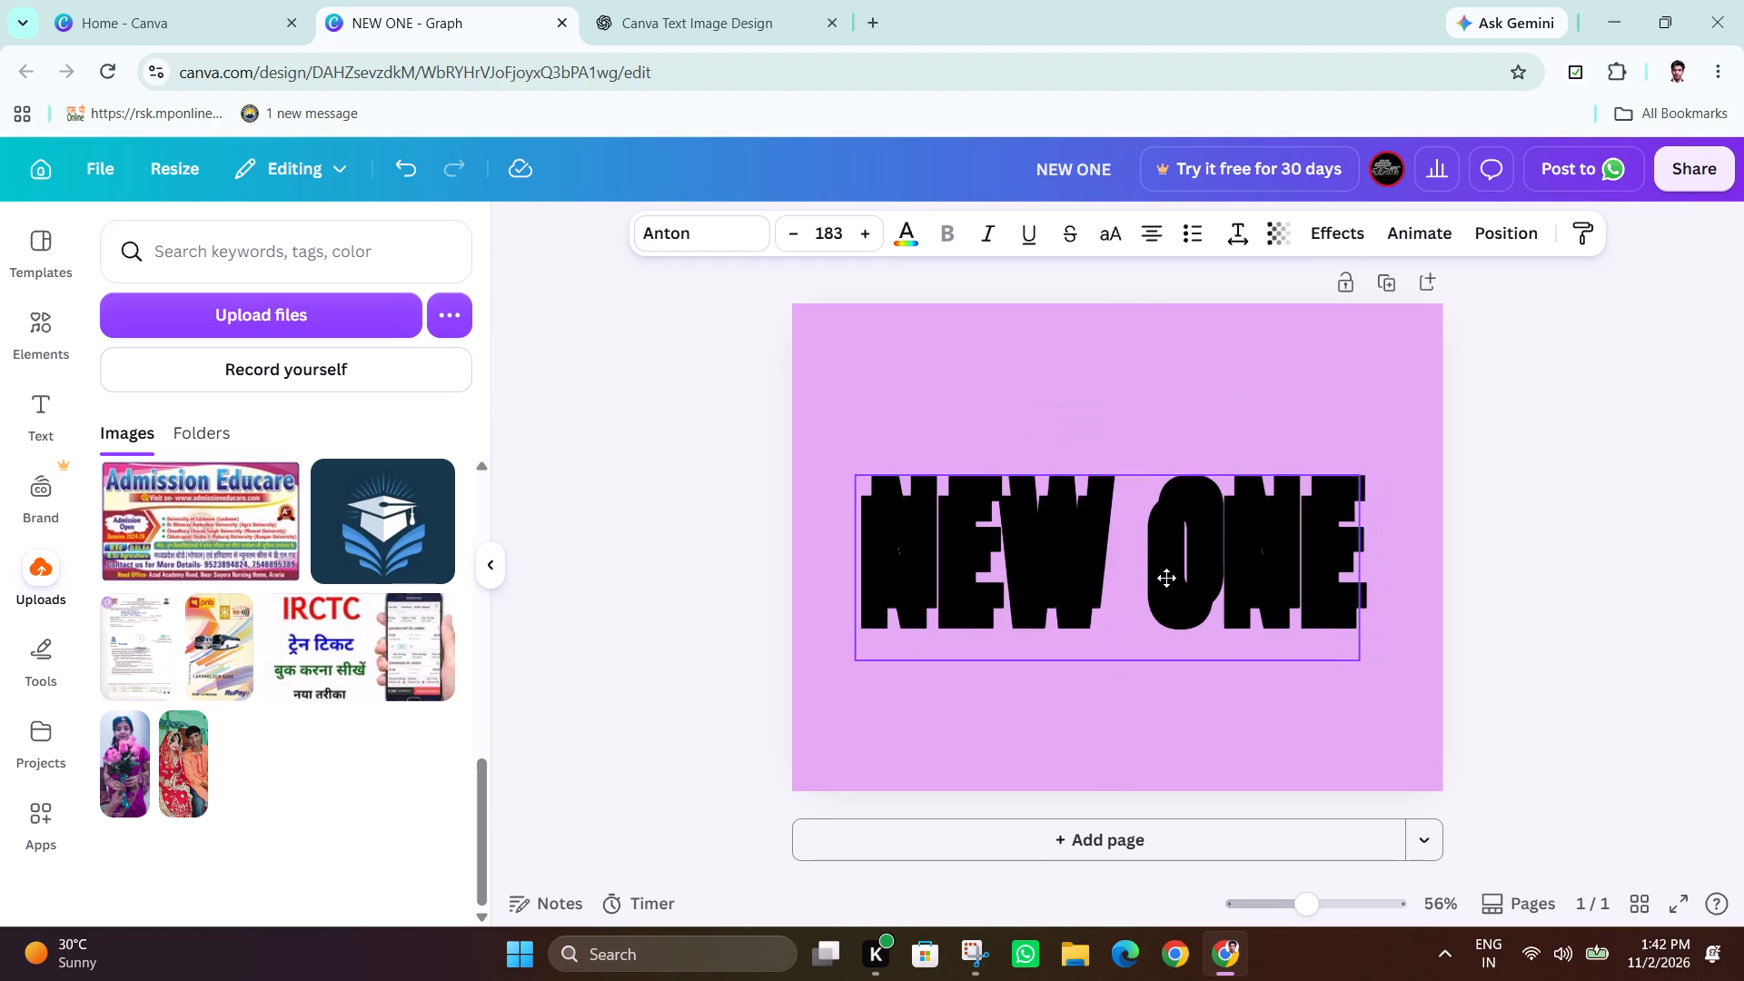
drag(1166, 578, 1171, 561)
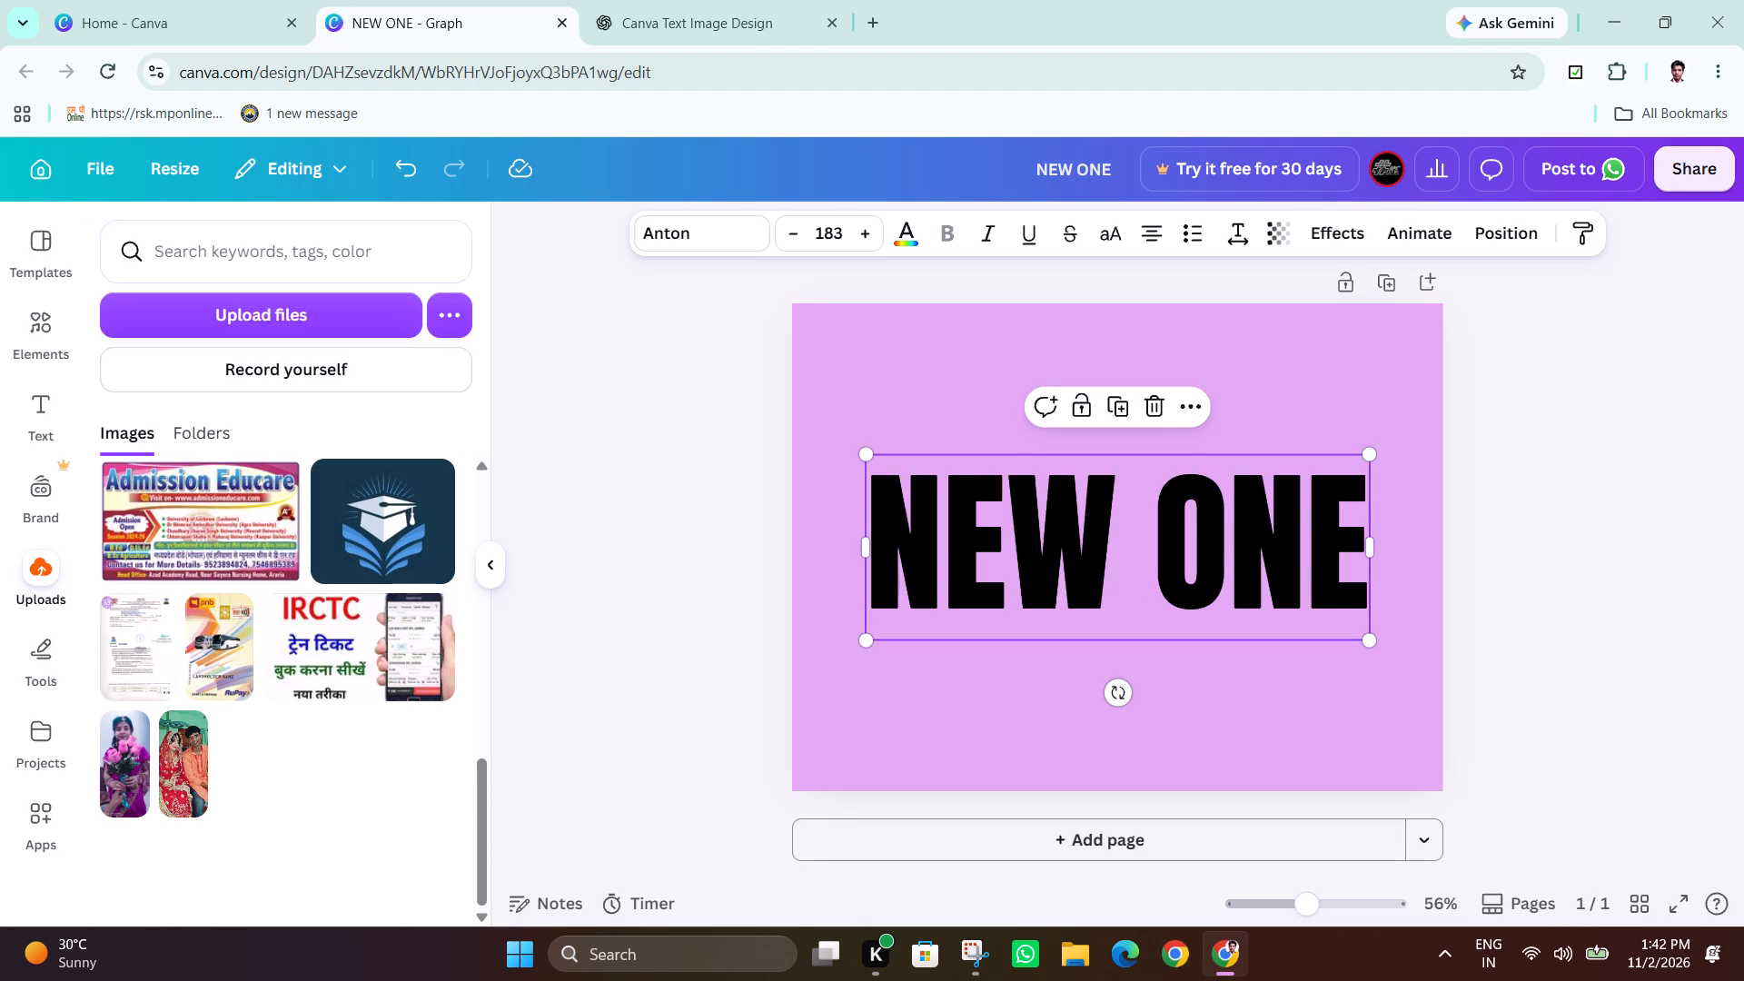
Delete the word "ONE" from the top copy of the "NEW ONE" heading, keeping only "NEW".
click(1150, 554)
double_click(1175, 513)
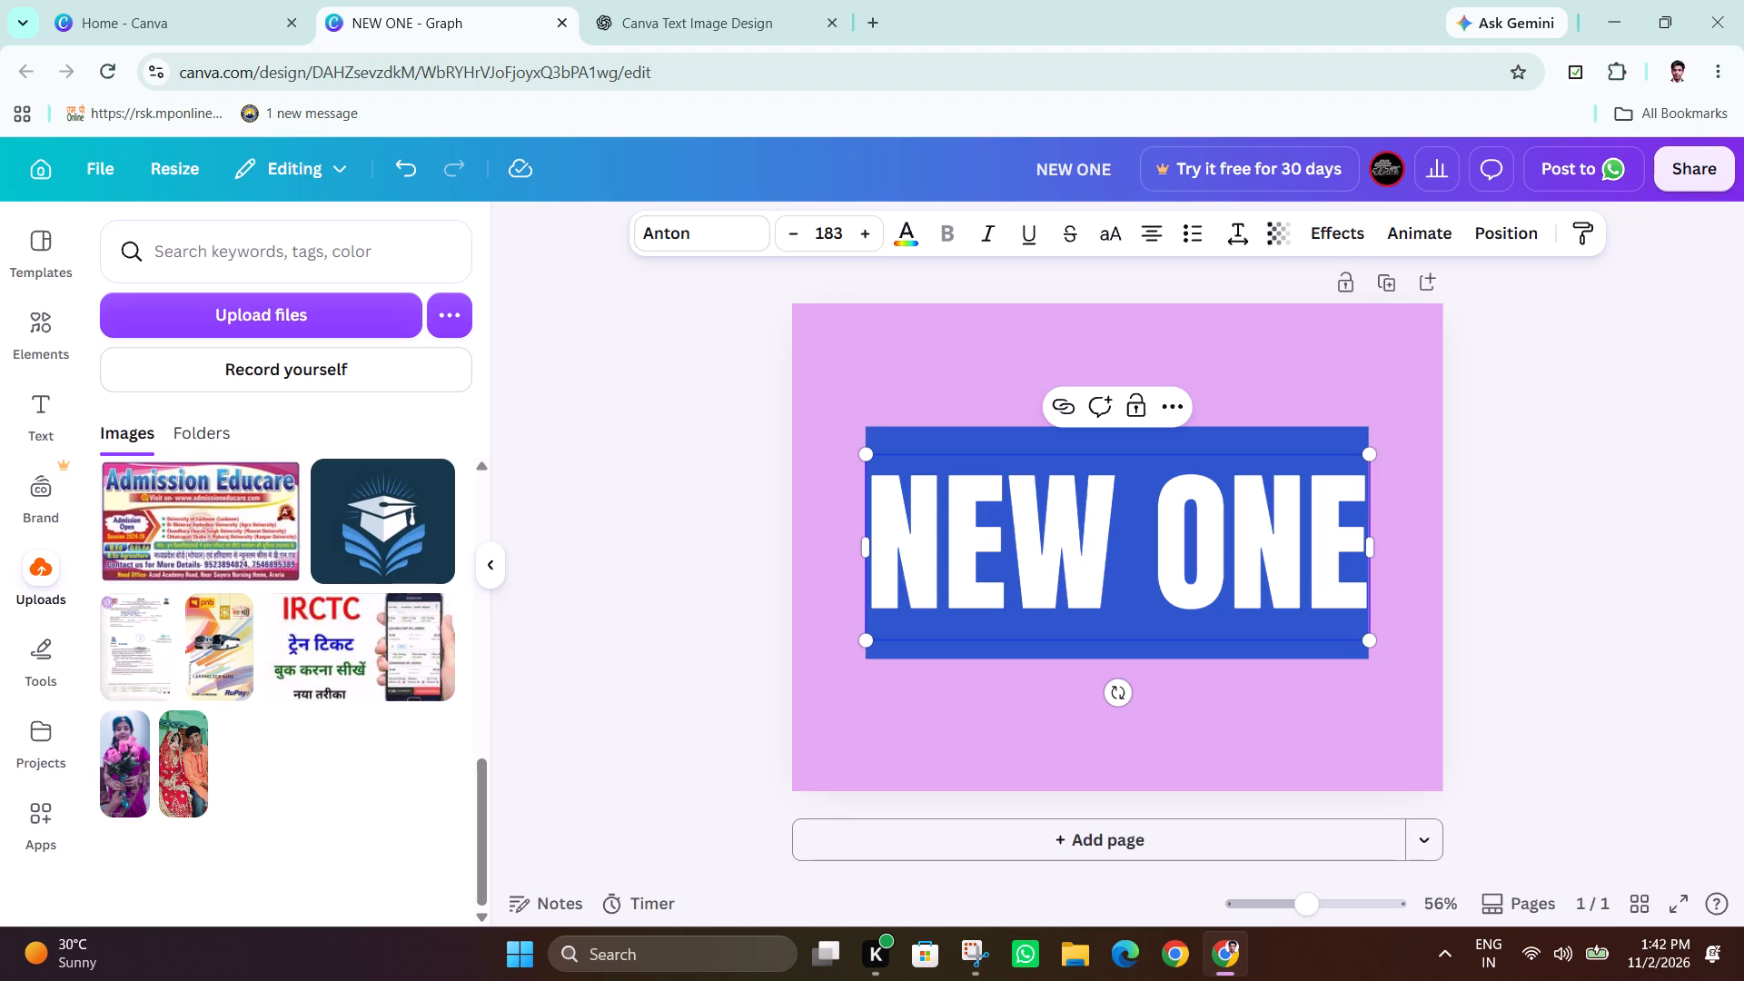
drag(1155, 527, 1234, 539)
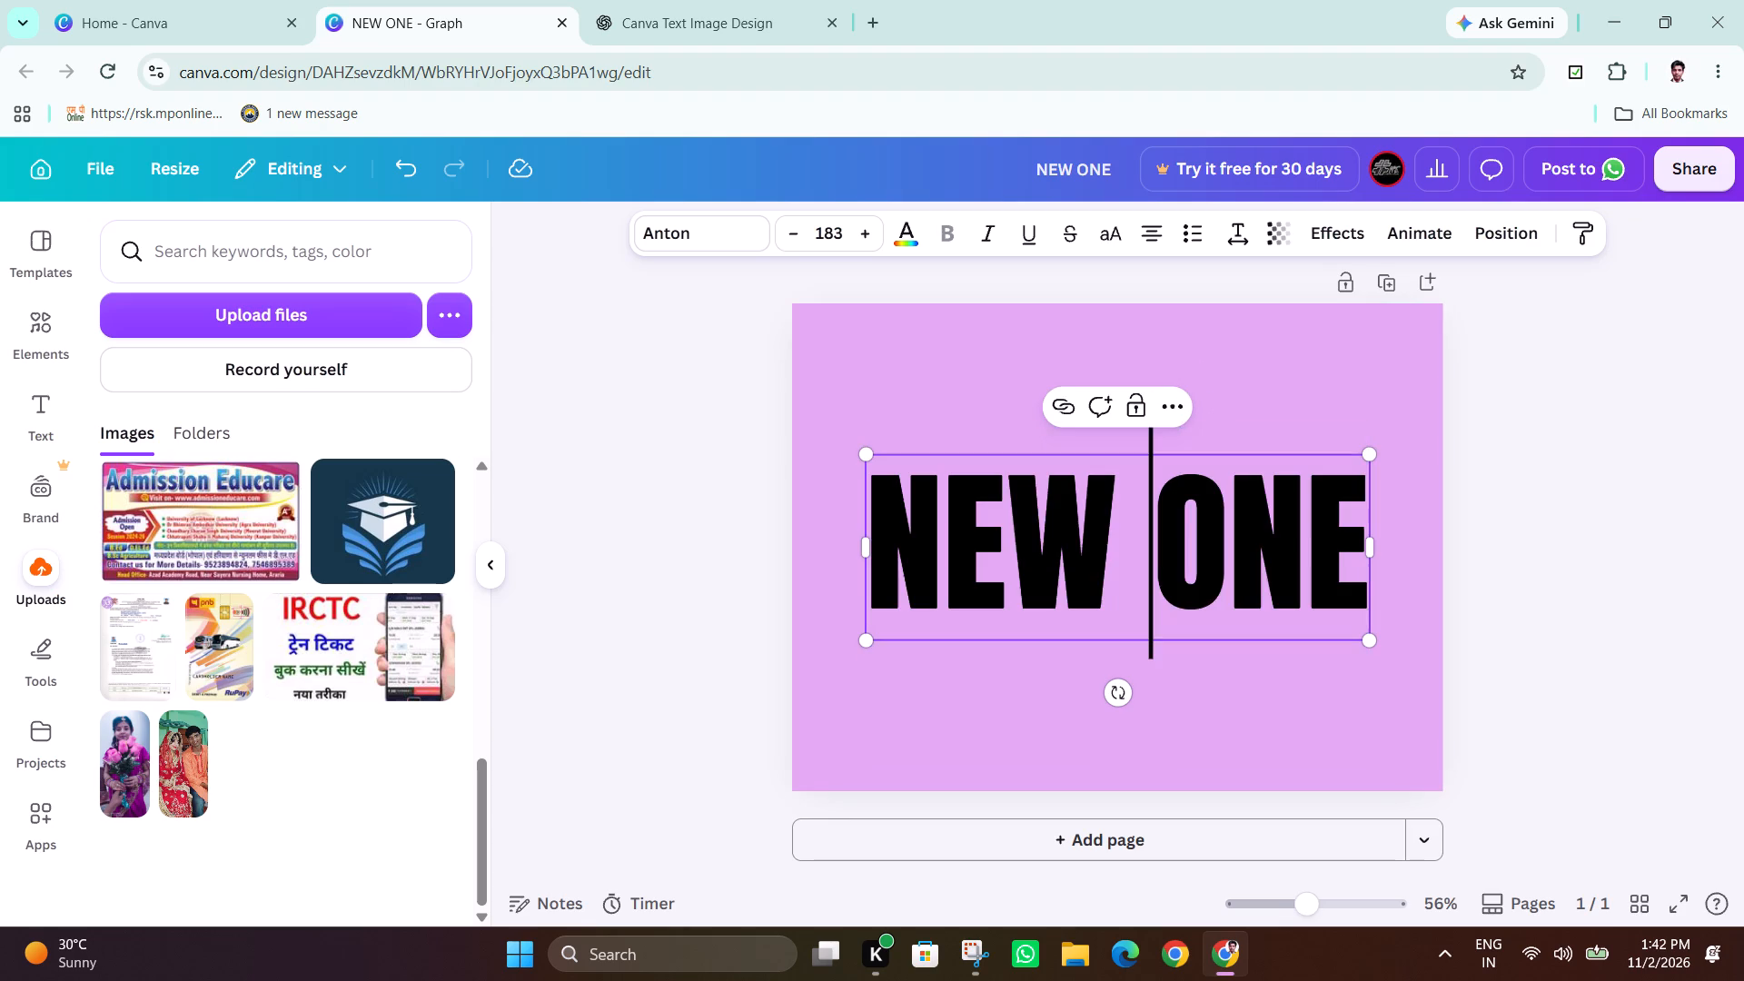
drag(1234, 539, 1330, 526)
drag(1330, 526, 1372, 545)
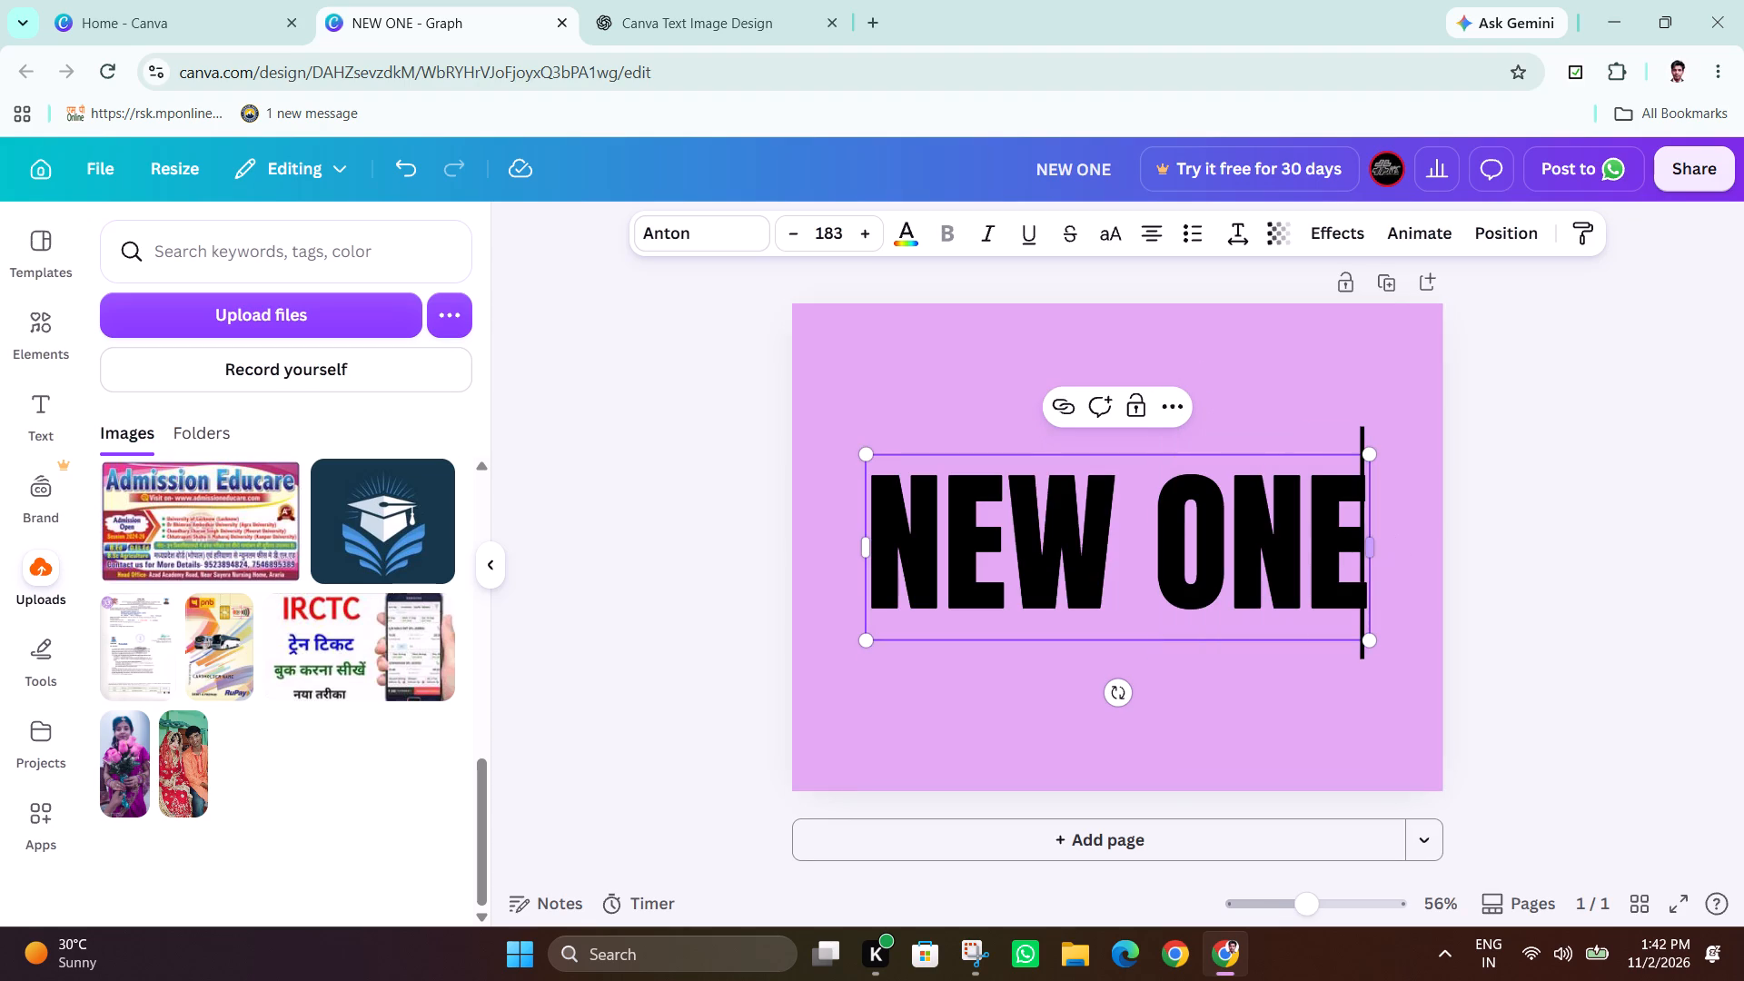
drag(1372, 545, 1175, 554)
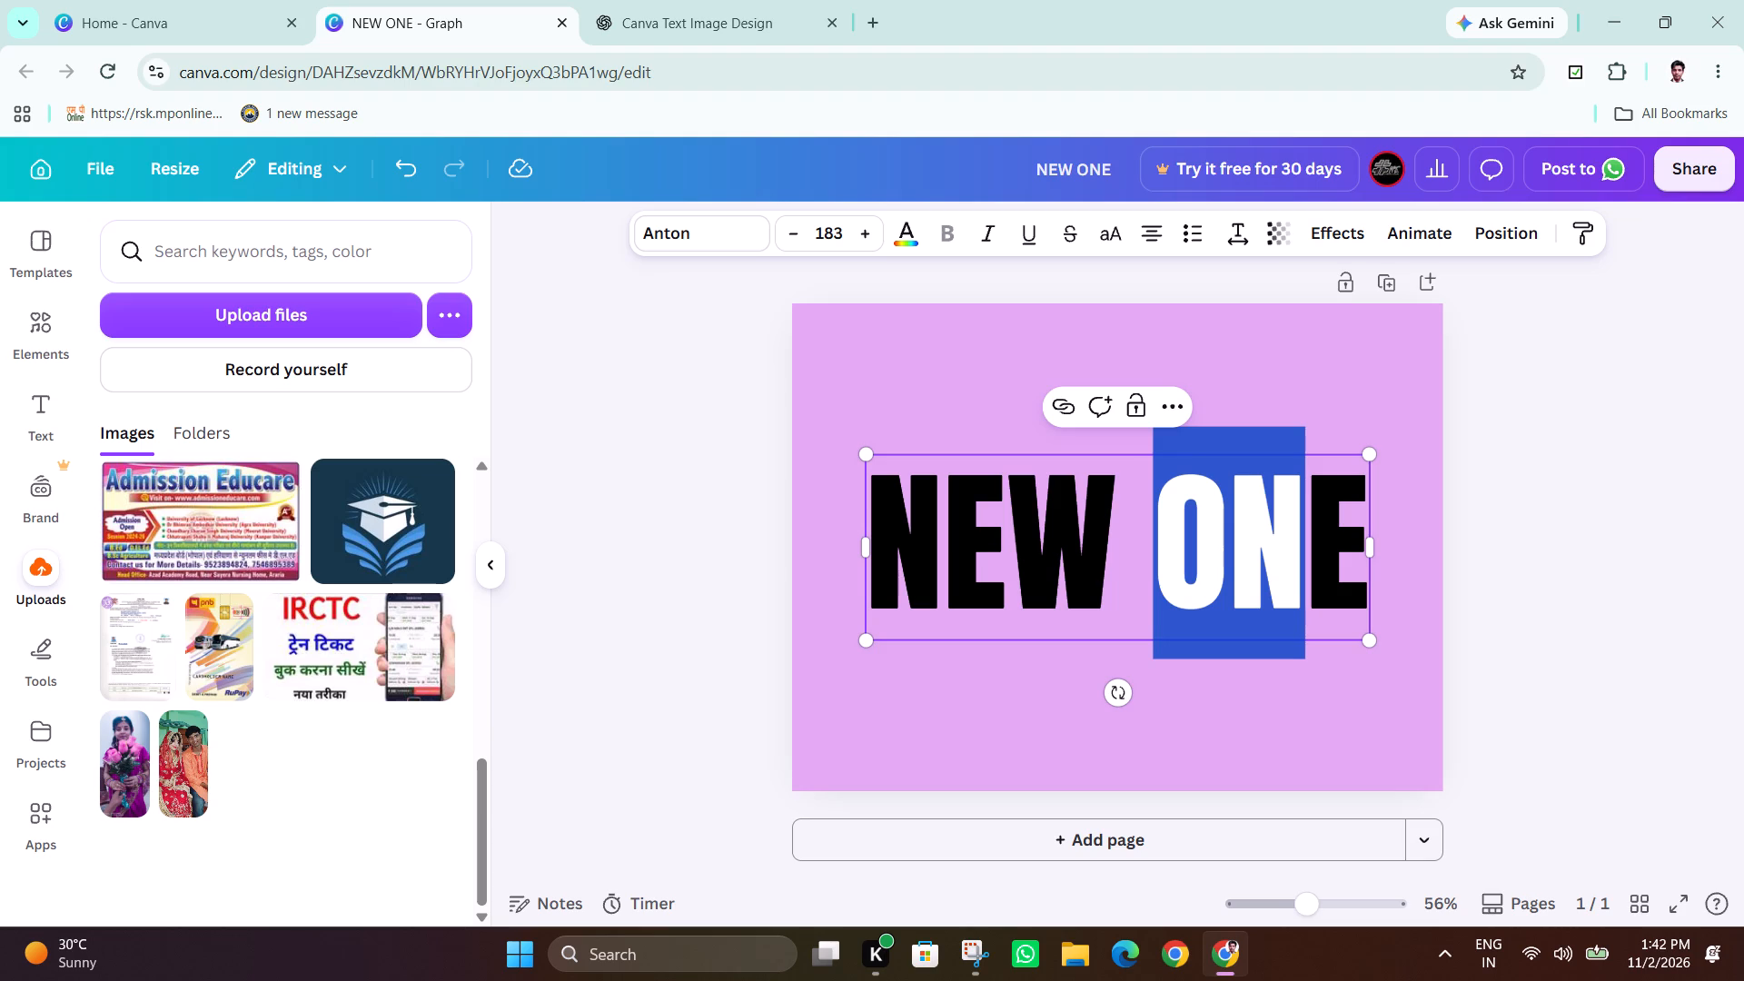
key(BackSpace)
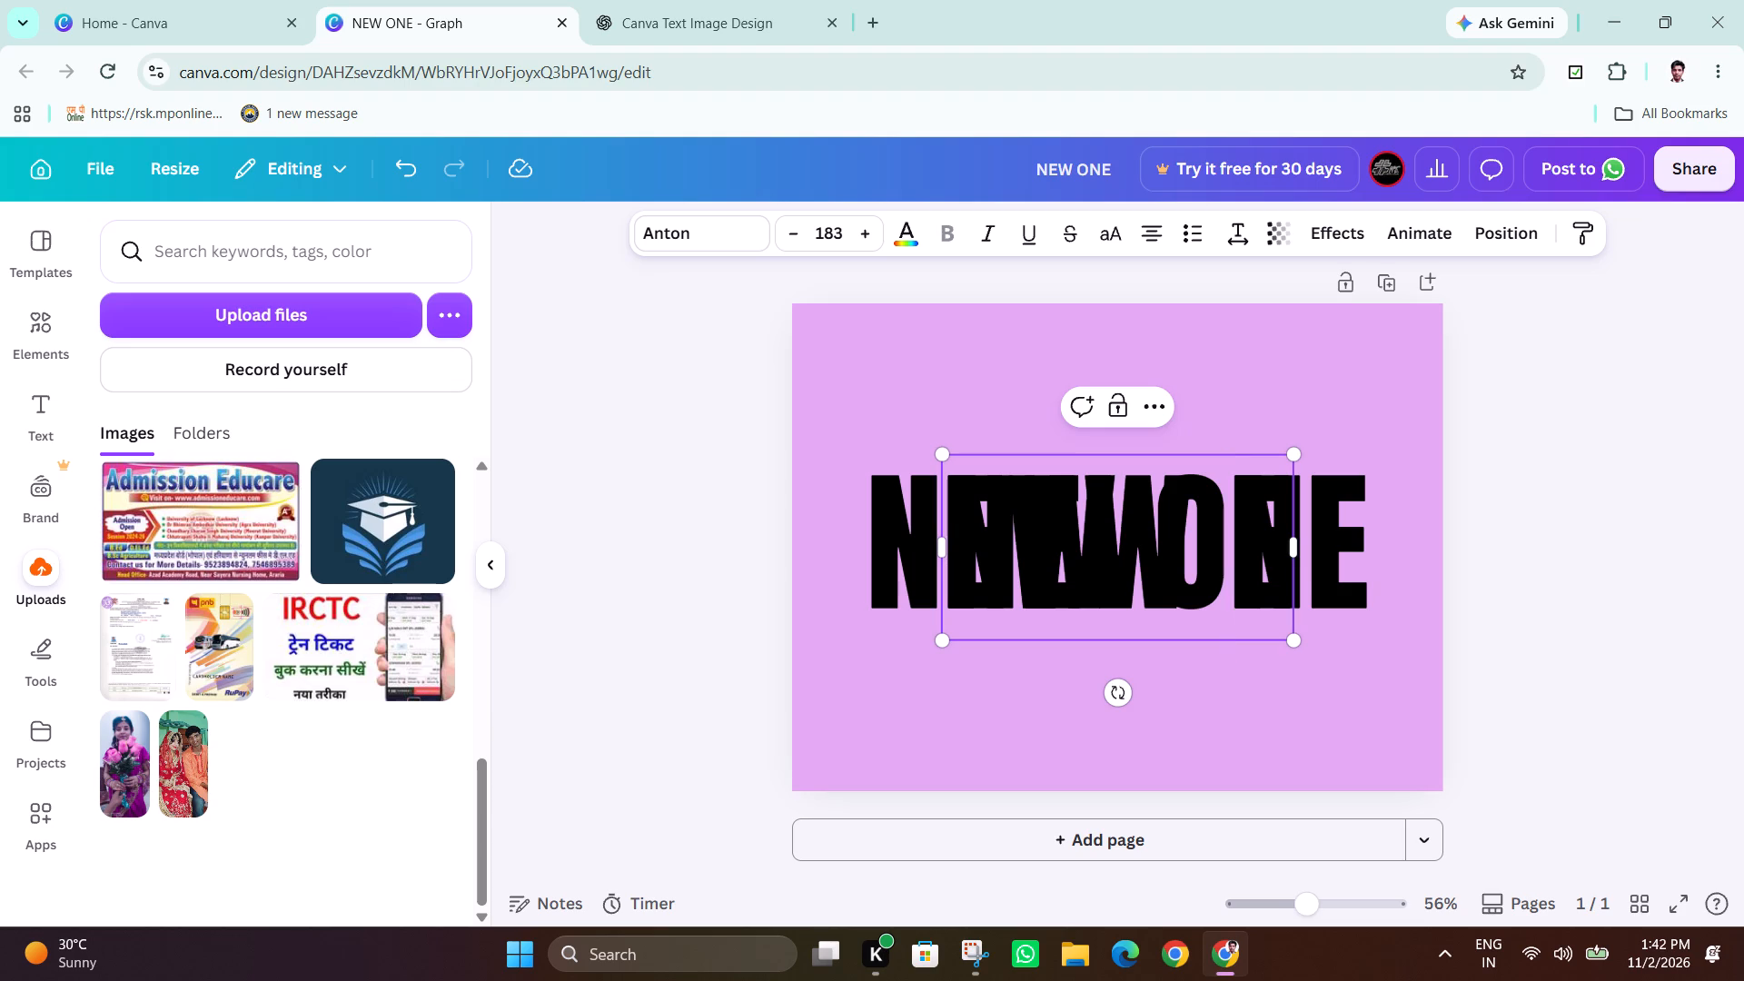
key(Right)
key(BackSpace)
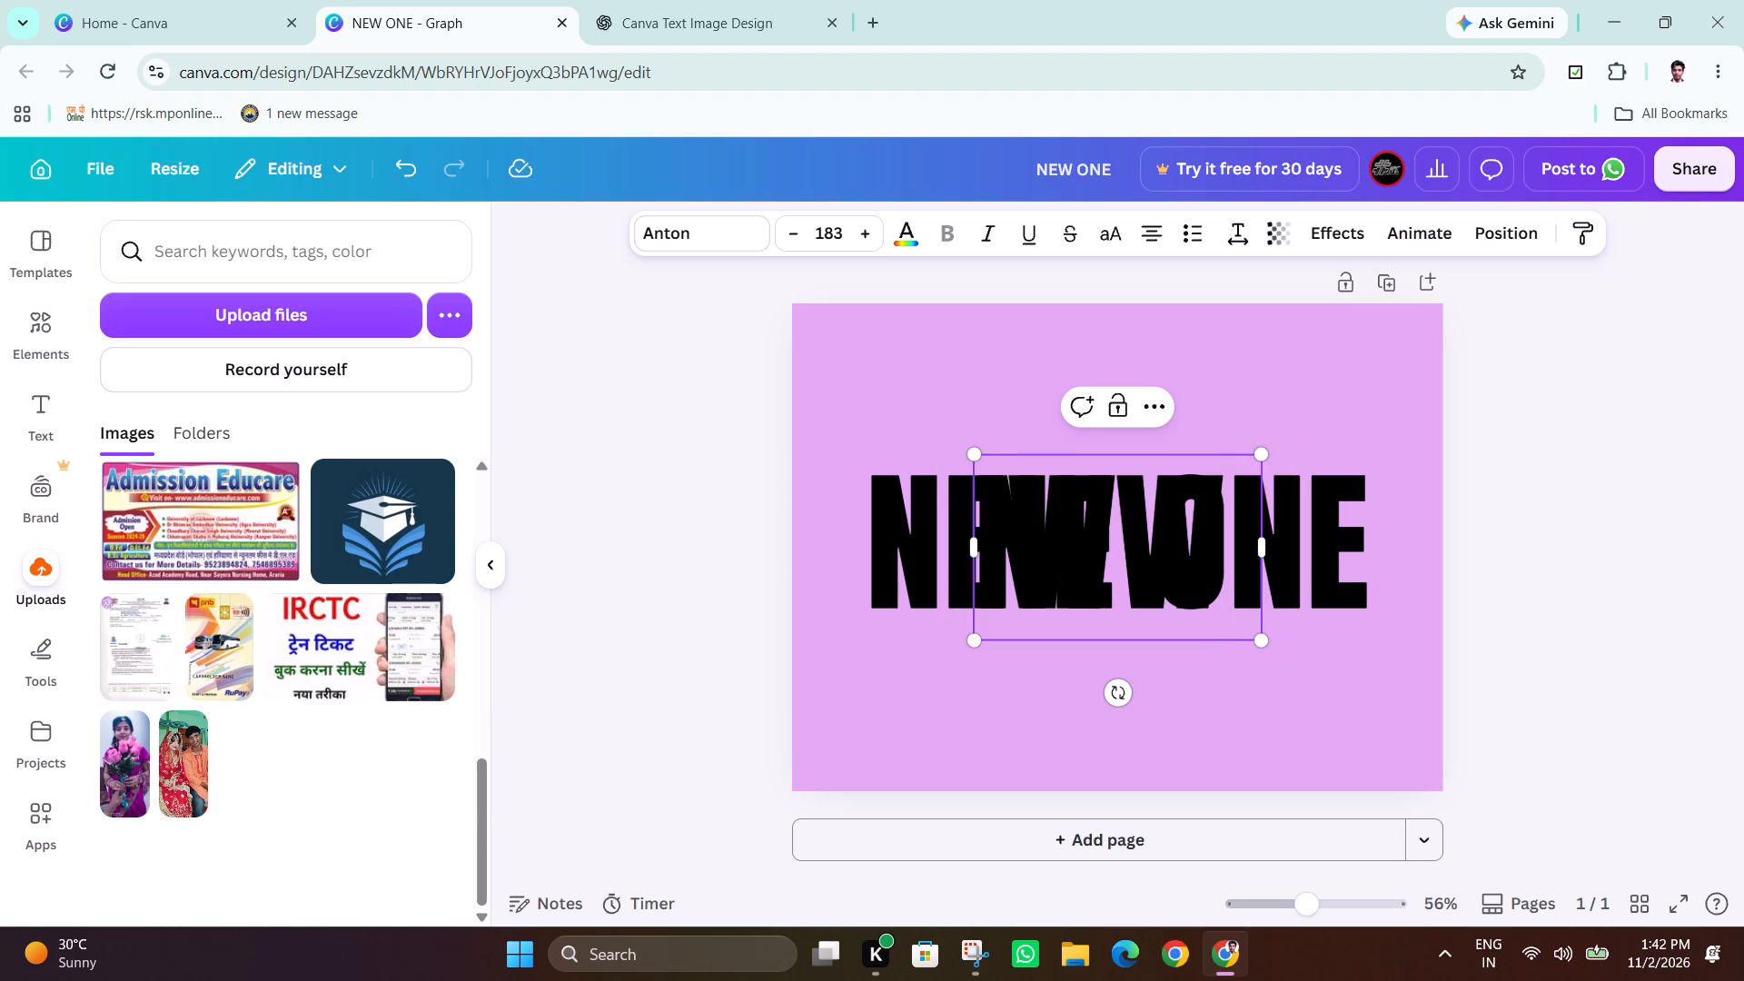
Align the shortened "NEW" text exactly over the same word in the full heading and lock it in place.
click(1424, 630)
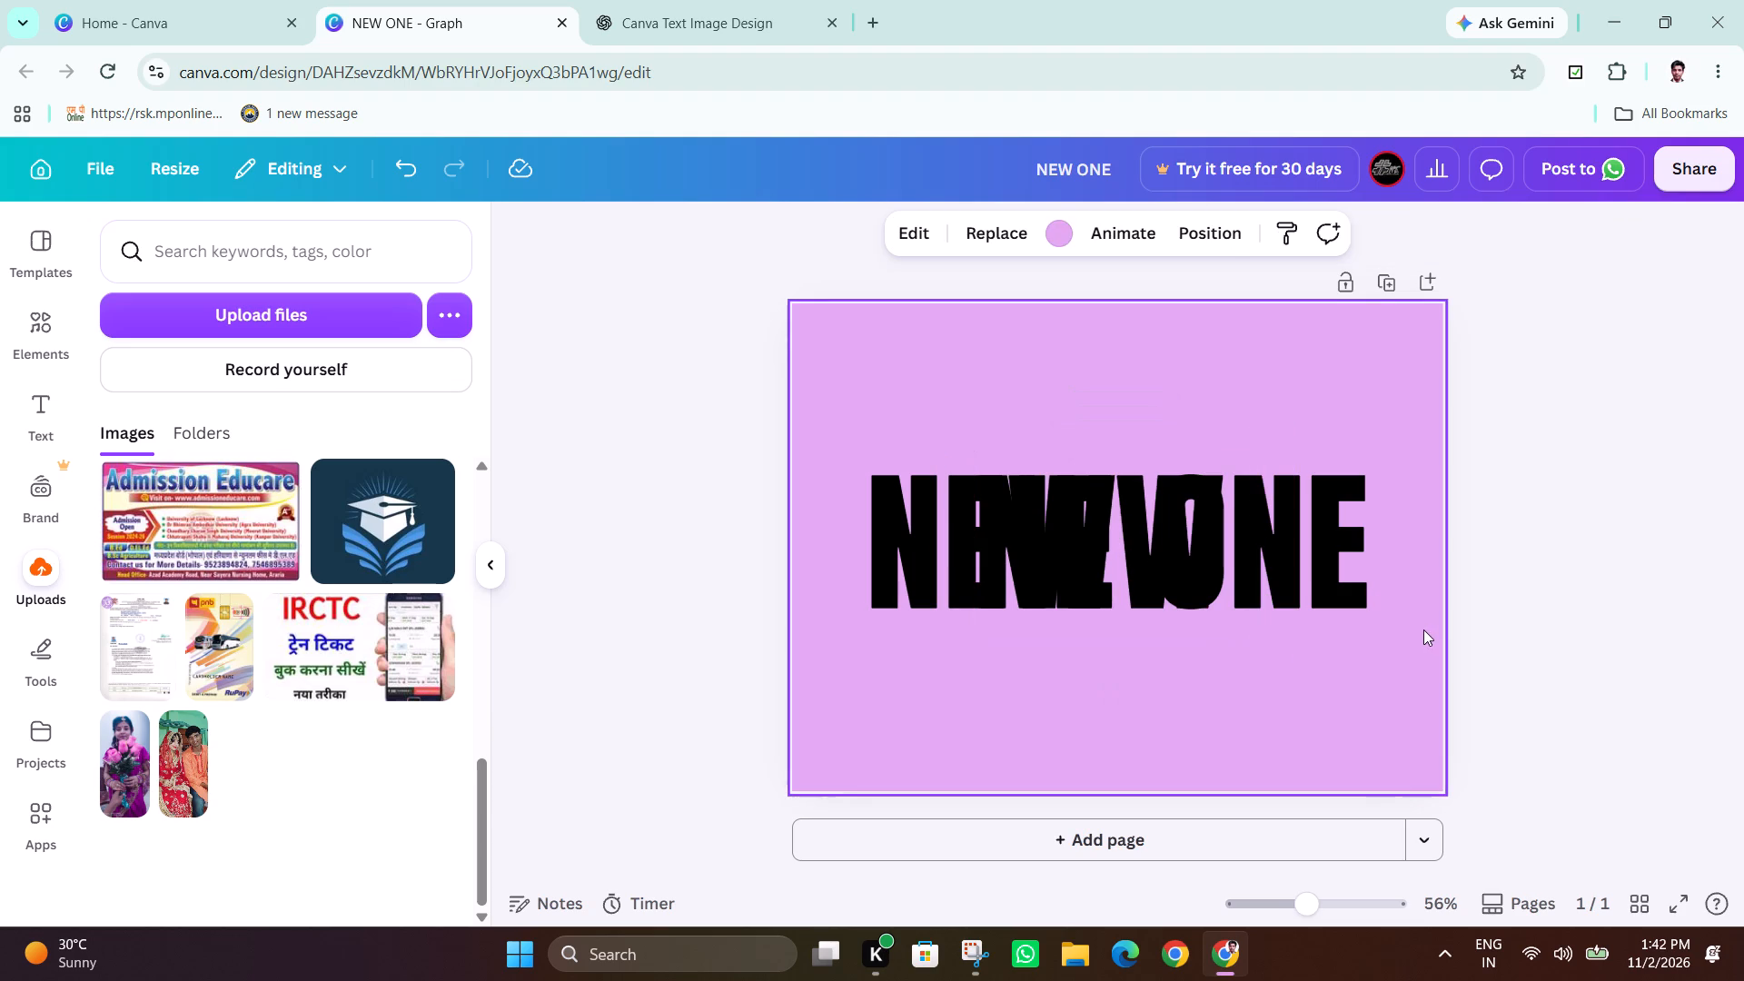
click(1346, 586)
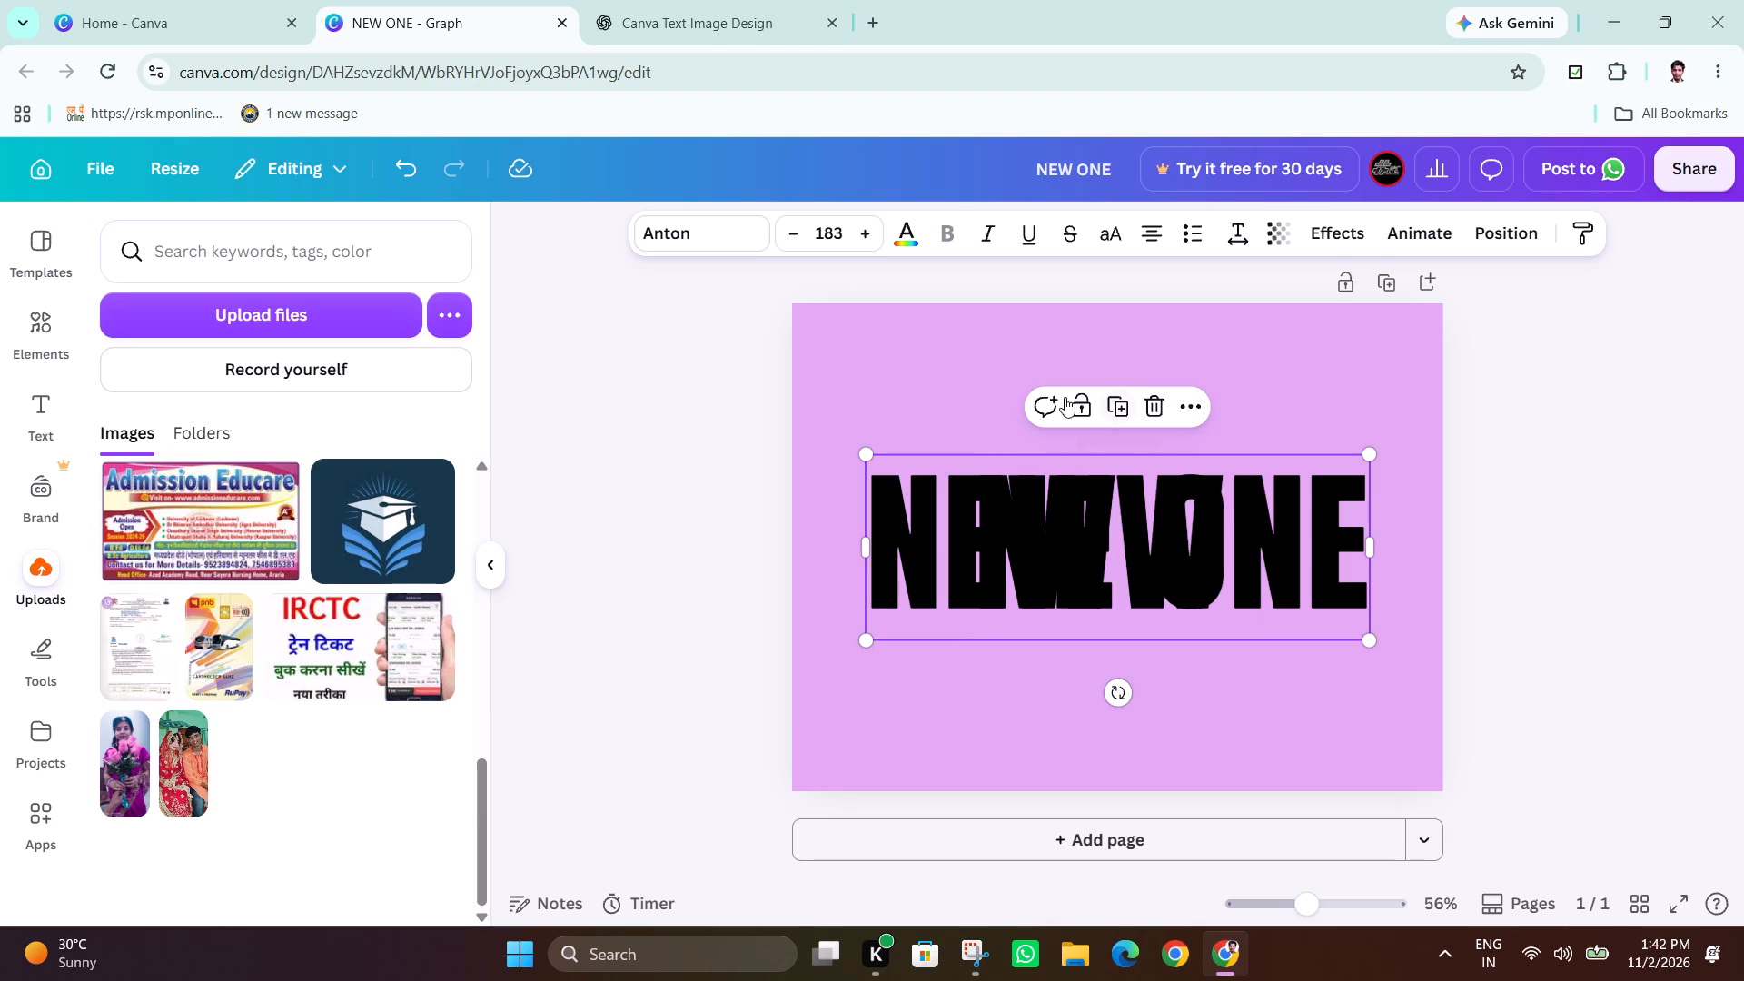
click(1053, 395)
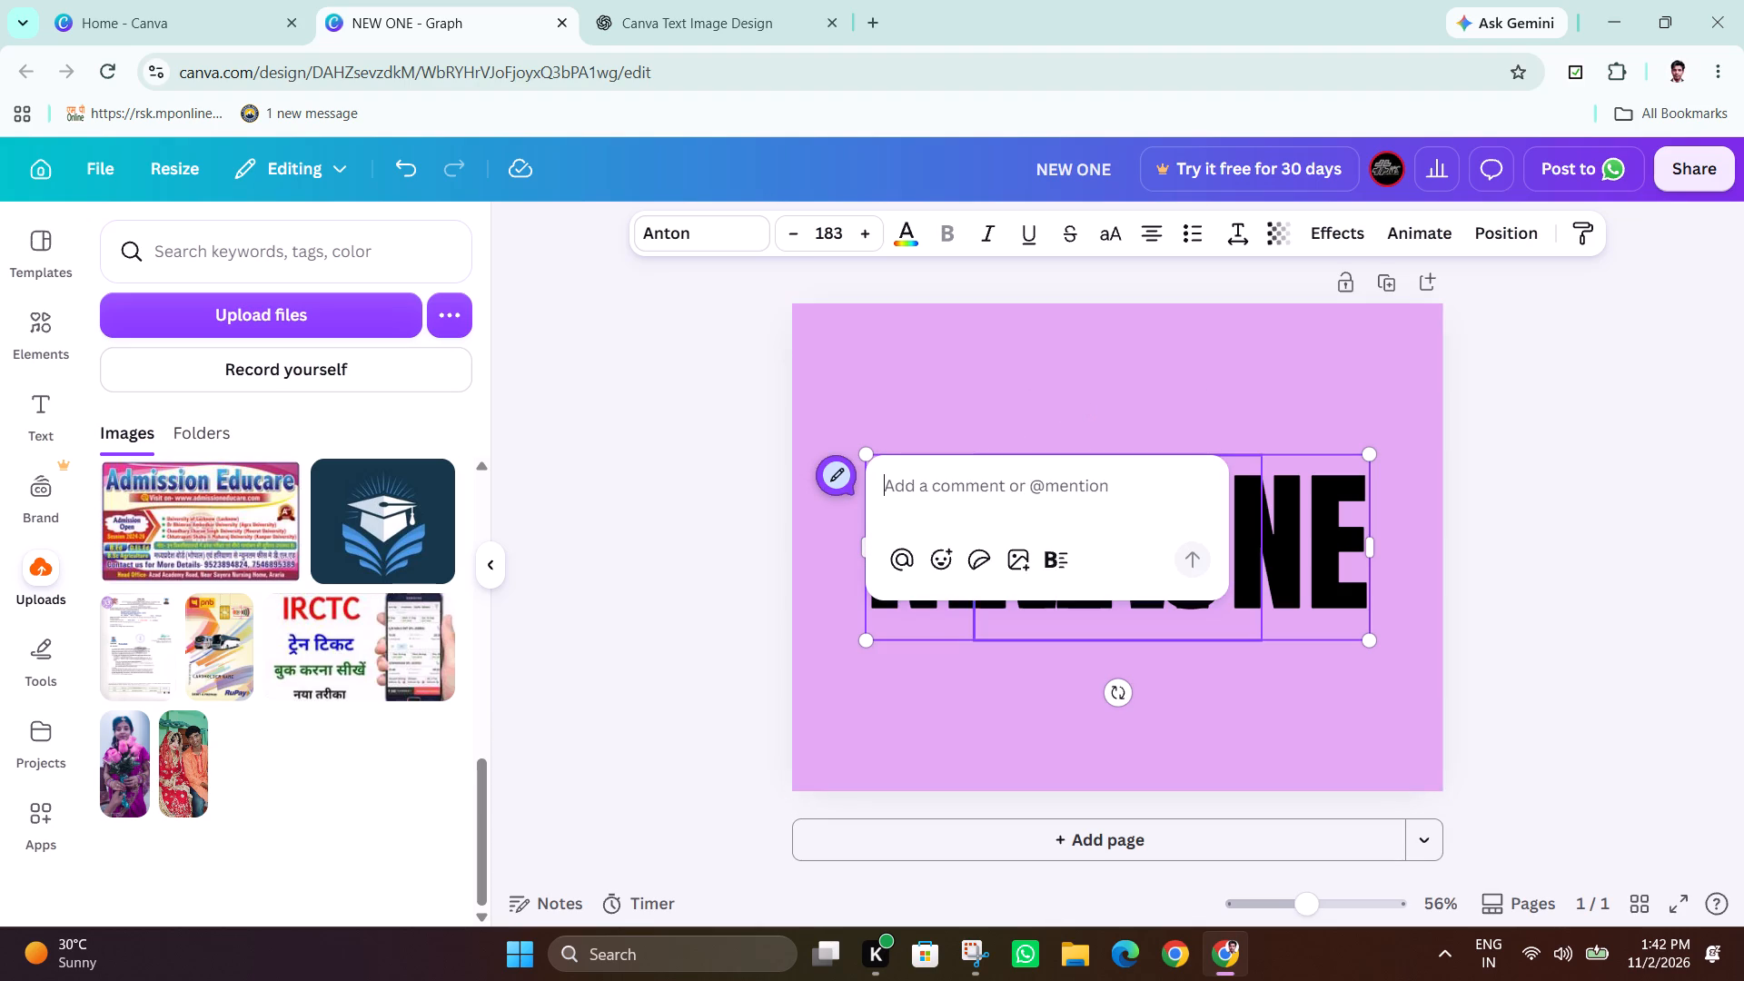
click(1180, 713)
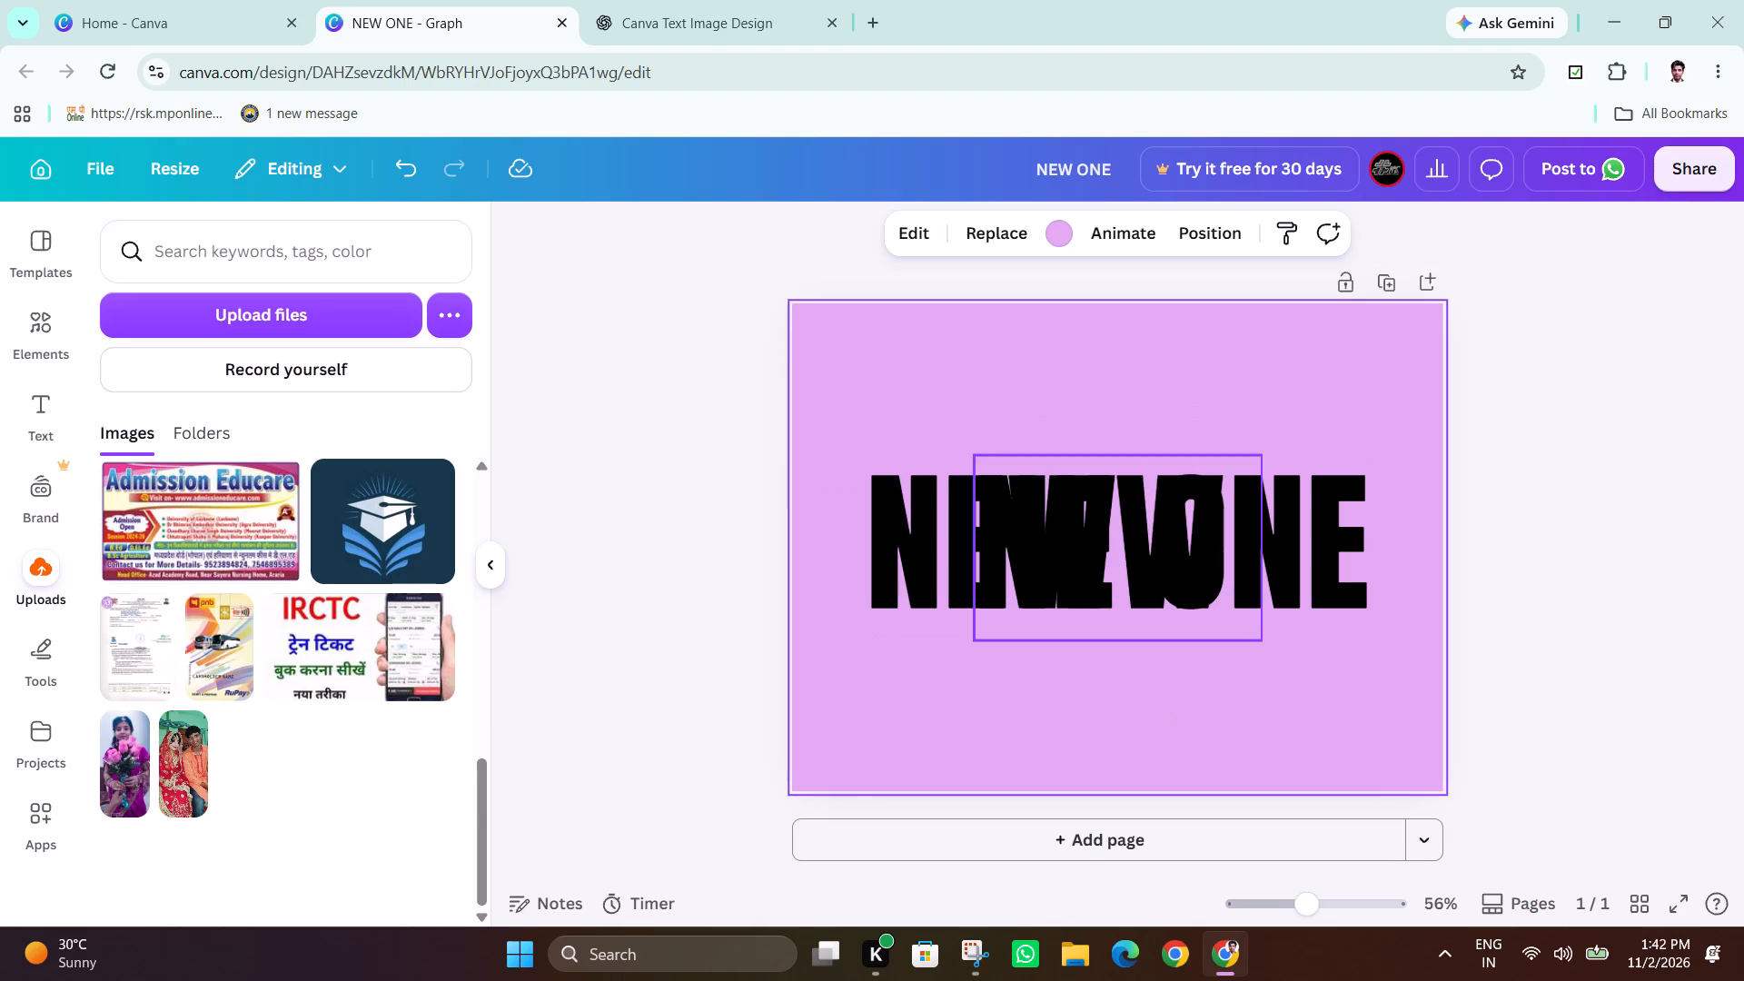
drag(1085, 564, 966, 563)
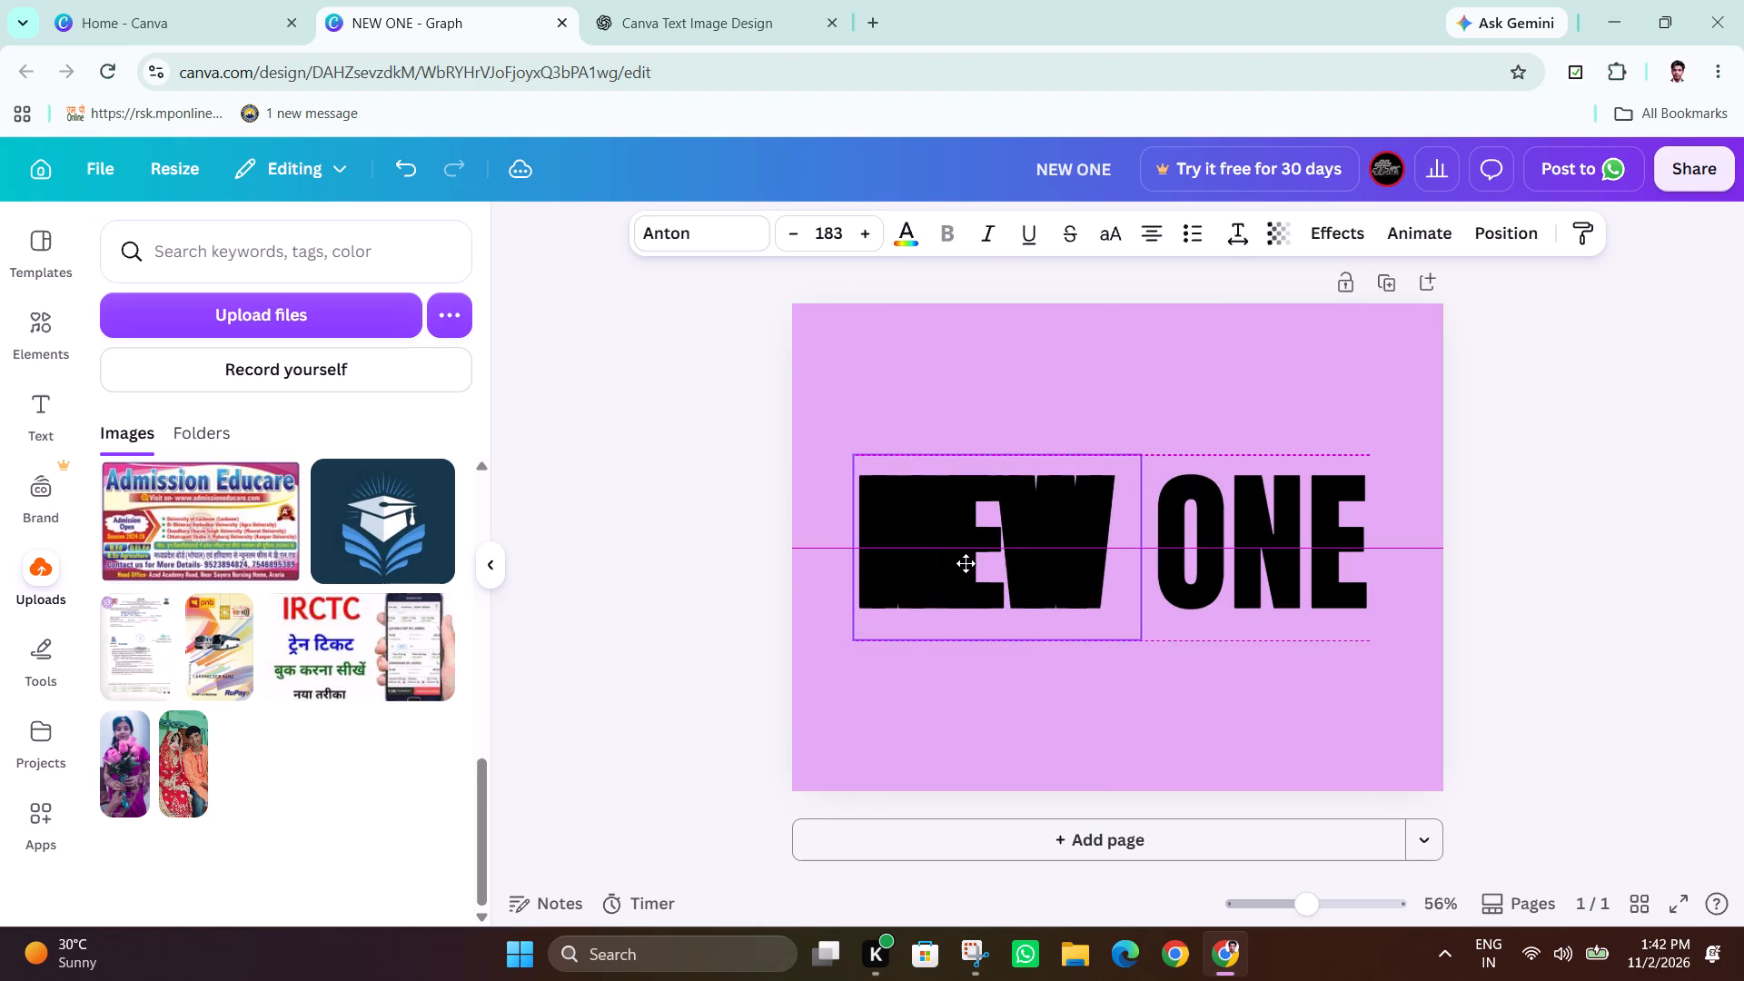
drag(966, 563, 971, 563)
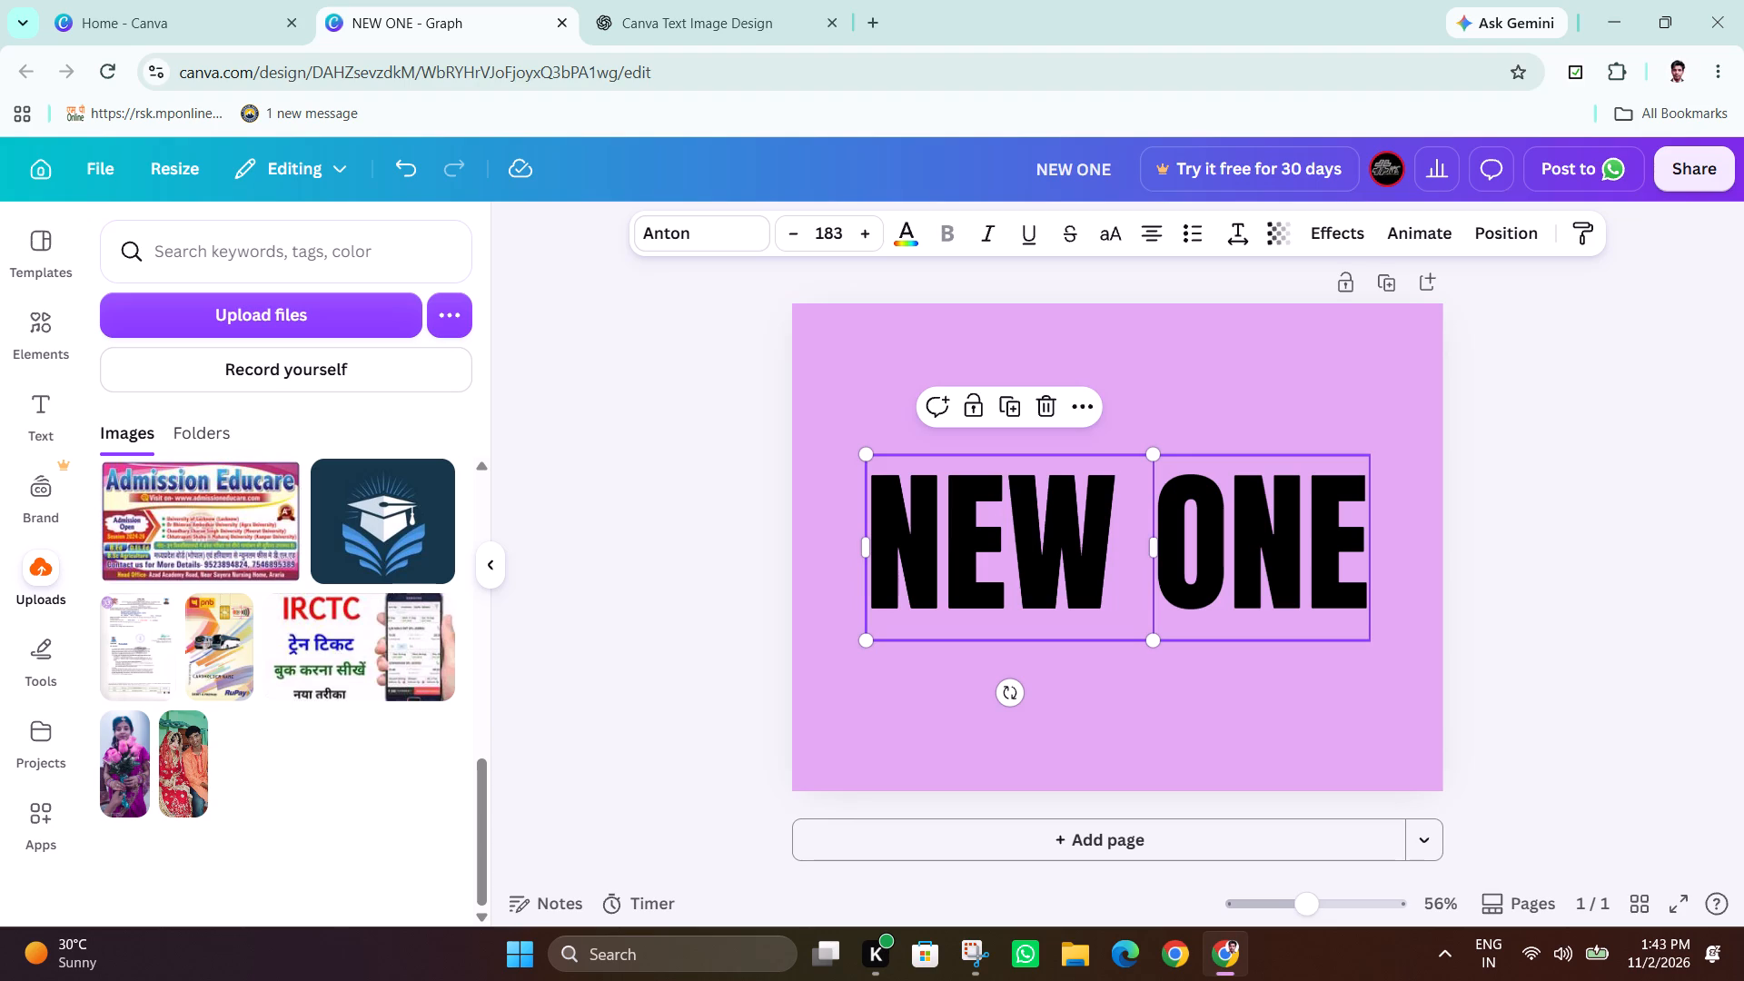
click(976, 393)
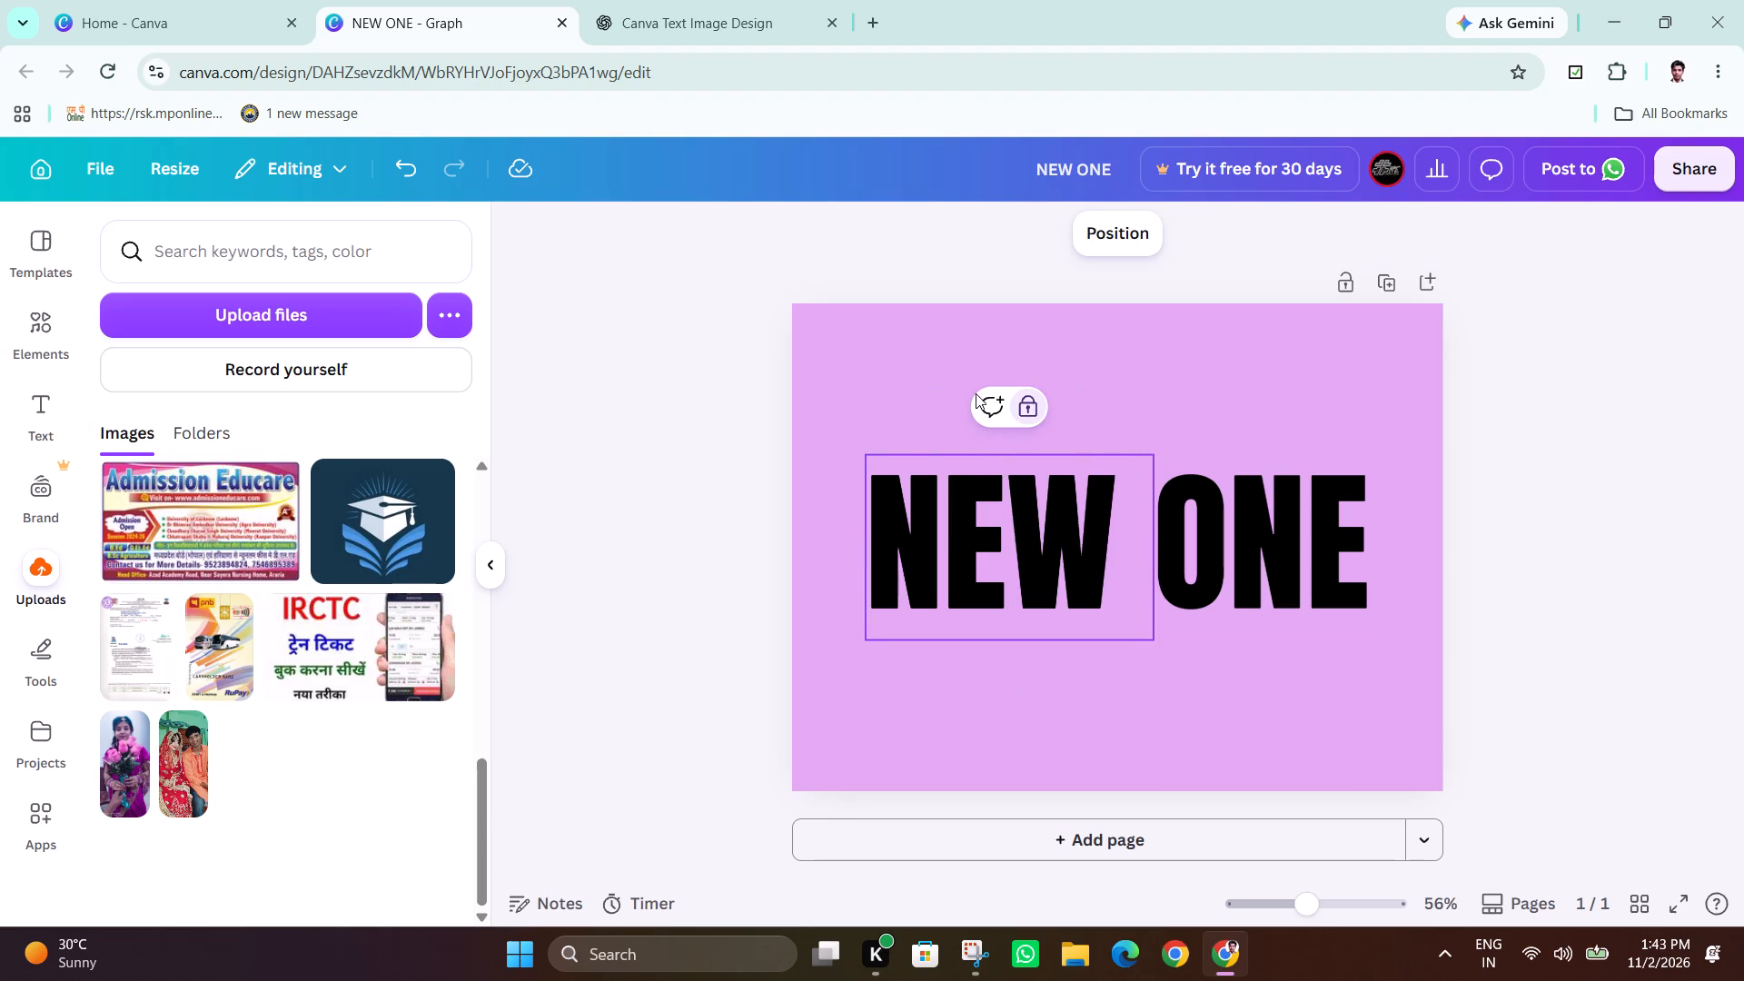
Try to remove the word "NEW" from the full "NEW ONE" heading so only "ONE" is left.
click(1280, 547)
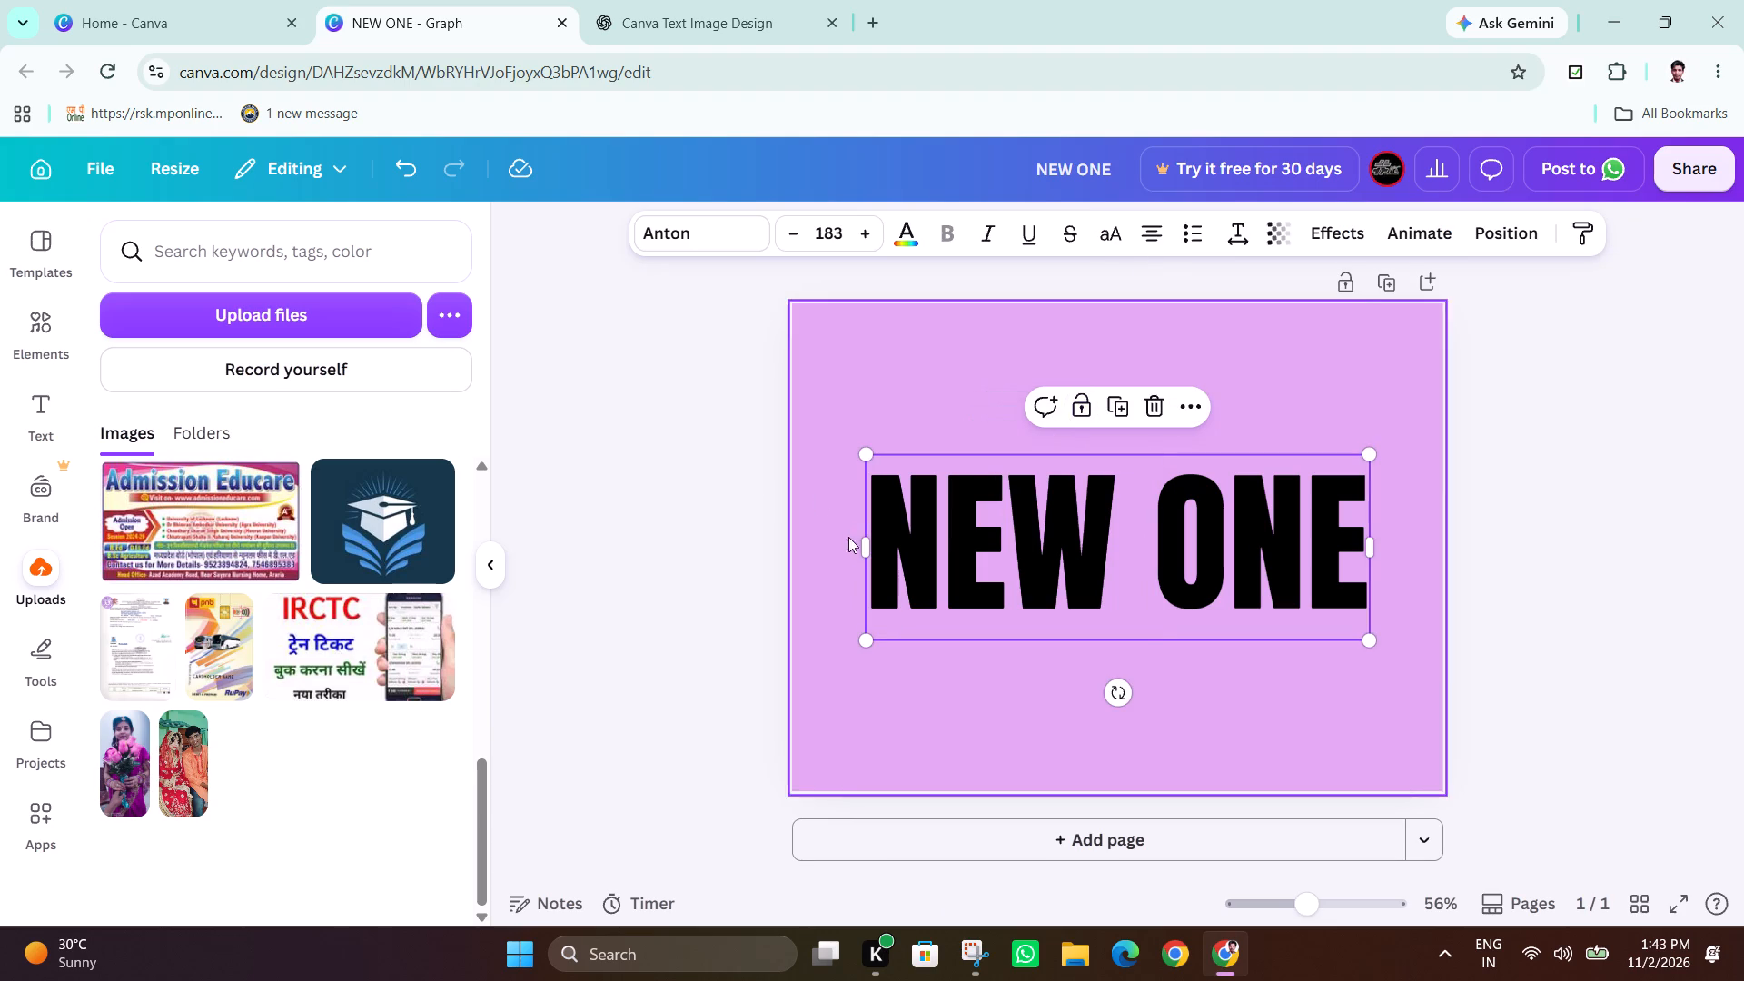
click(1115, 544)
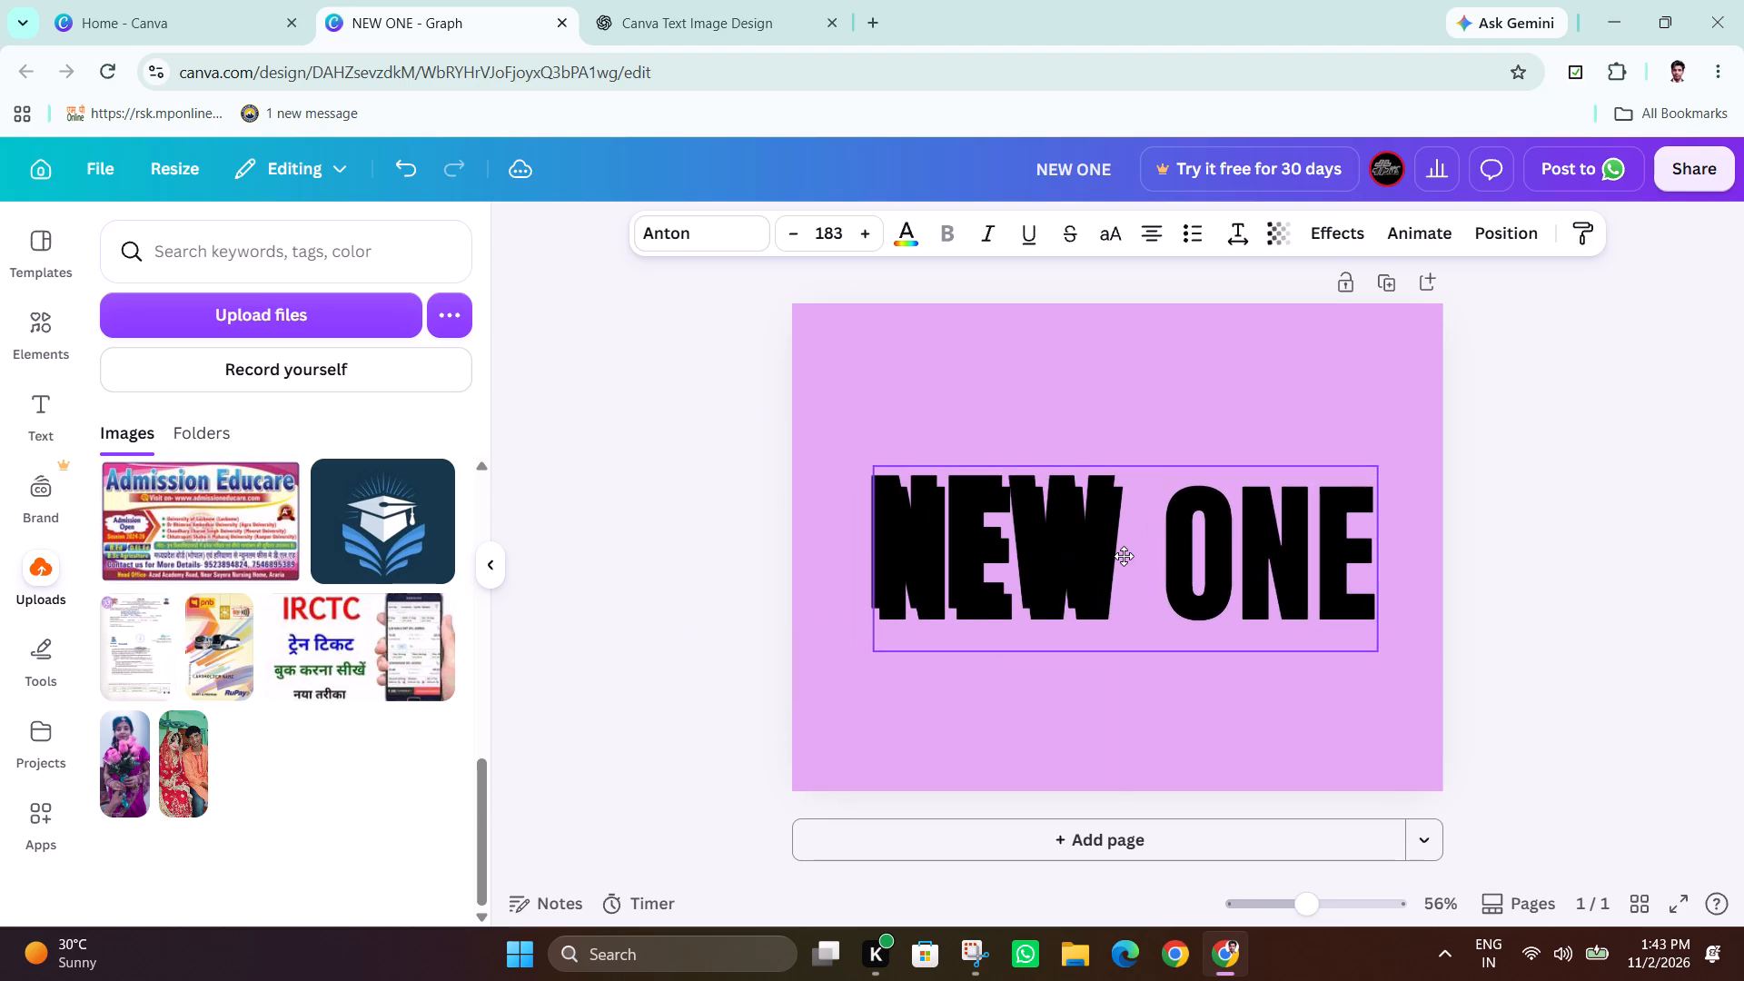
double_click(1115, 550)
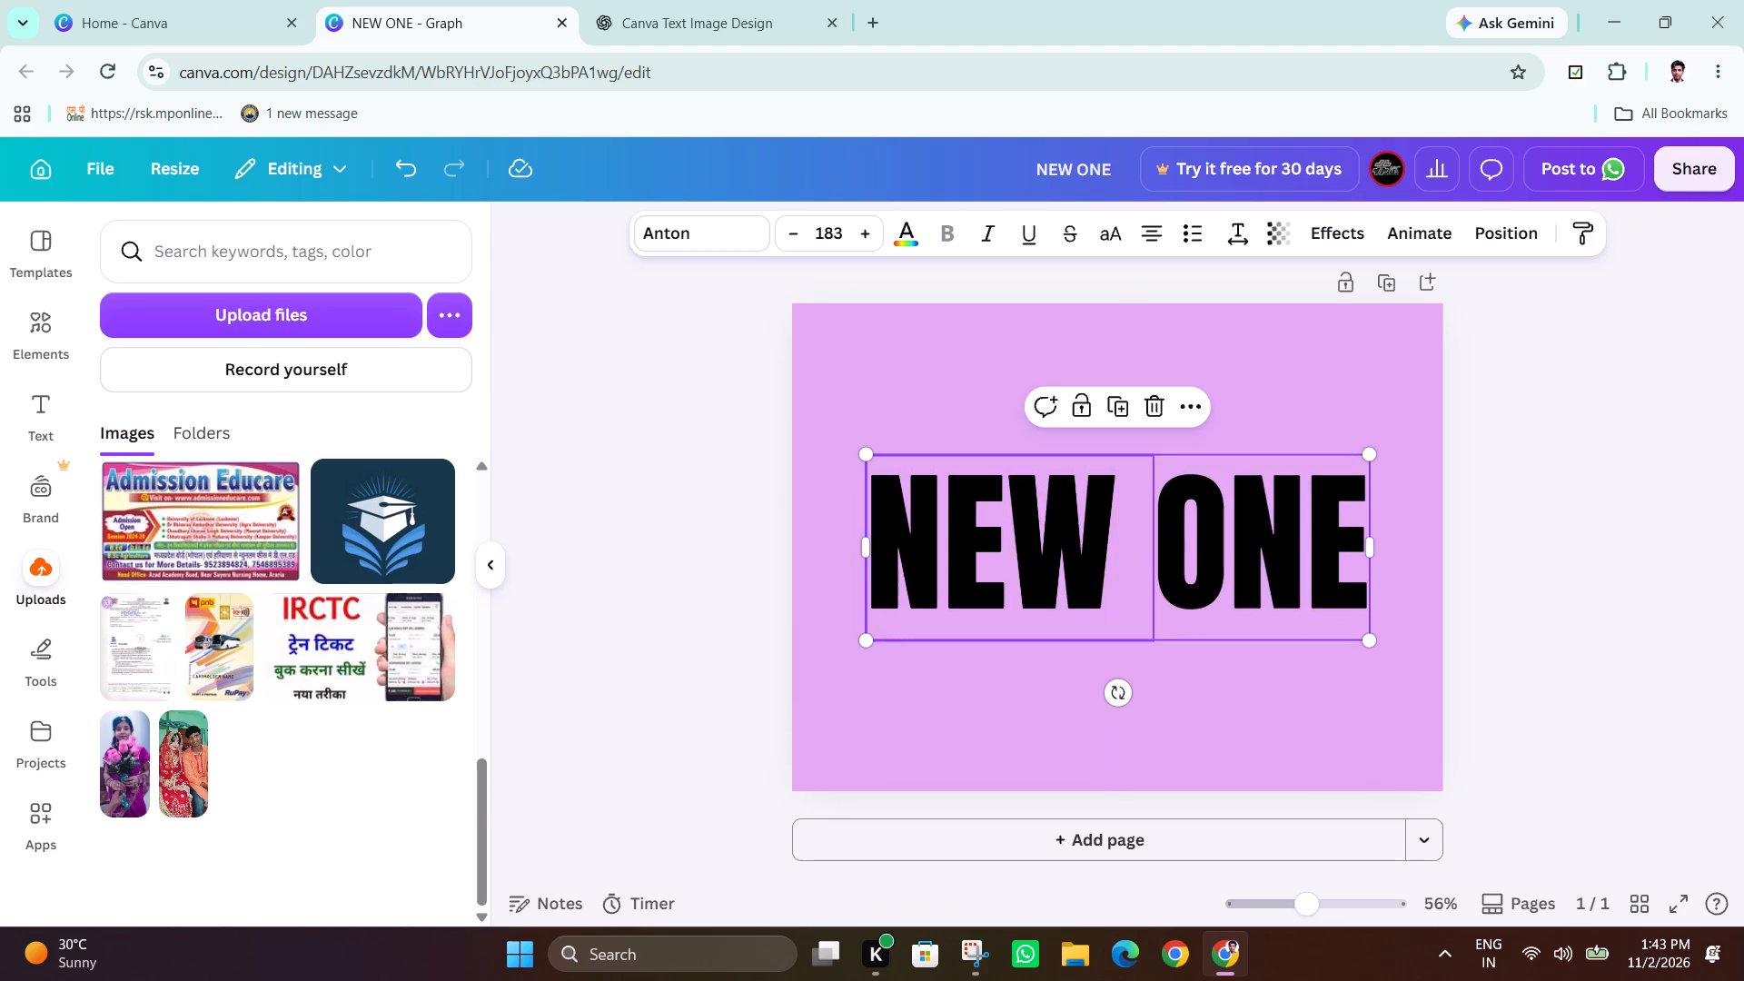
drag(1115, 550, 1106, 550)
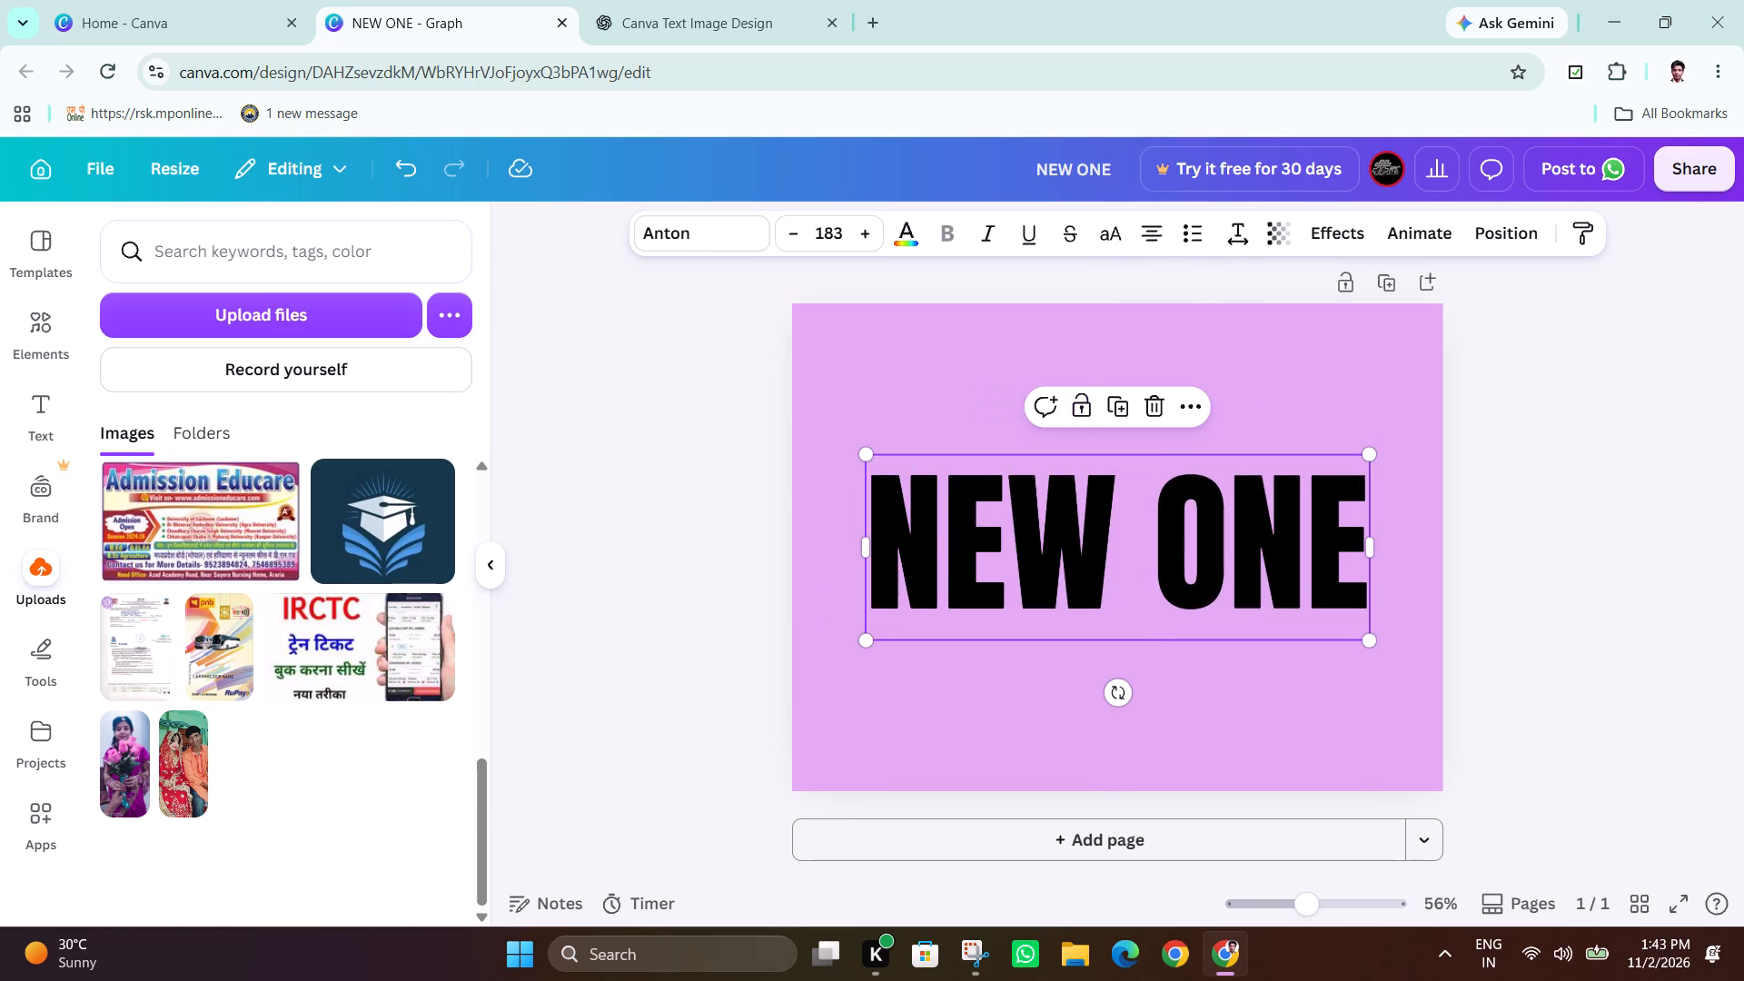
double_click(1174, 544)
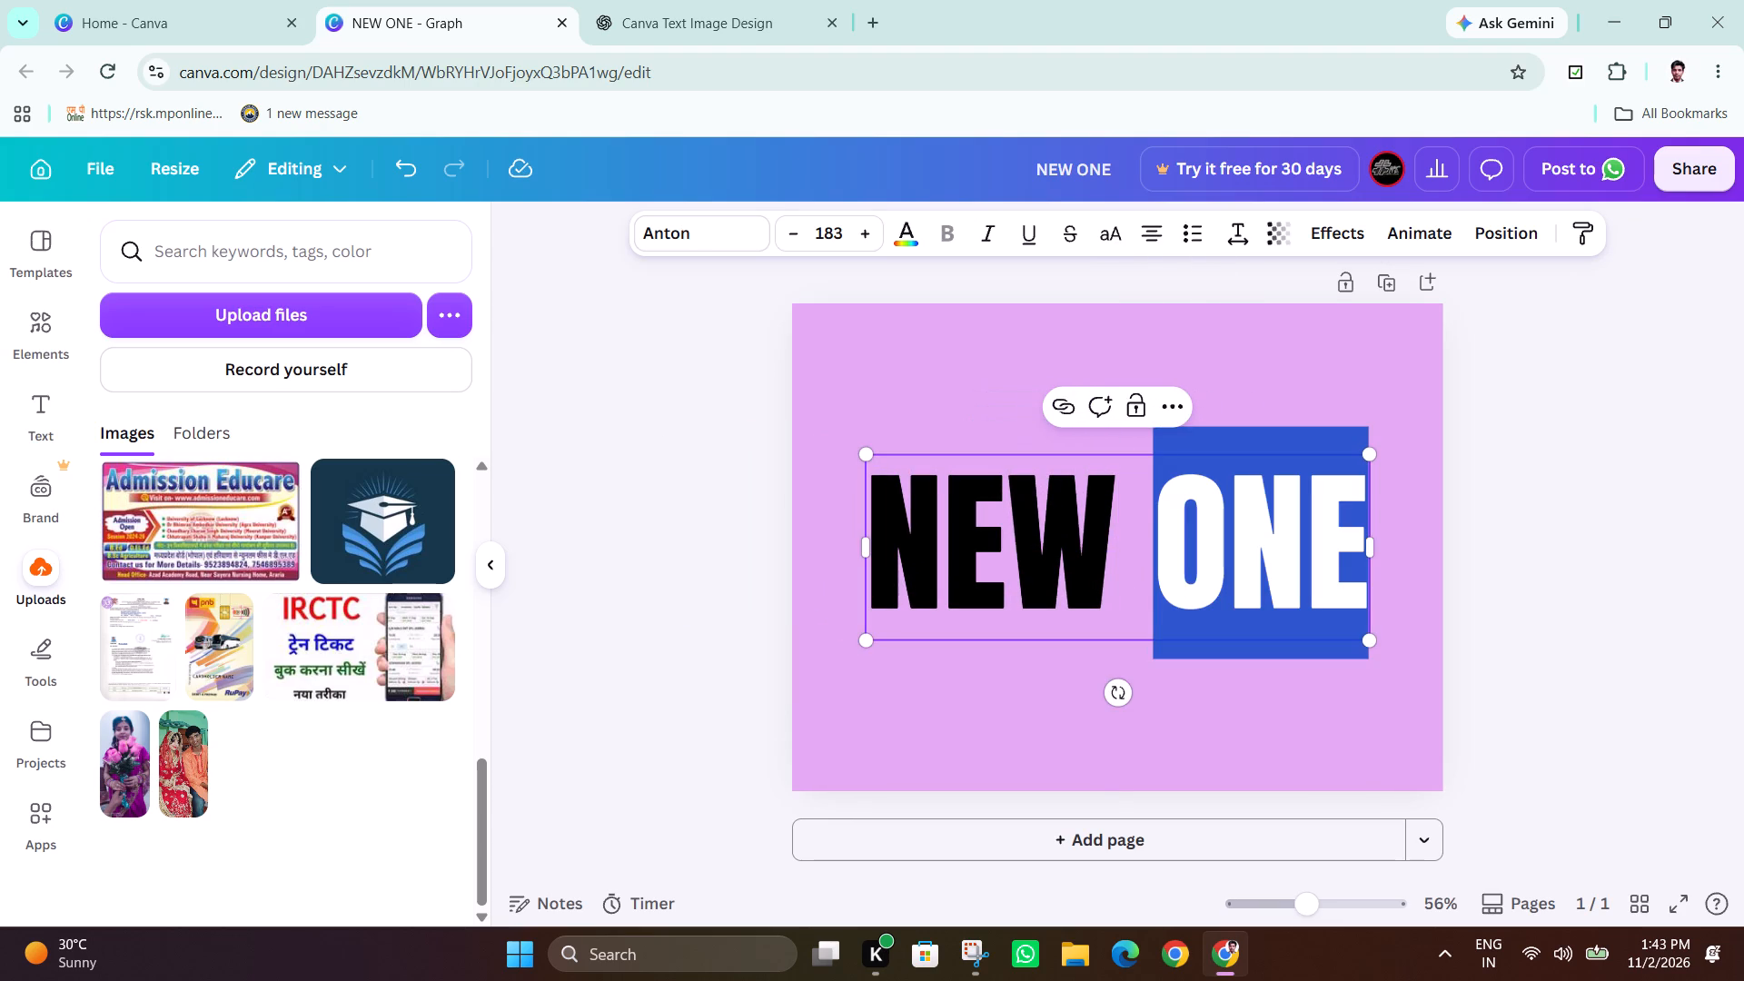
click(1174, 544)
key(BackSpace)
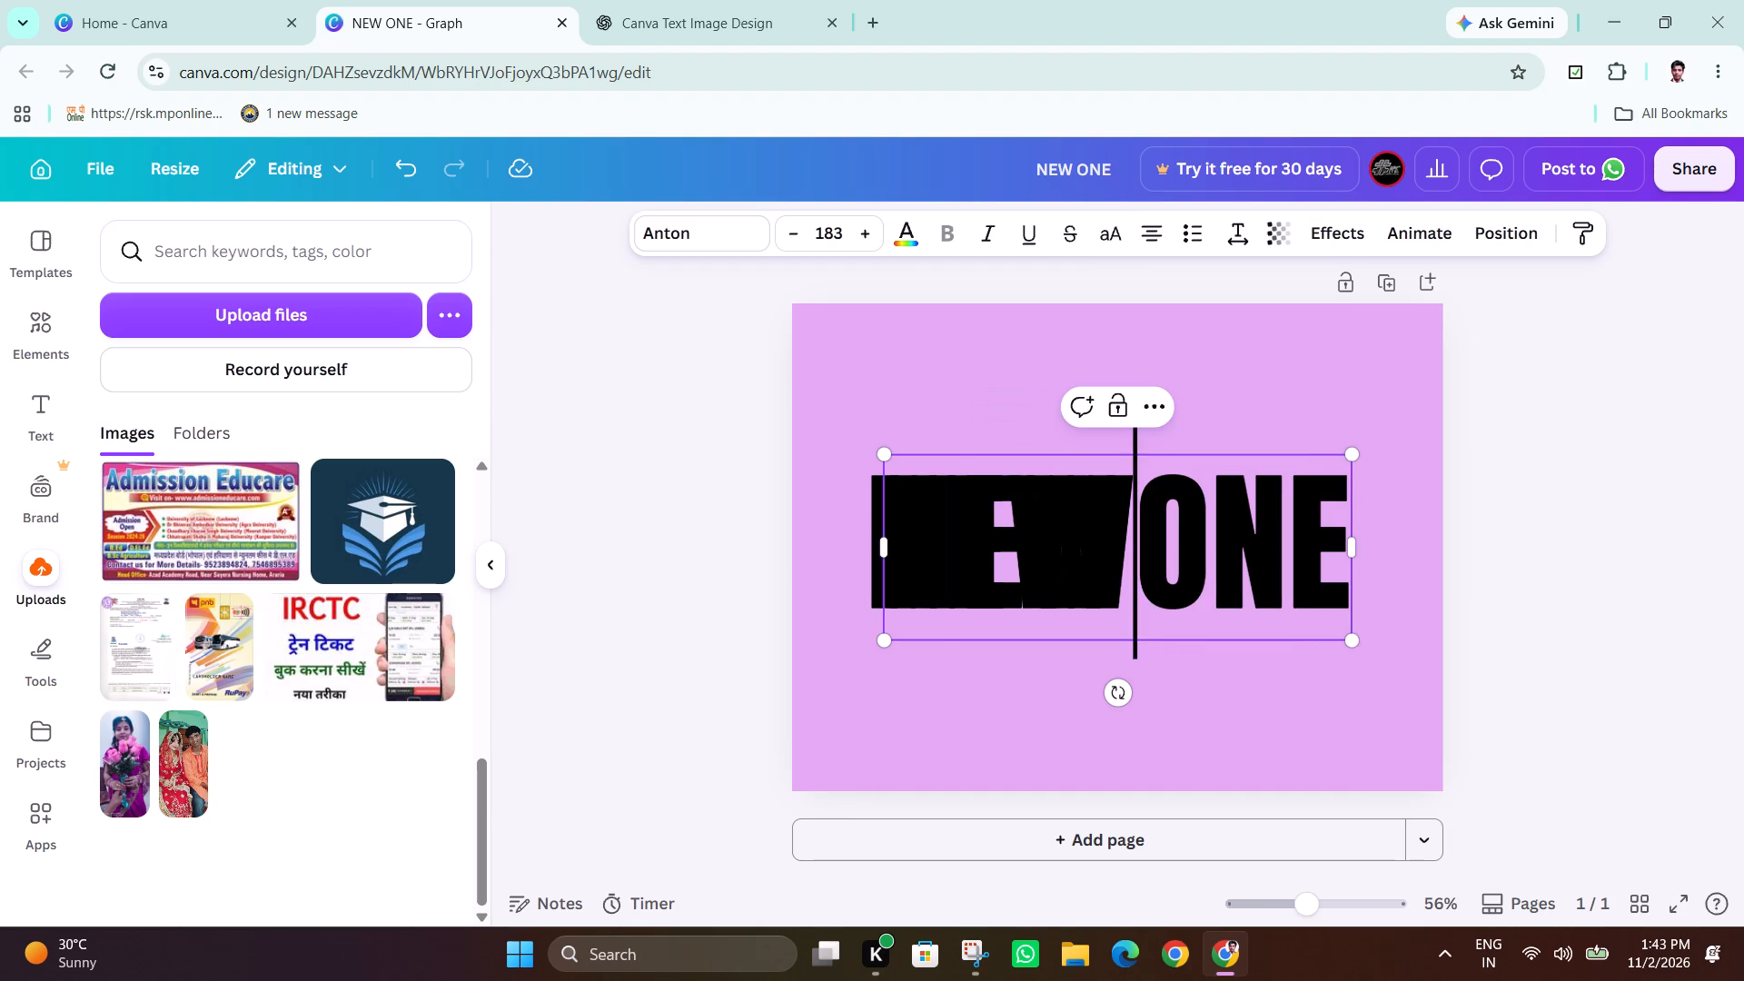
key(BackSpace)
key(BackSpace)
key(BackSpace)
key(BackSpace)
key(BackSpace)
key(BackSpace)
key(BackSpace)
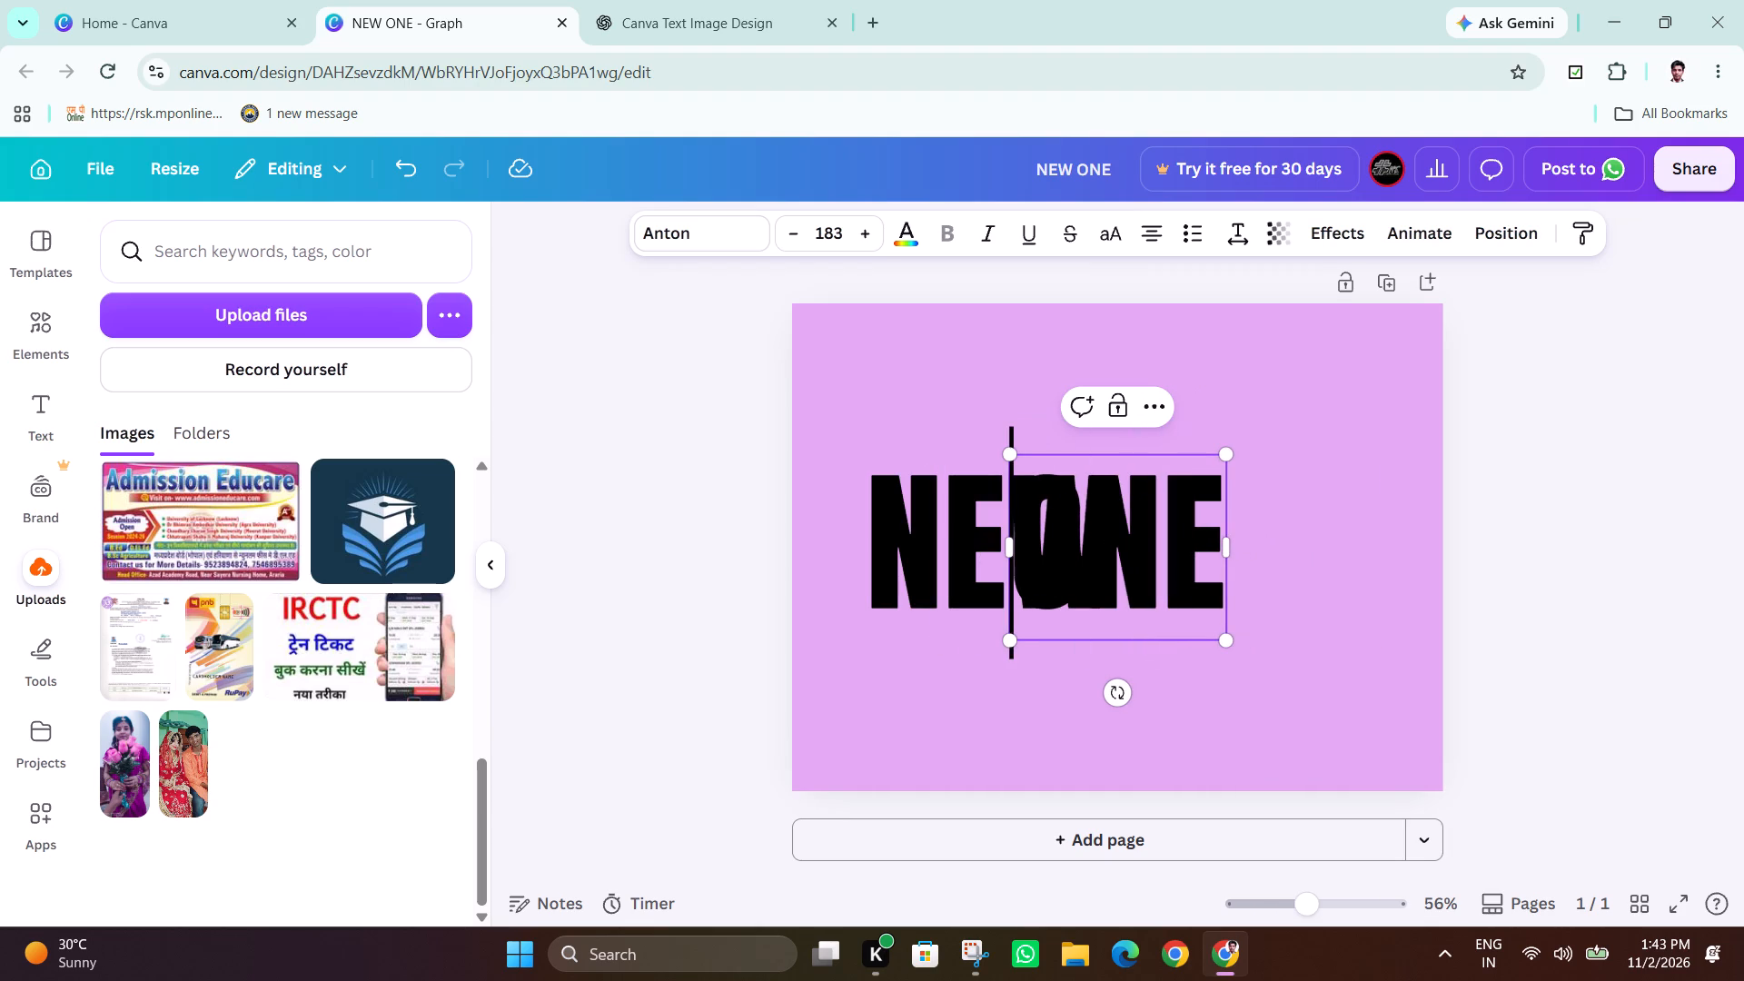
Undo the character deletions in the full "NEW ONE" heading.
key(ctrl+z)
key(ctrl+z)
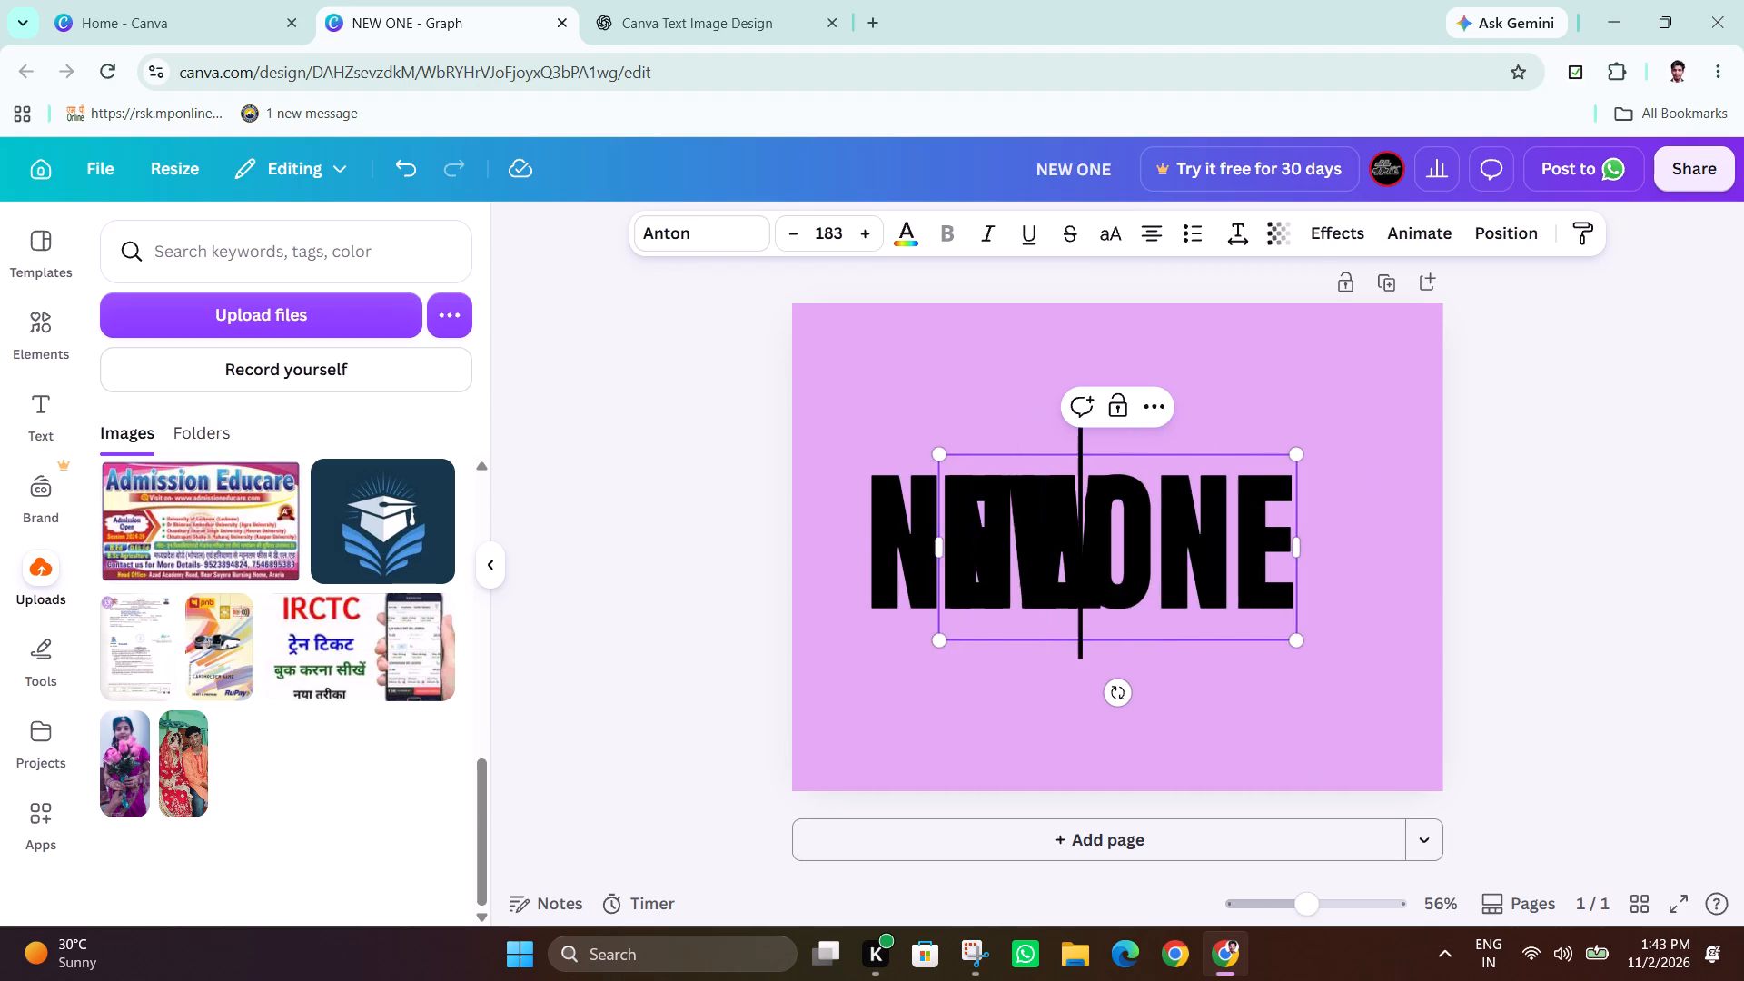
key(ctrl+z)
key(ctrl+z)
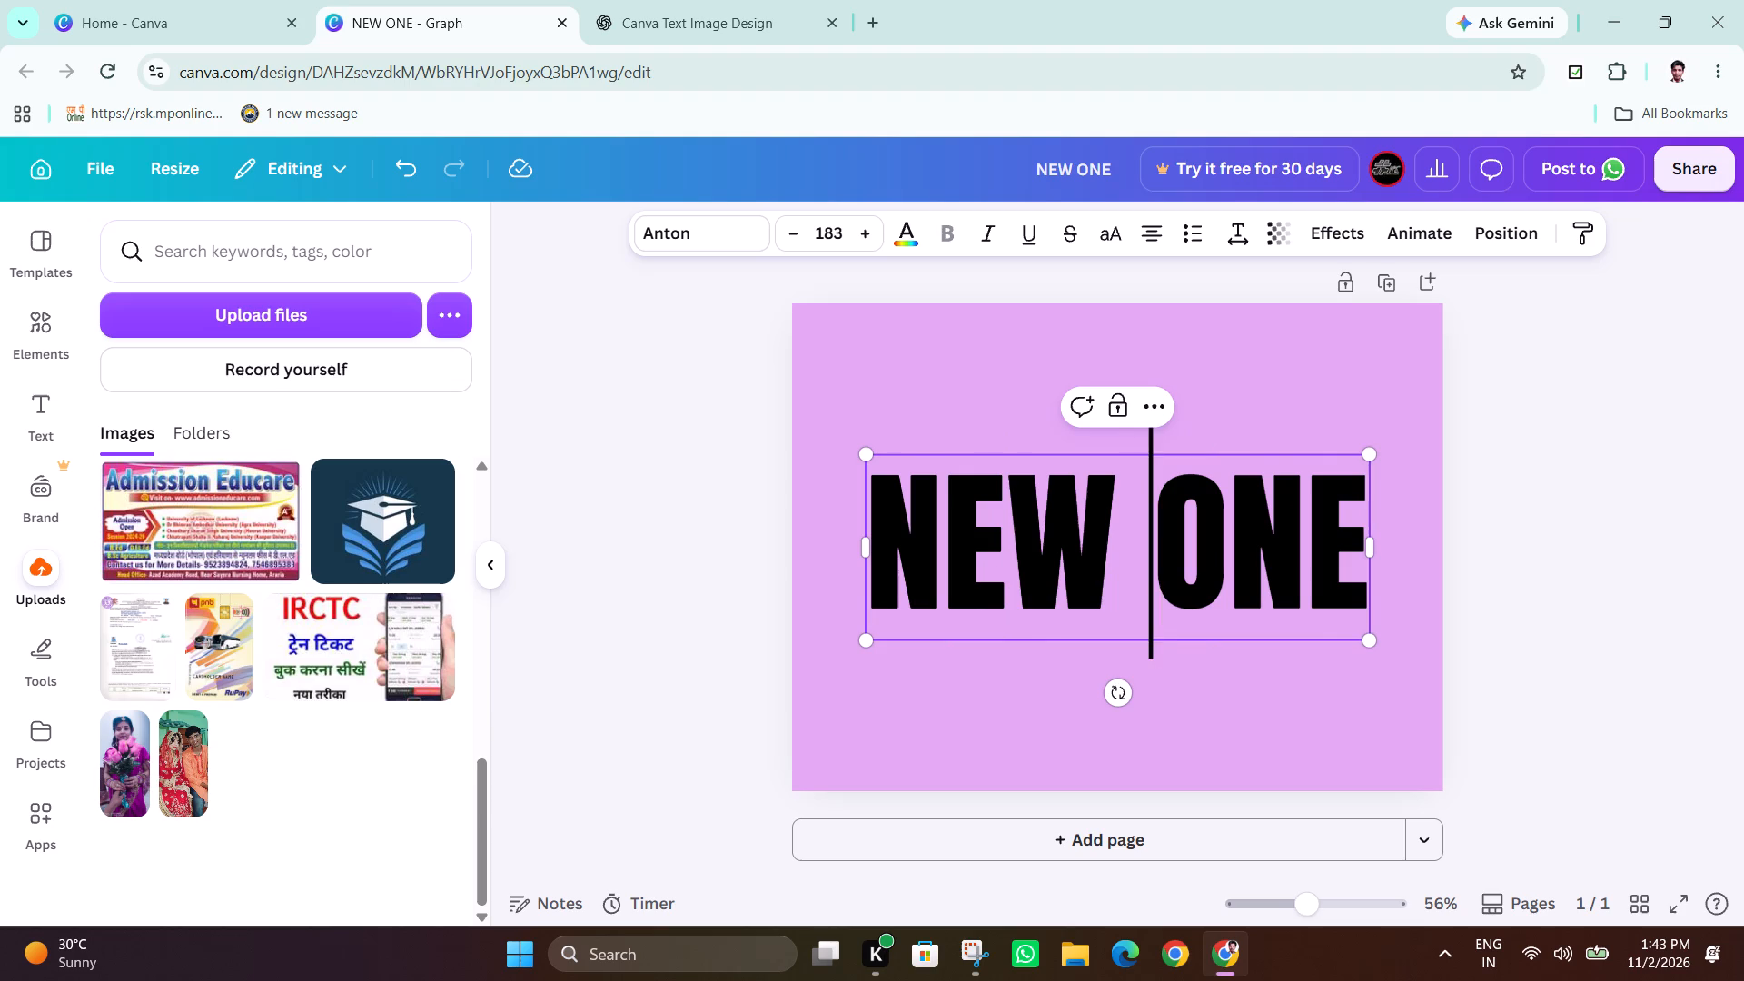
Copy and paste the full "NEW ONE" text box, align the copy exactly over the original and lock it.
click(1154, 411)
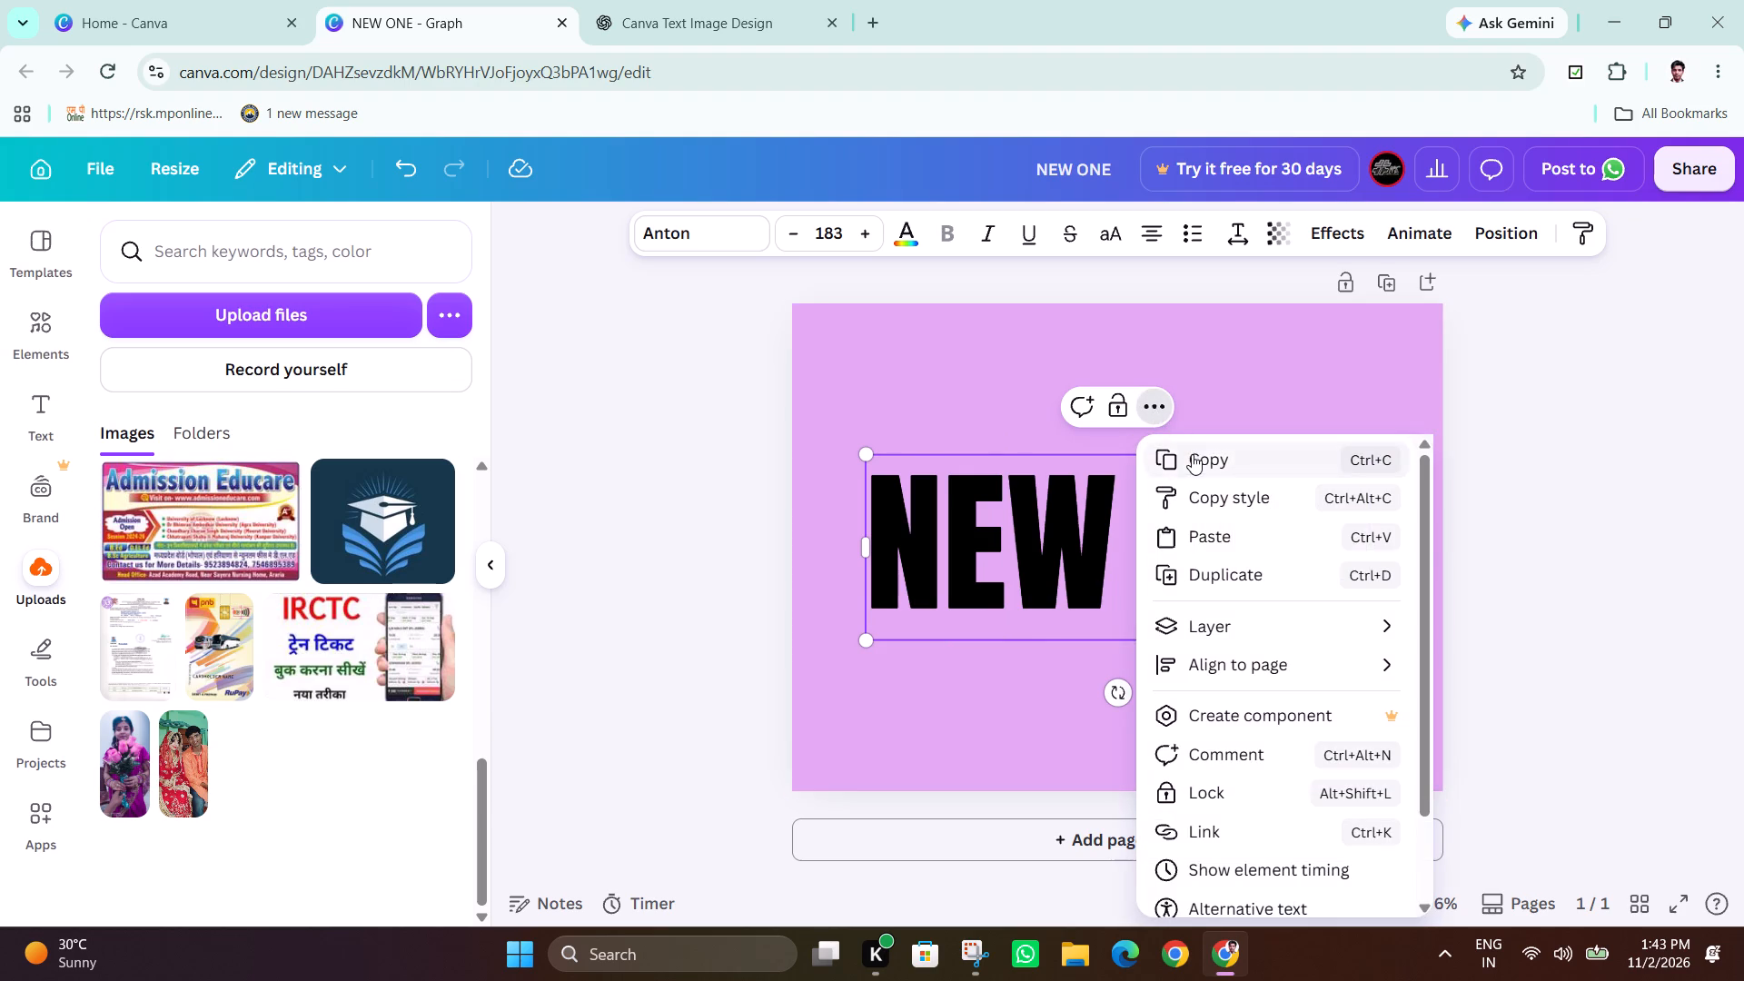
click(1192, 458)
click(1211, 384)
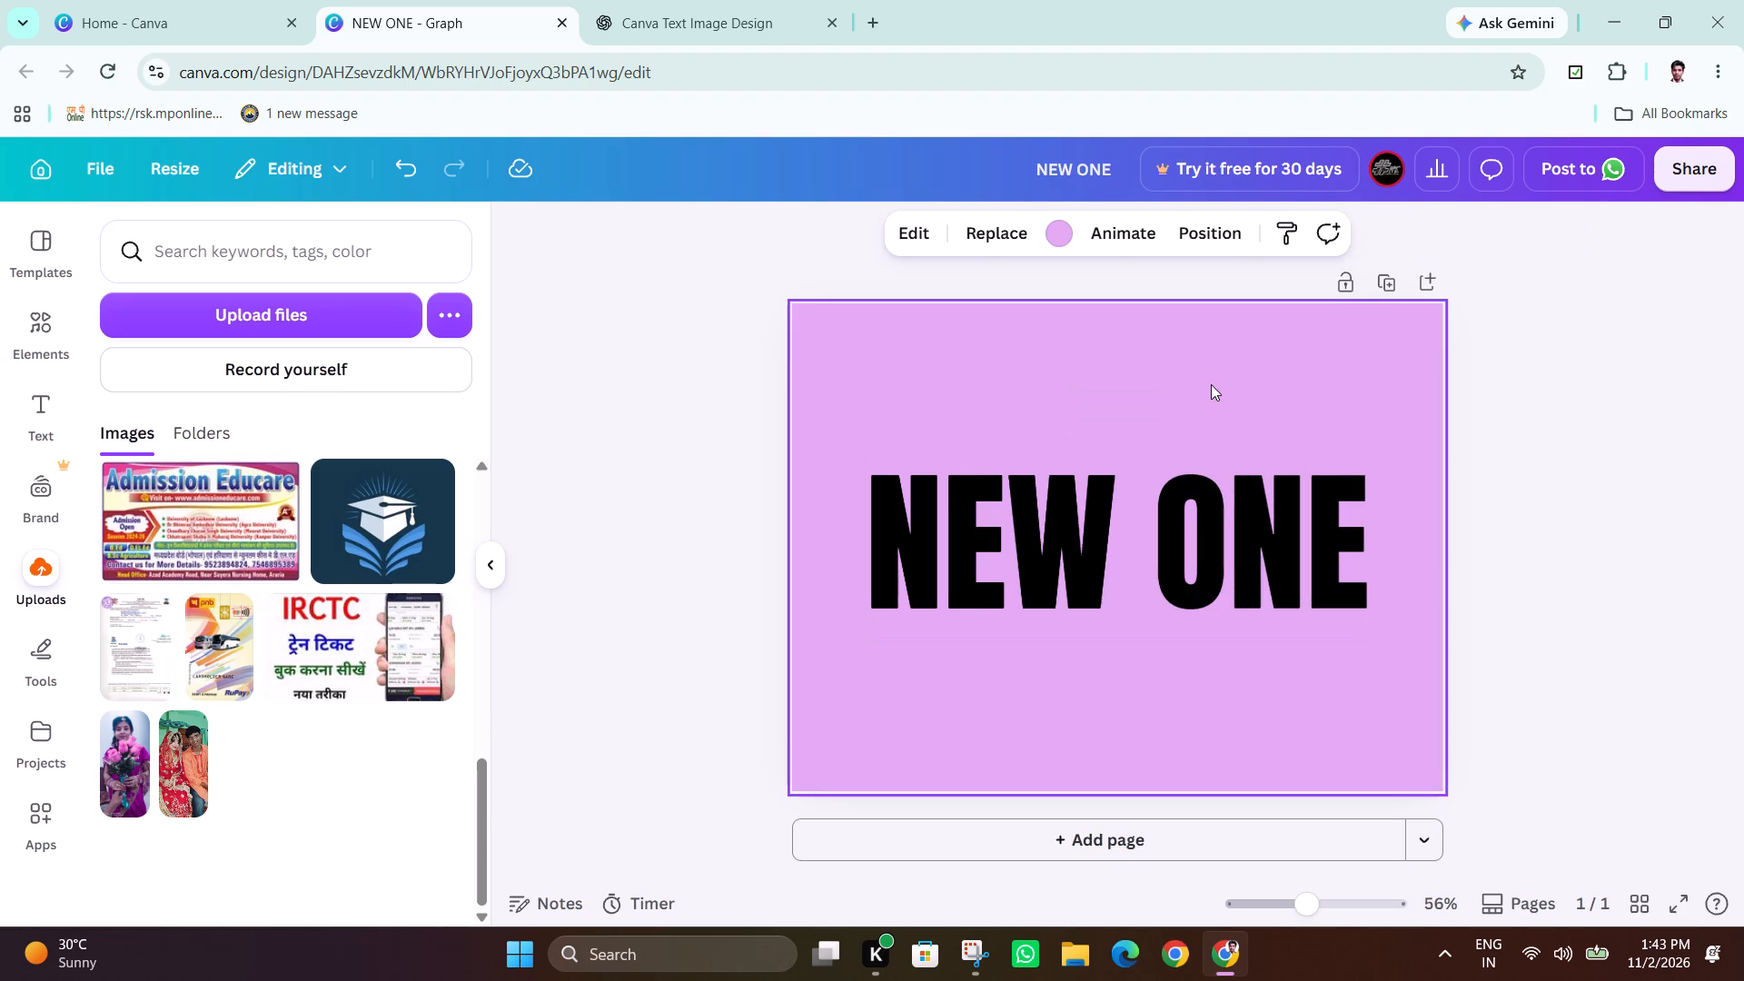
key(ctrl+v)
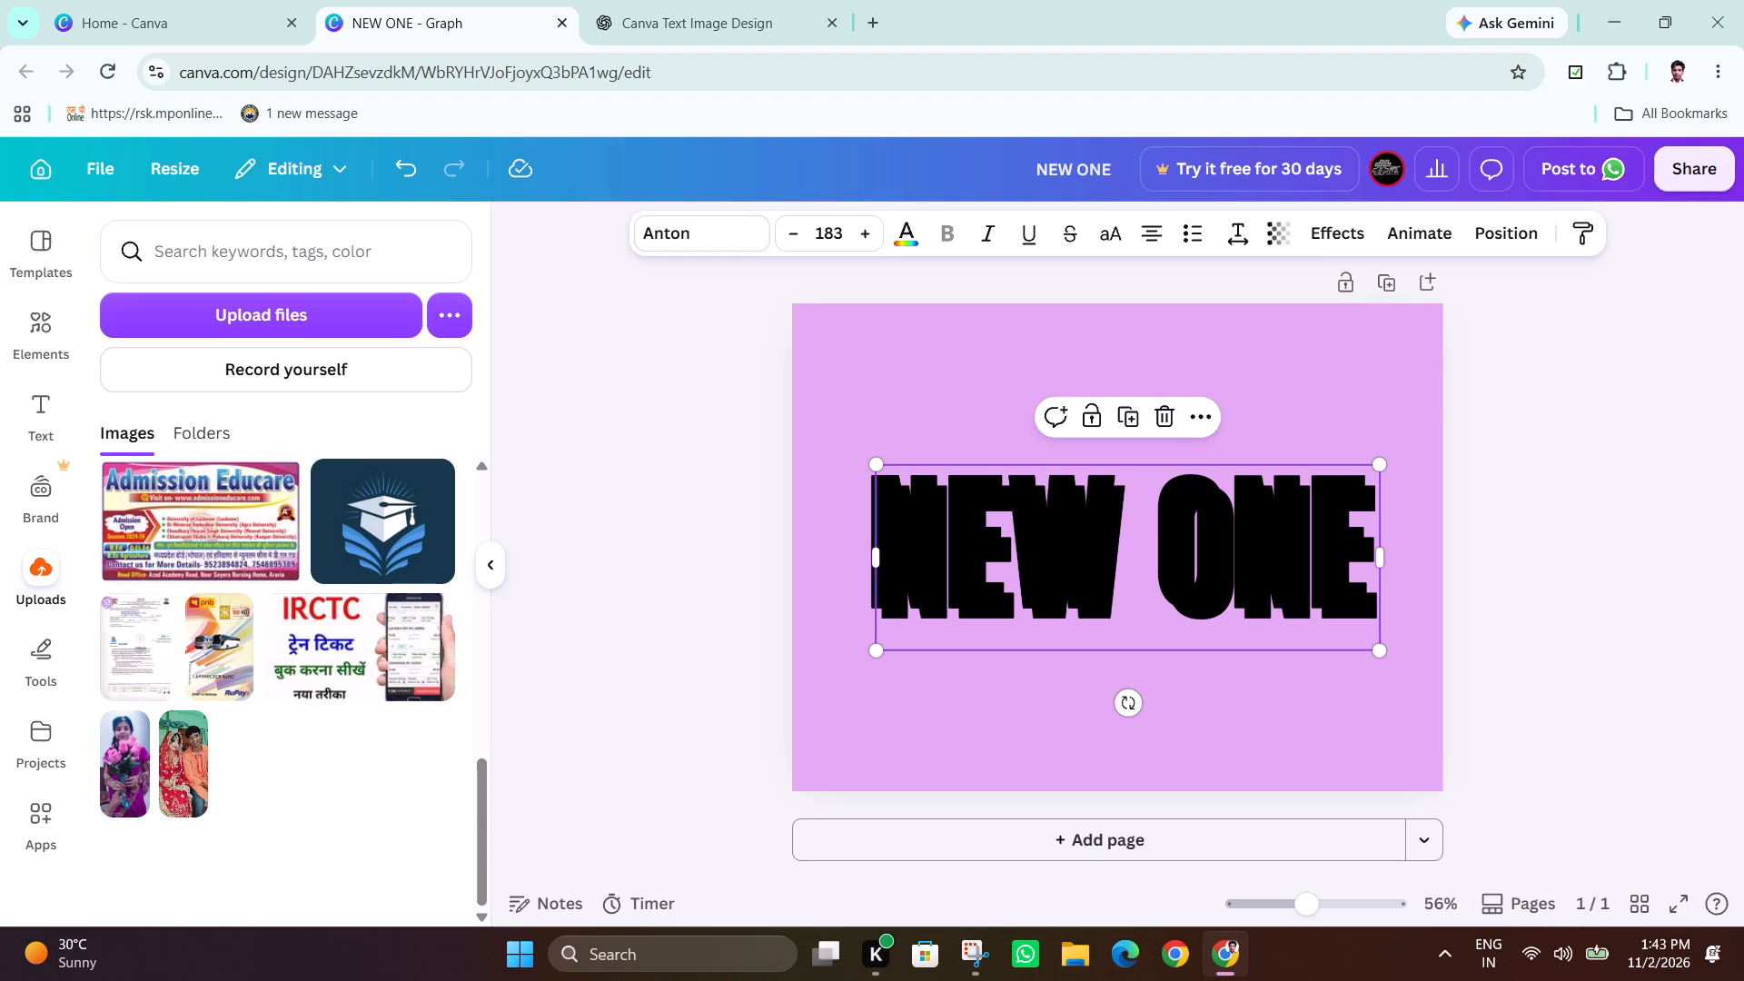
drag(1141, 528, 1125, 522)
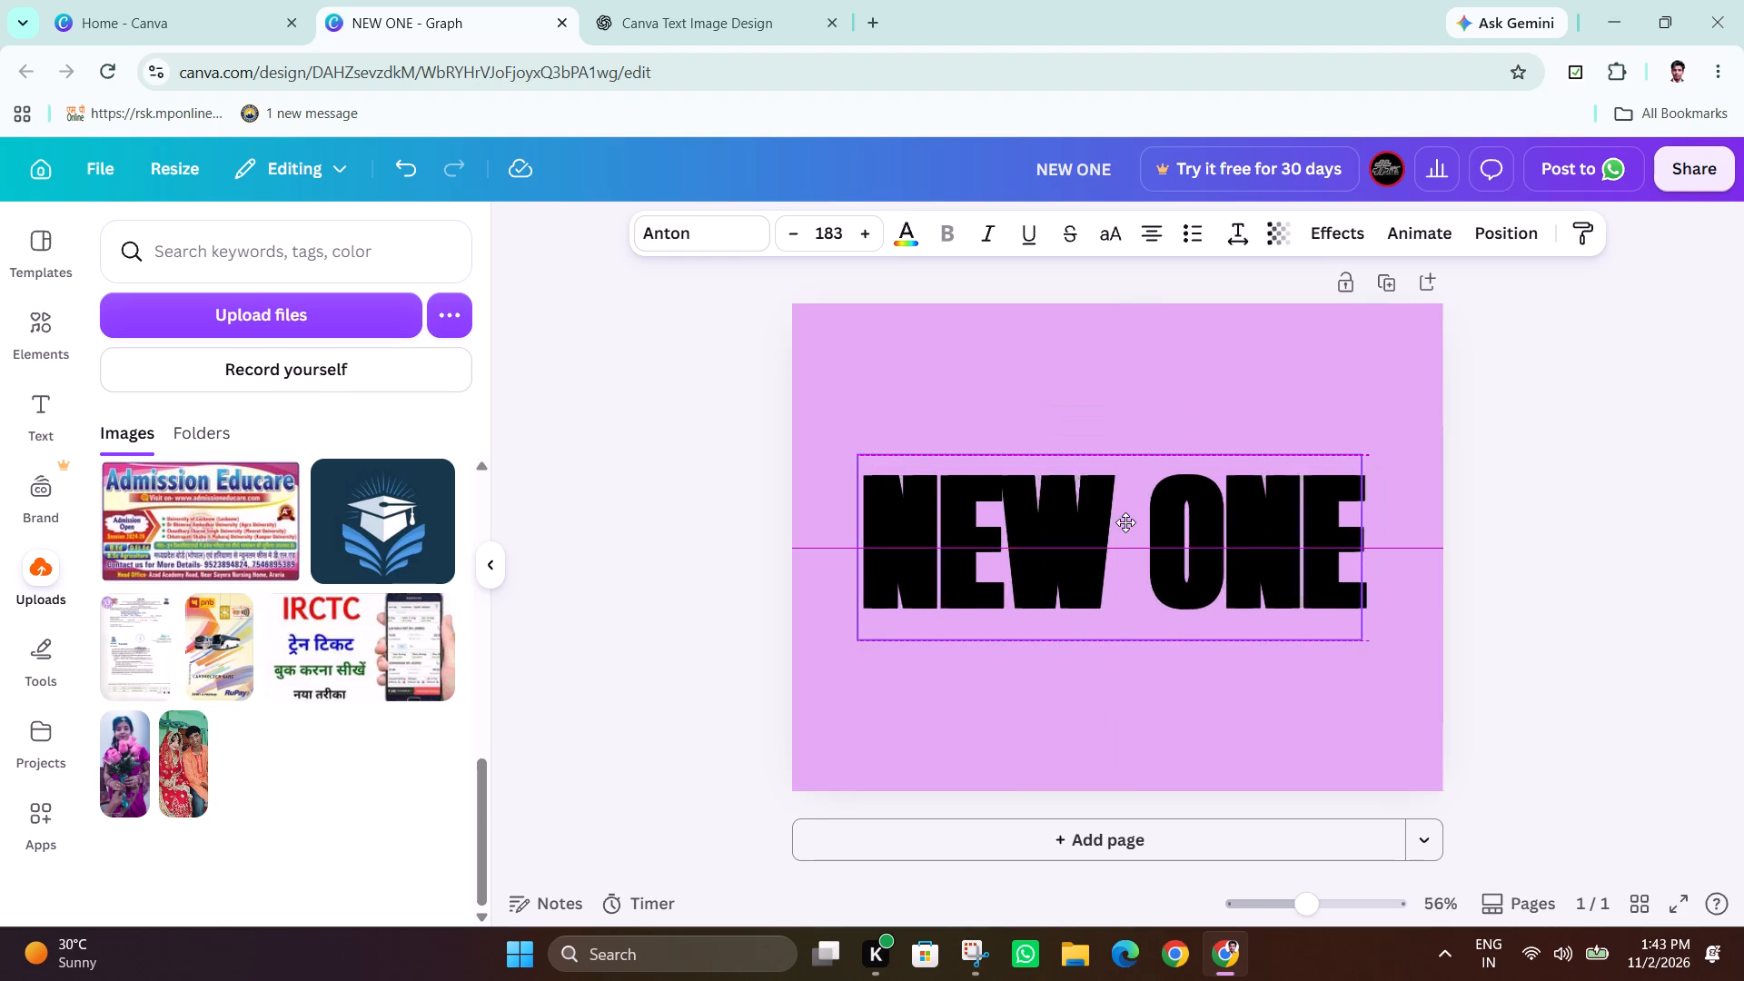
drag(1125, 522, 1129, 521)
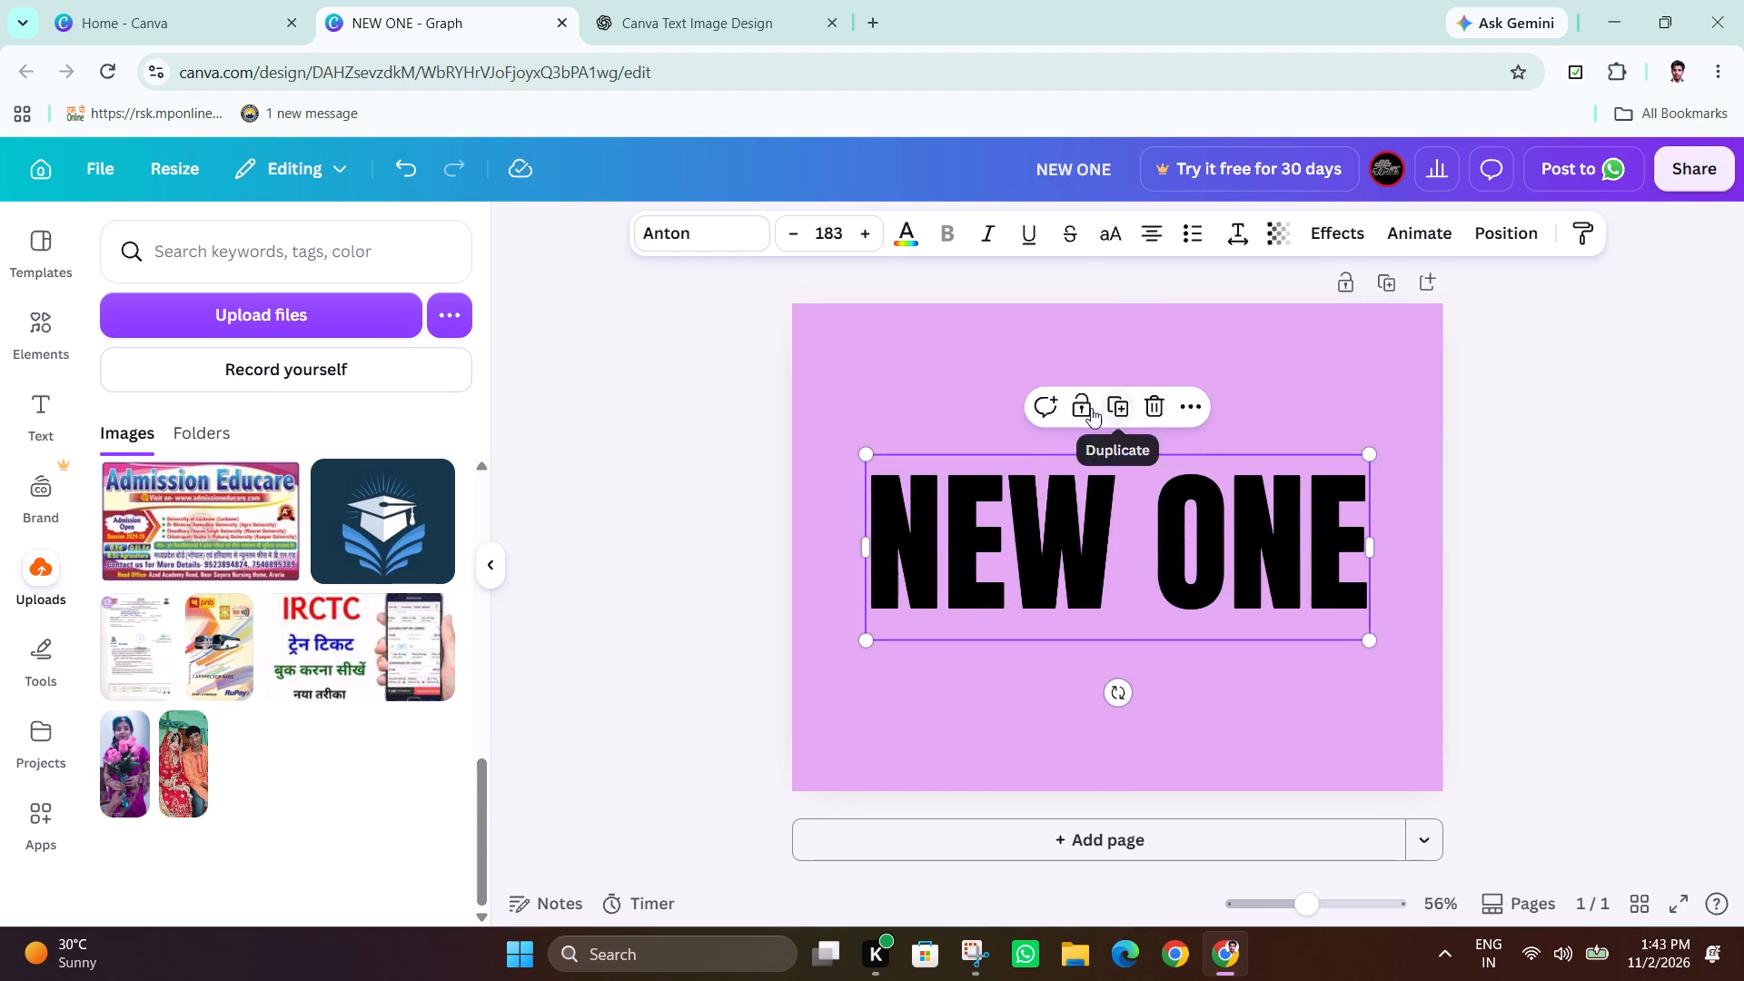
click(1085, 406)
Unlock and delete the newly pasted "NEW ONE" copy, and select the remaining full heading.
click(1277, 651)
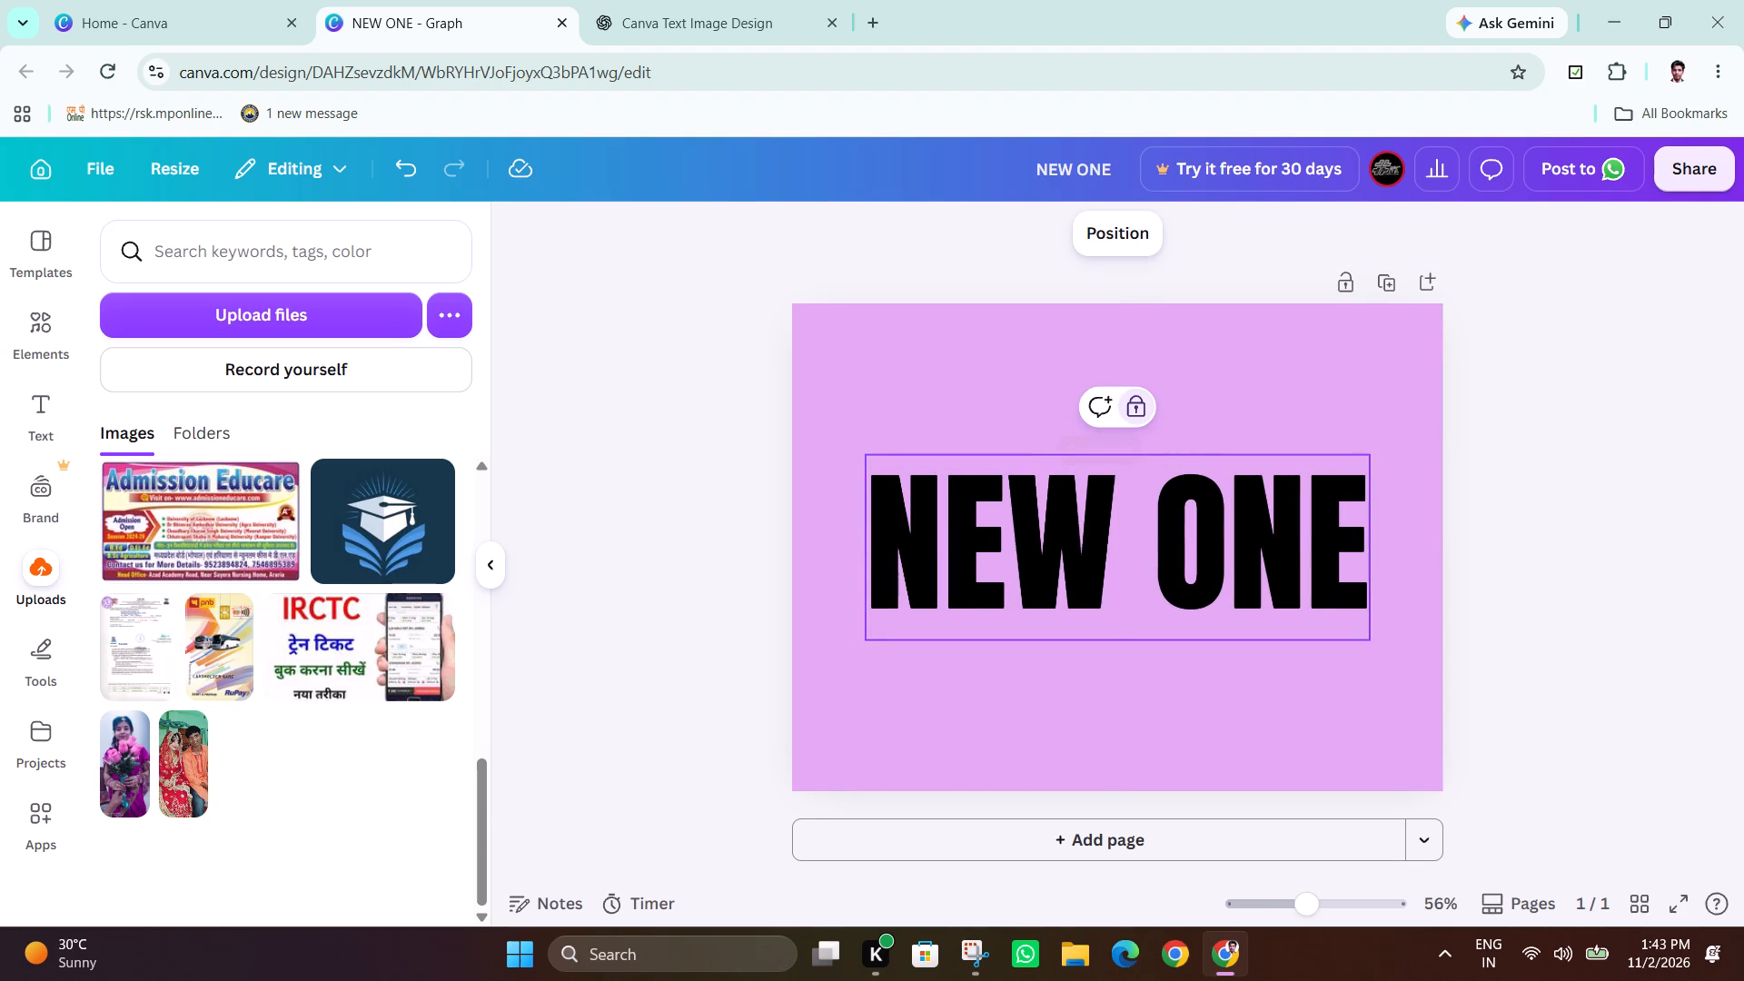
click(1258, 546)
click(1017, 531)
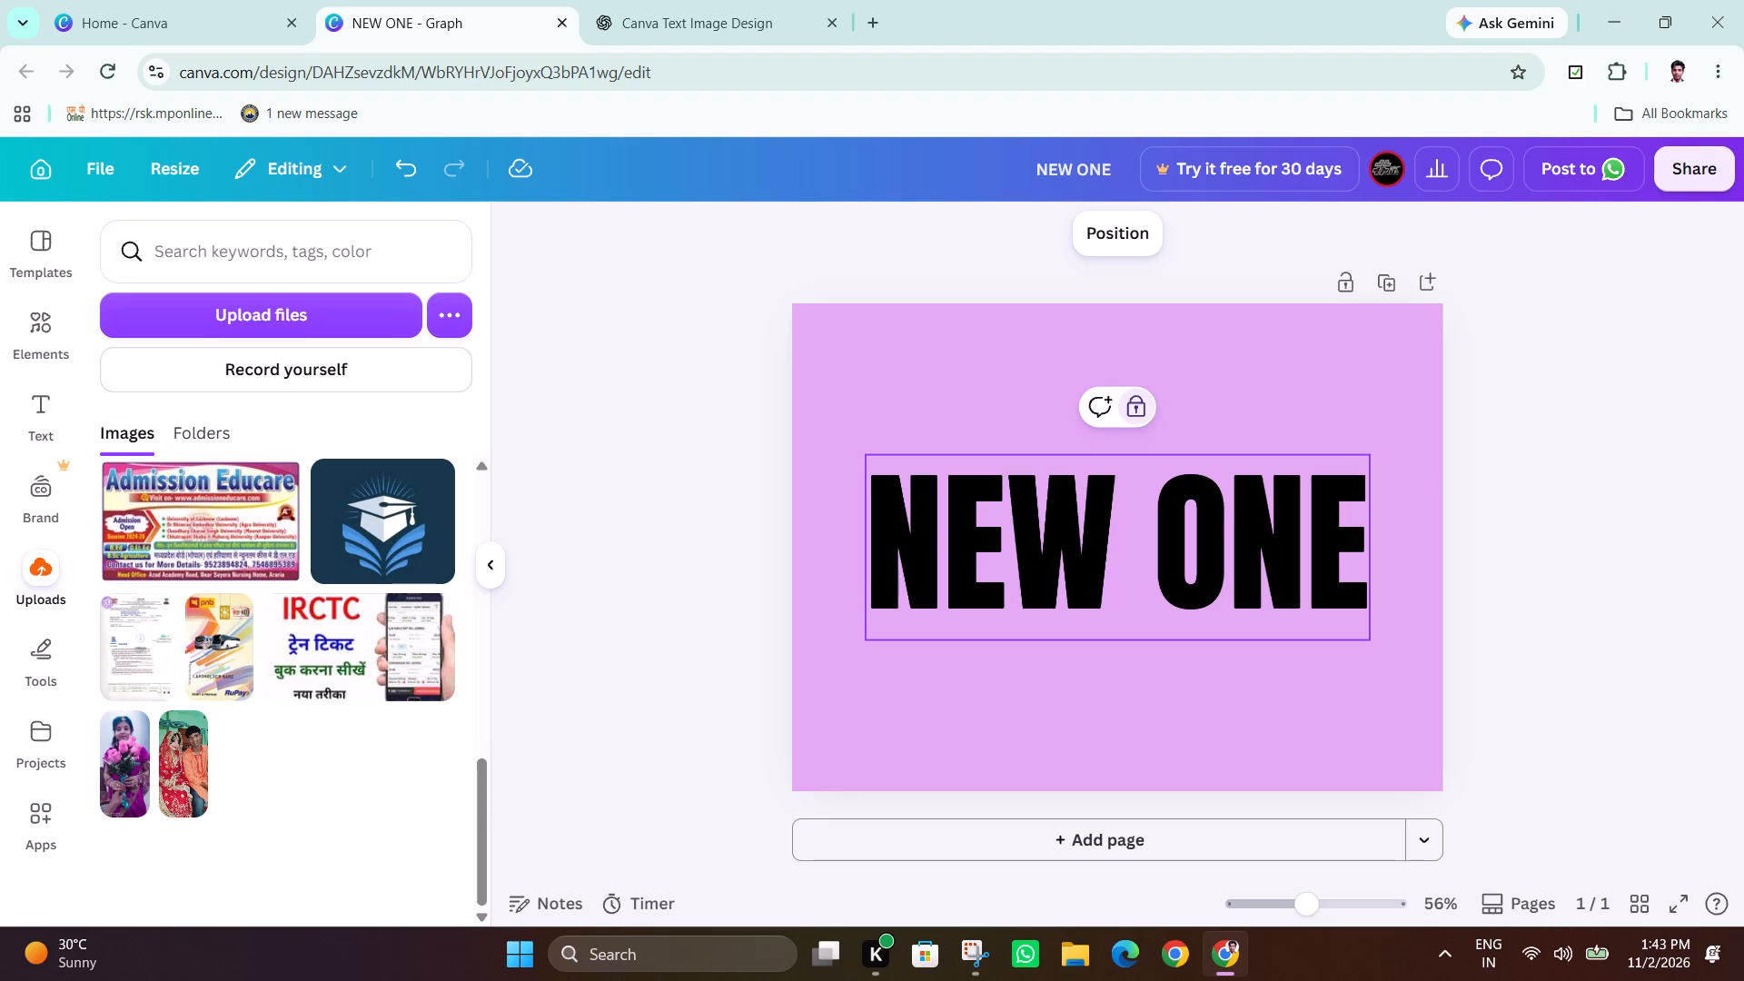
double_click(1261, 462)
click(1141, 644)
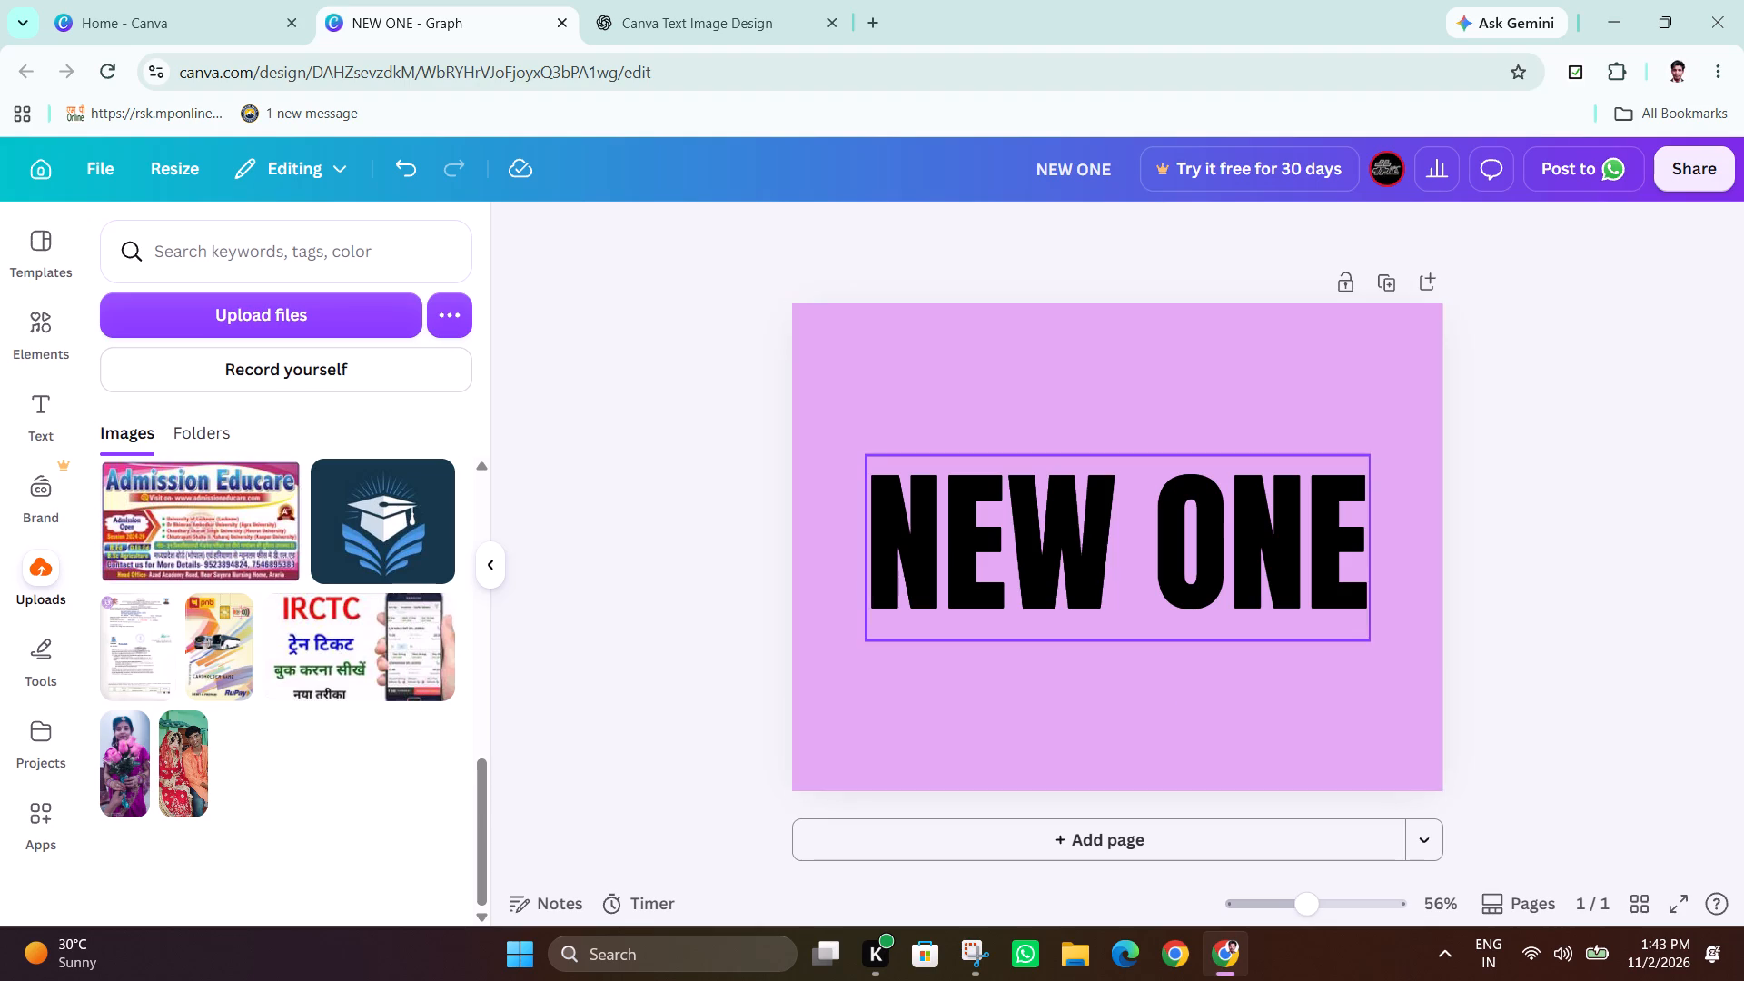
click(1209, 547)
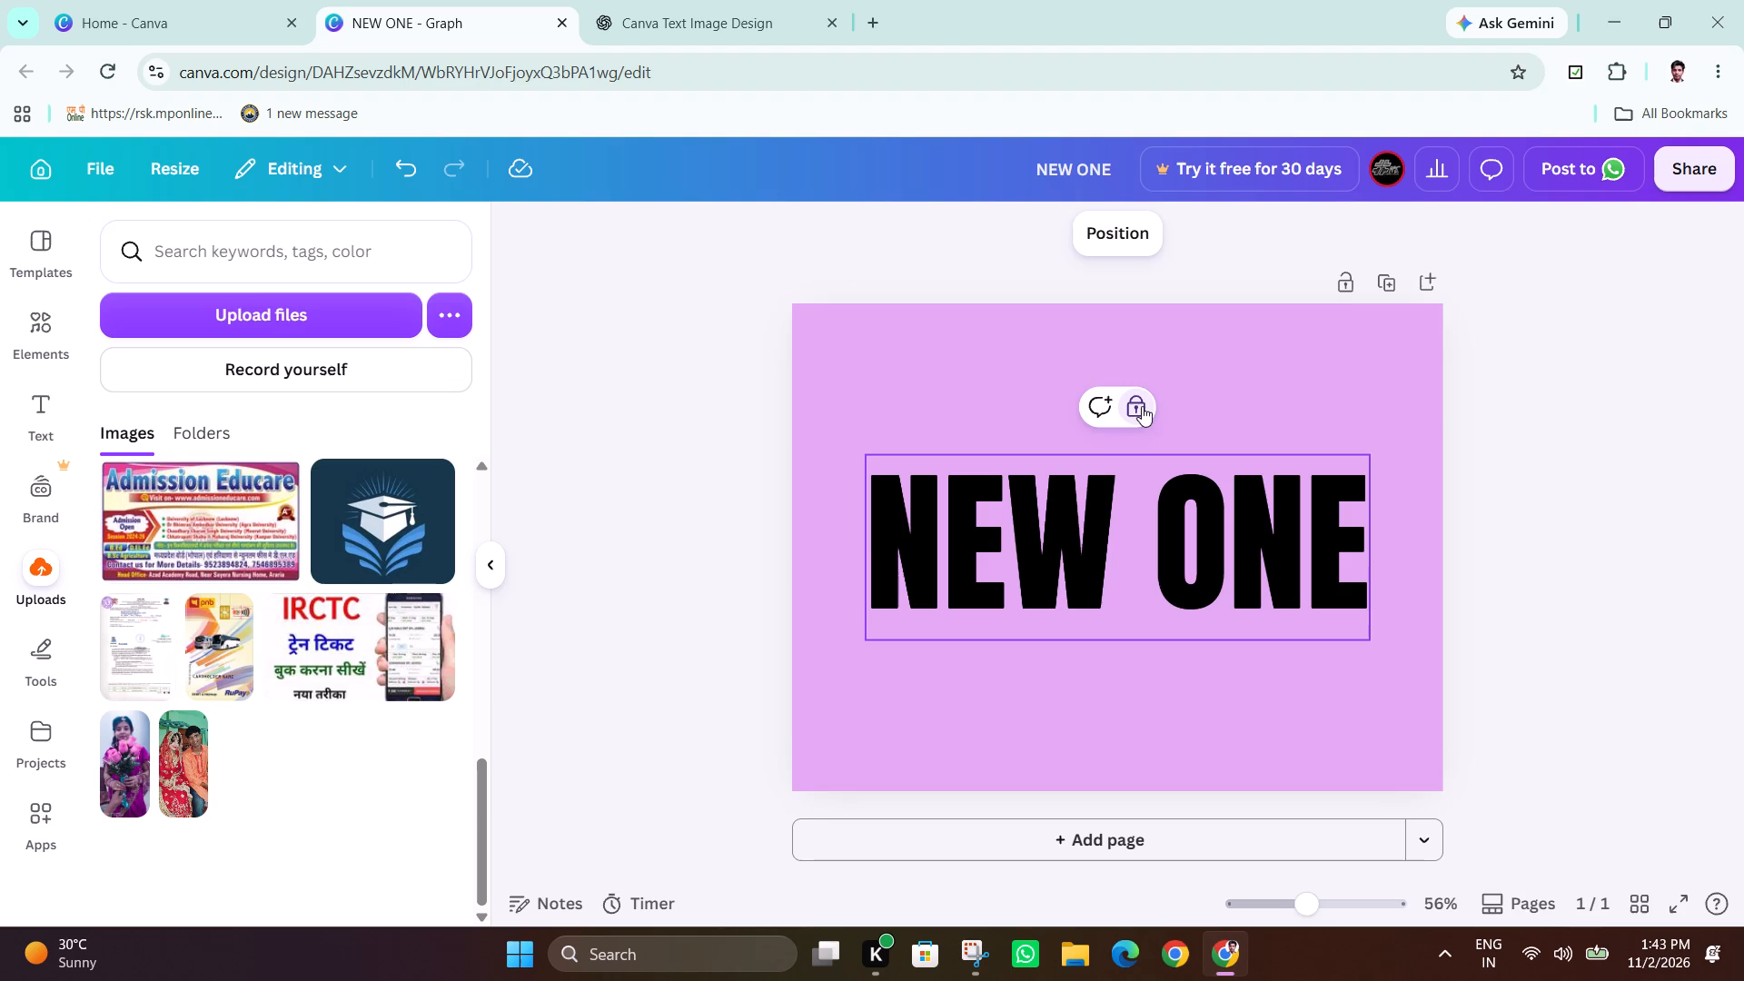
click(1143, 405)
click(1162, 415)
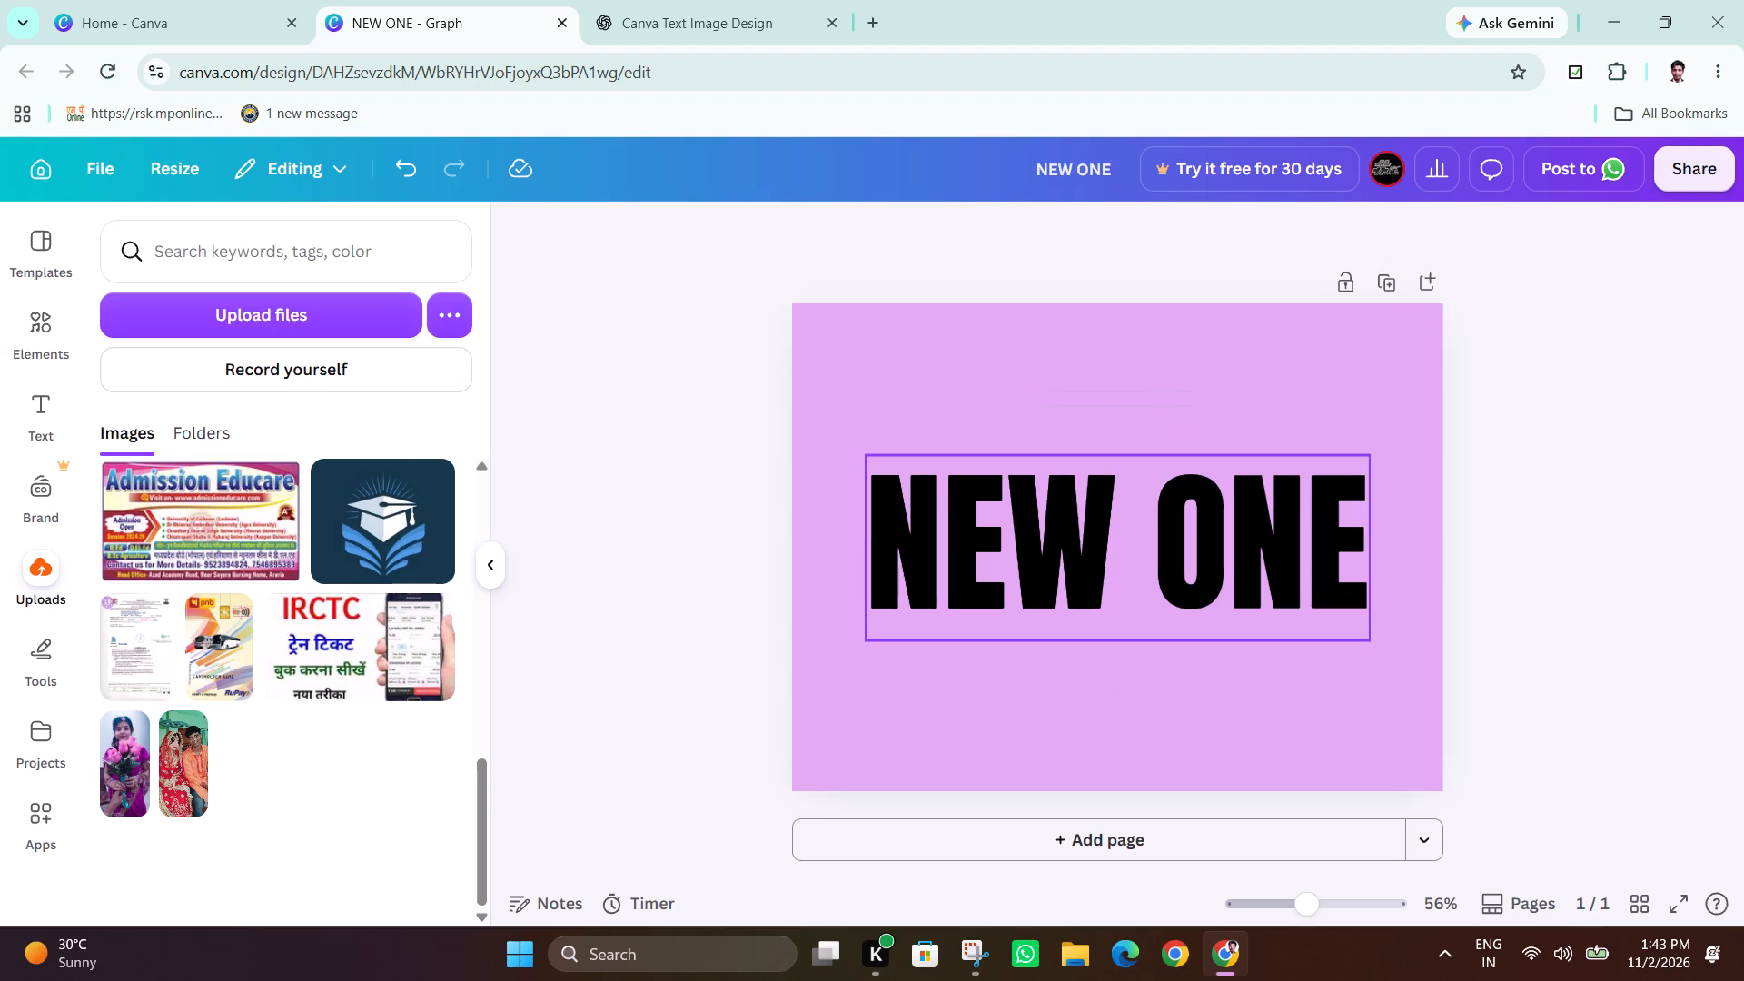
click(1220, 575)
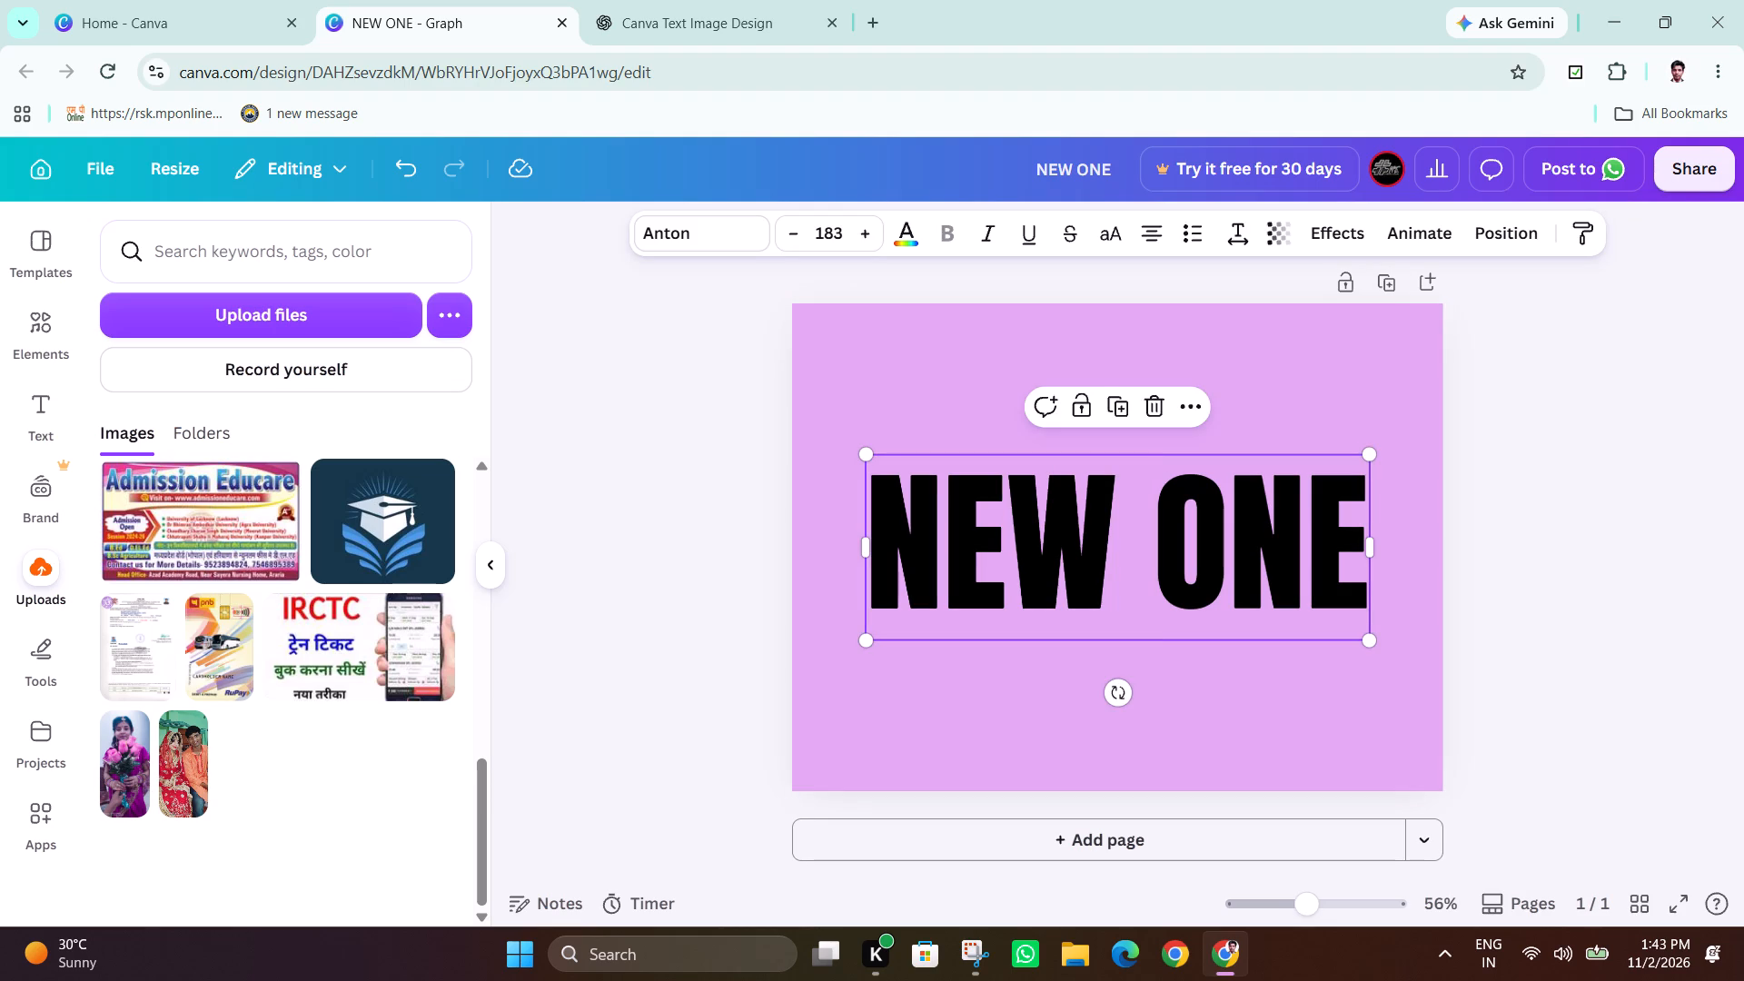
Delete the word "NEW" from the full "NEW ONE" heading so that text box contains only "ONE".
click(1323, 528)
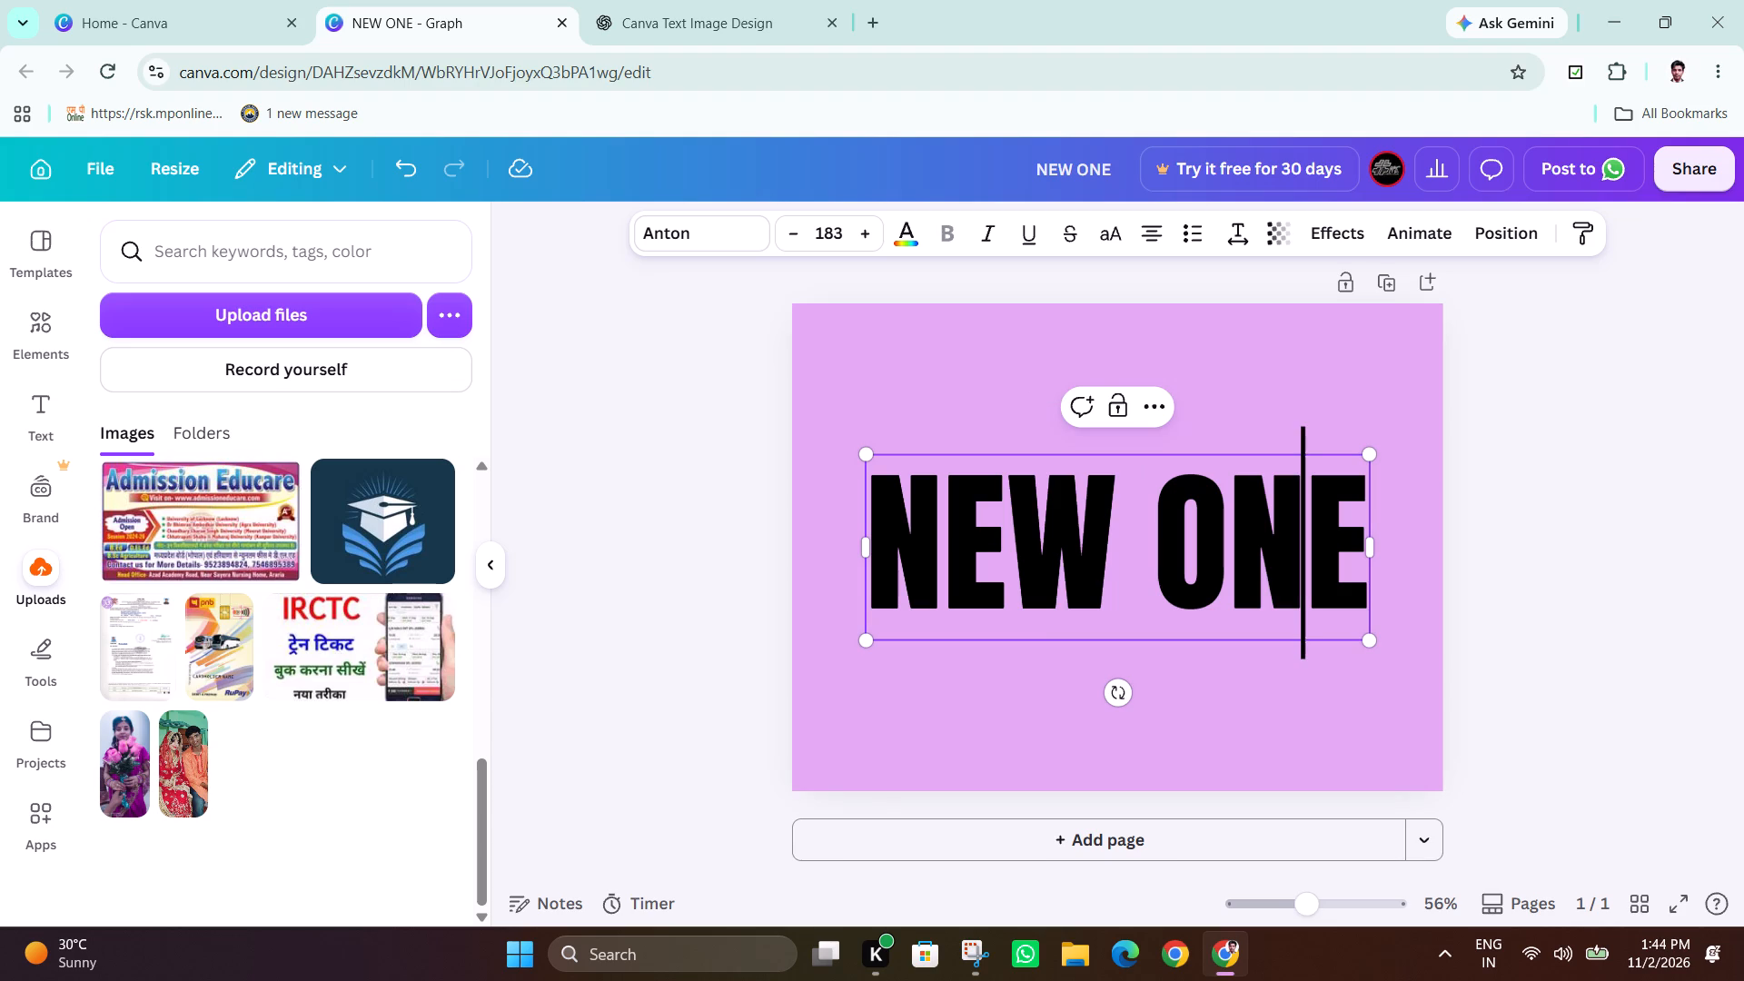
click(1177, 560)
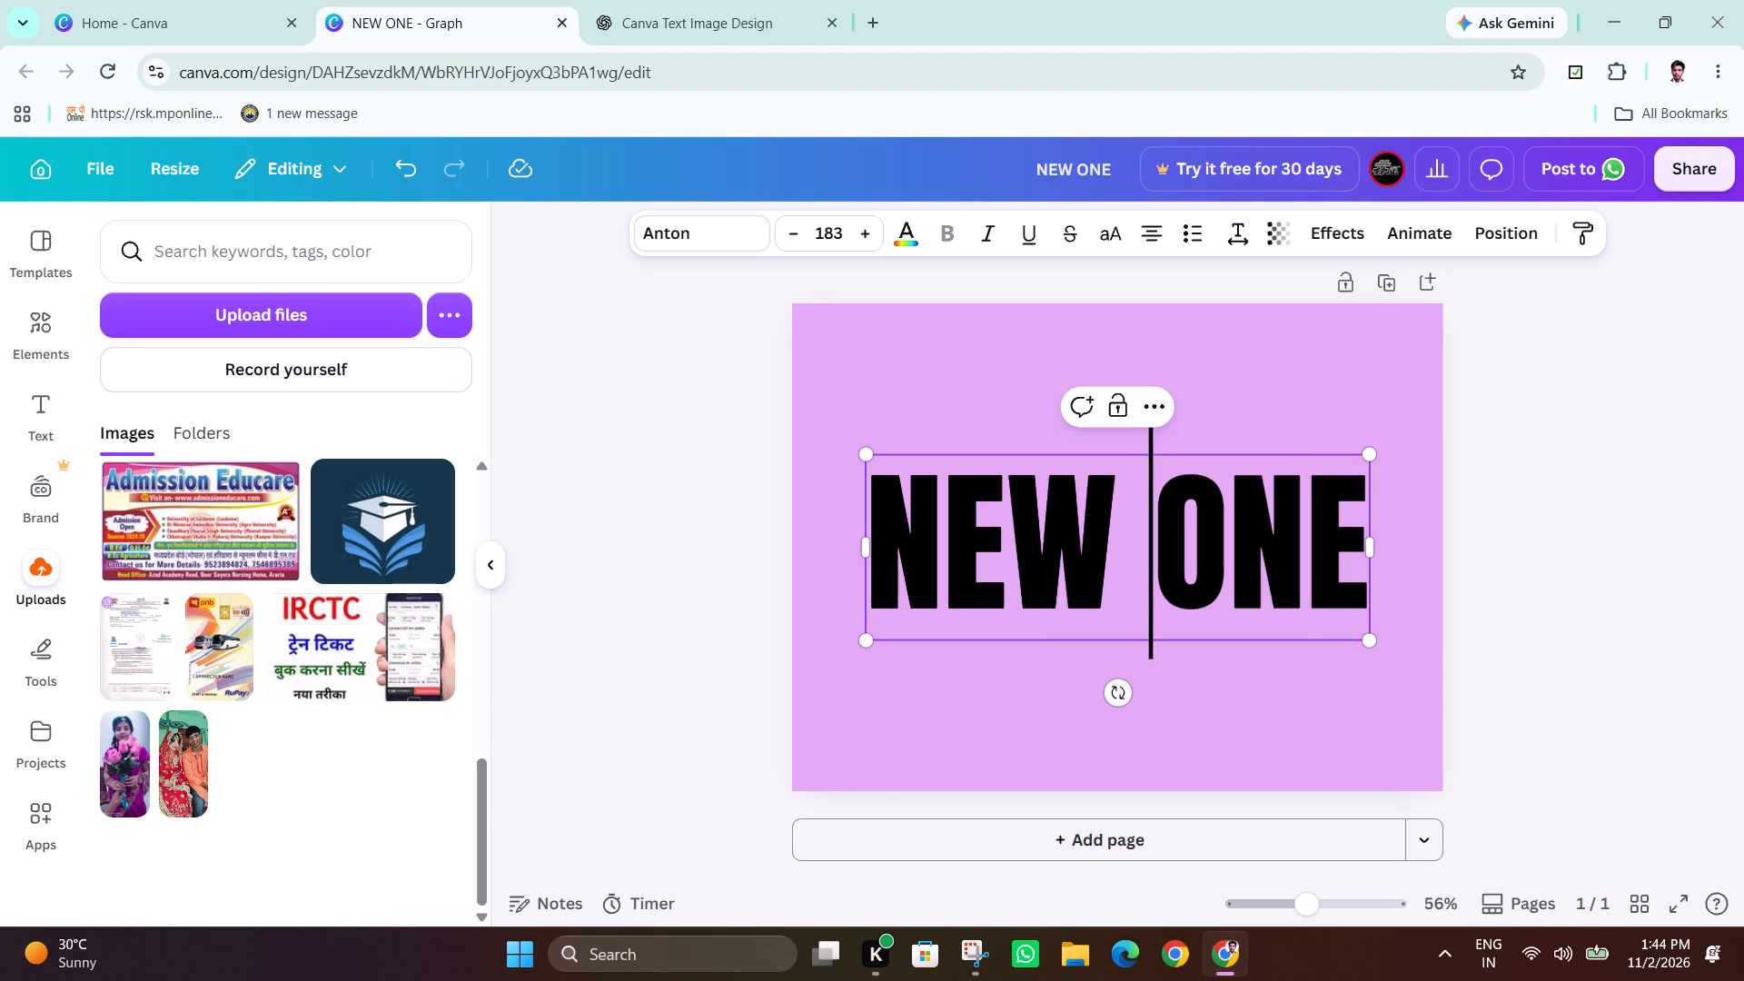
key(BackSpace)
key(BackSpace)
key(BackSpace)
key(BackSpace)
key(BackSpace)
key(BackSpace)
key(BackSpace)
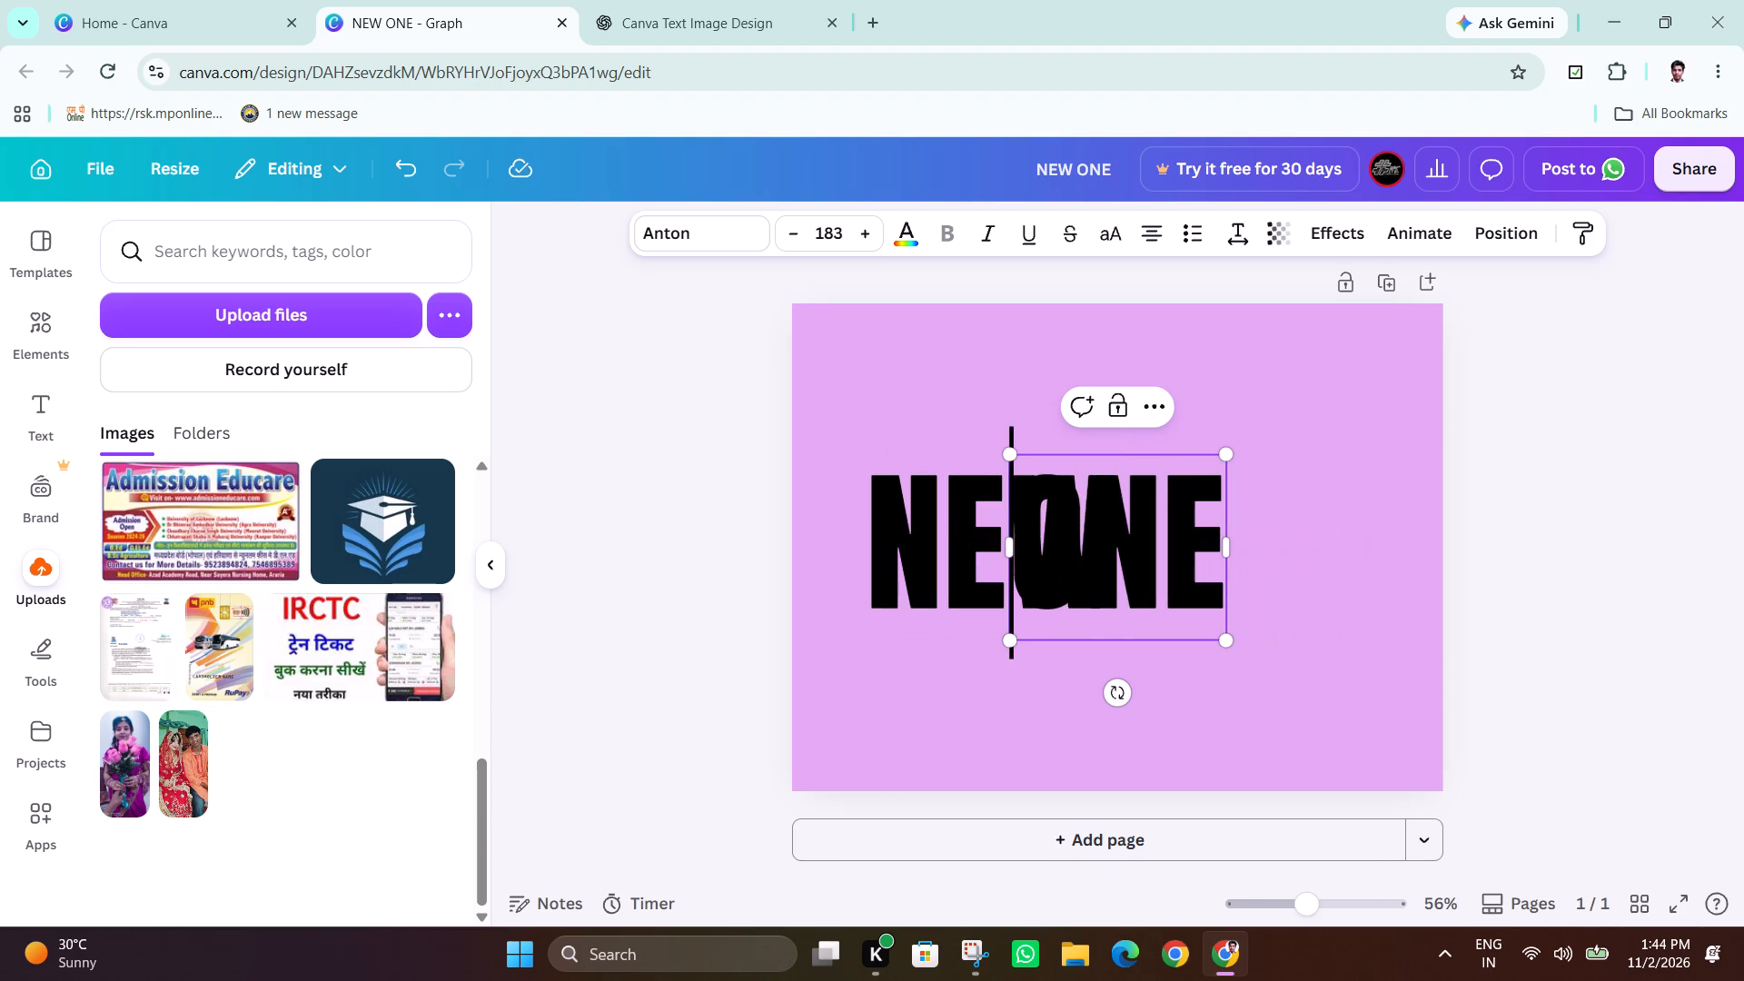
click(1287, 588)
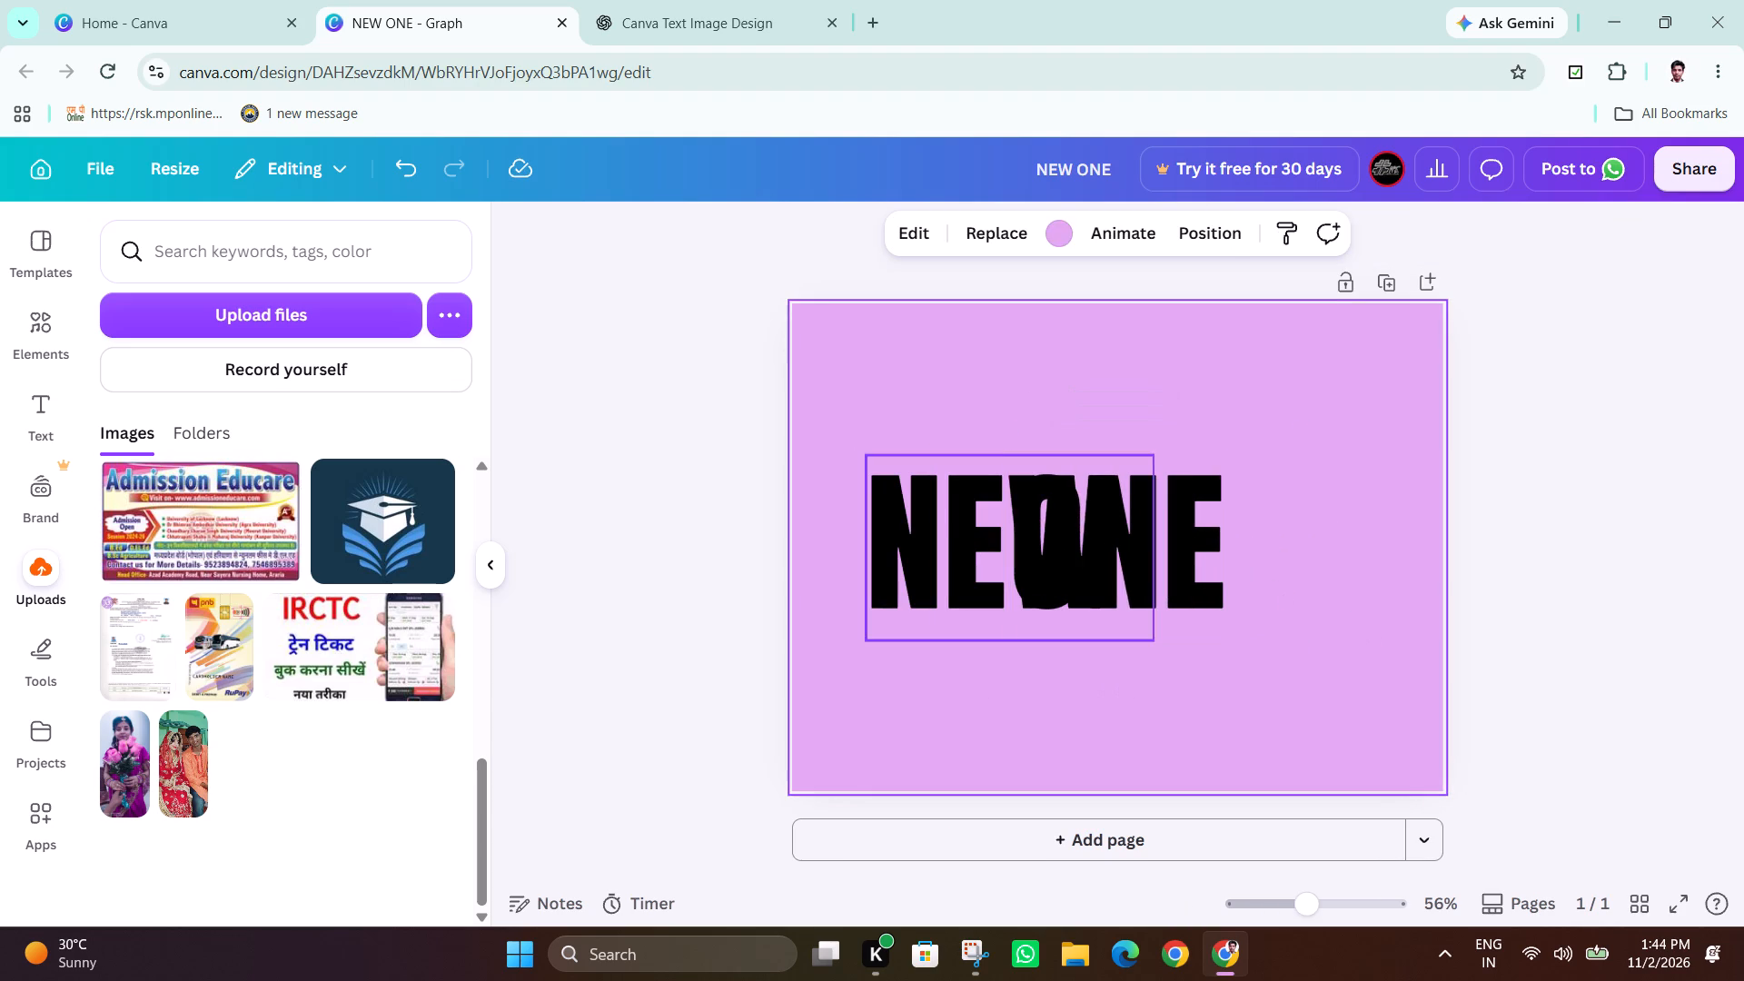
Move the "ONE" text box beside the separate "NEW" text, on the same line with a narrow gap between the words.
drag(1120, 560, 1256, 567)
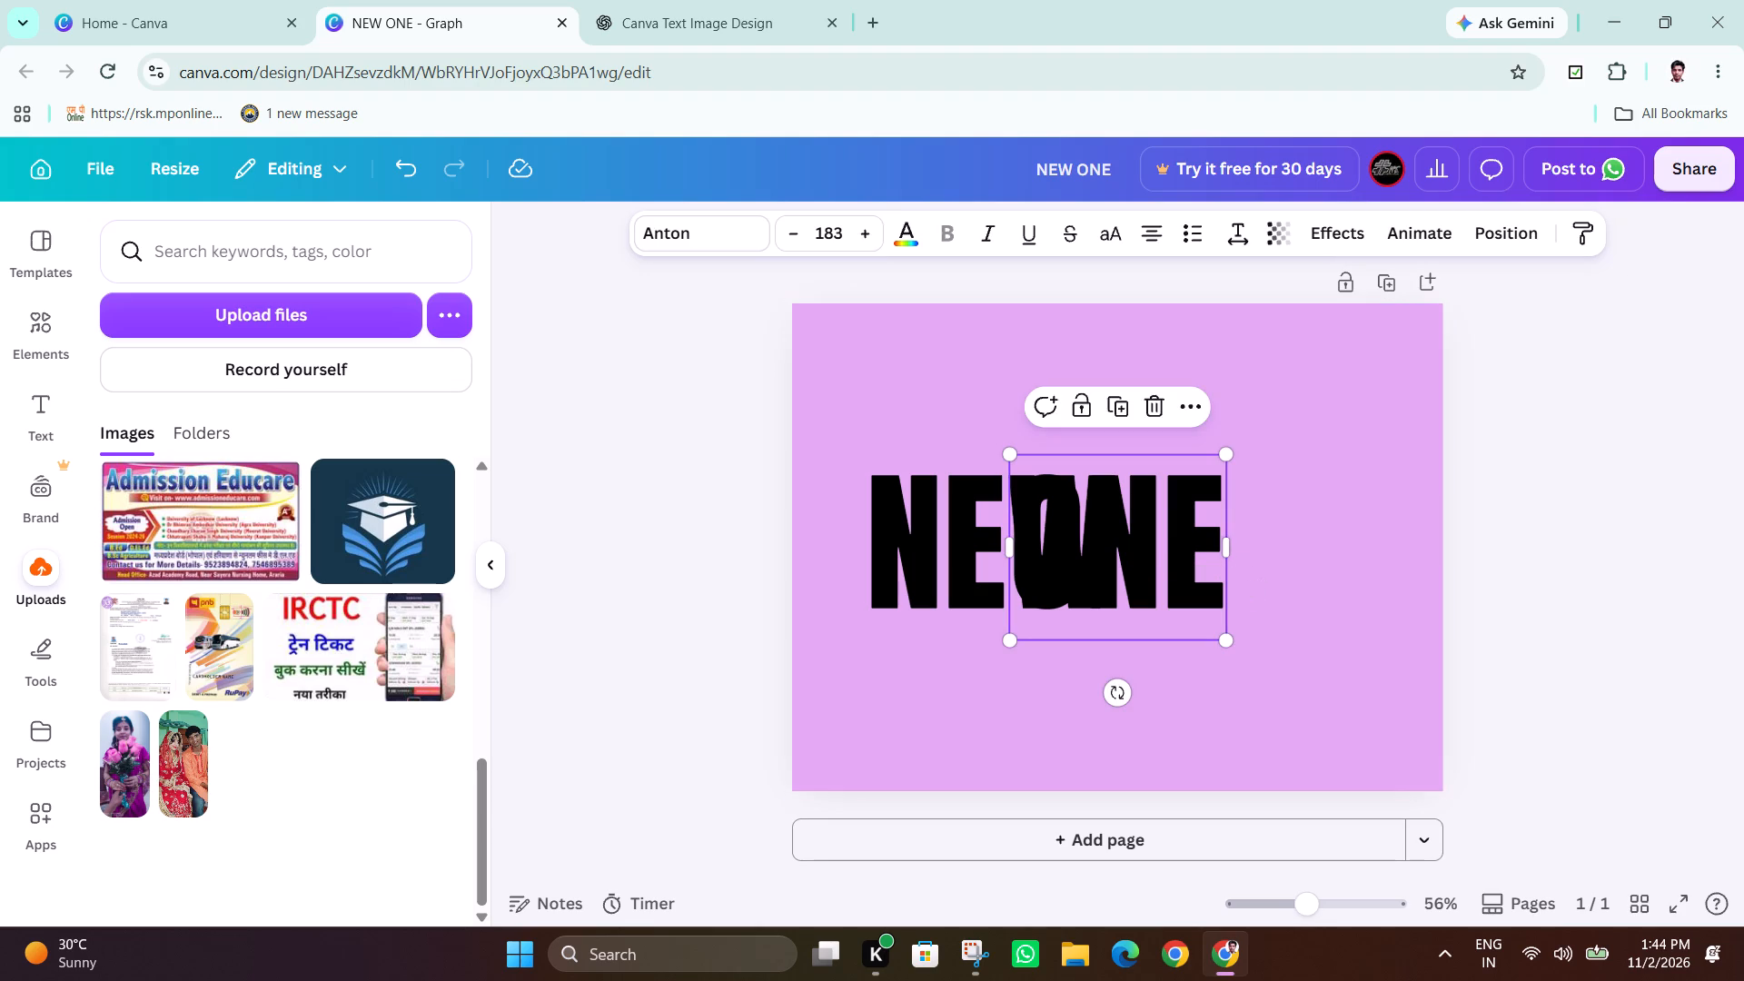
drag(1190, 556, 1323, 560)
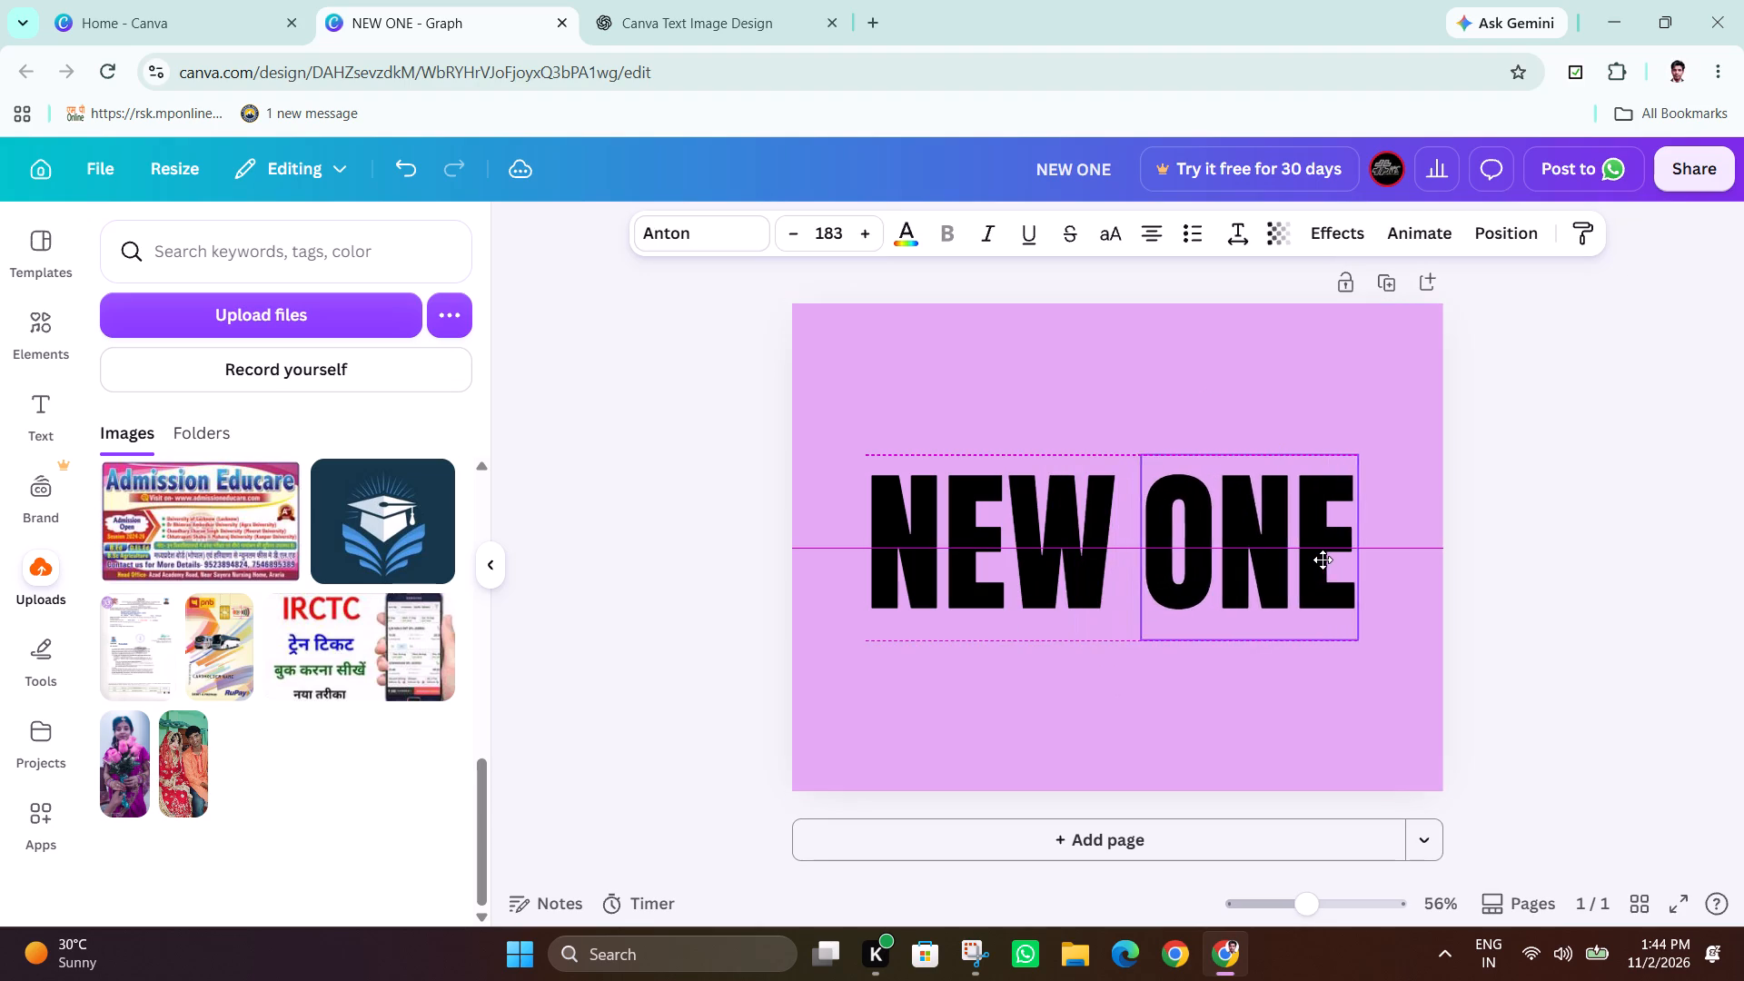
drag(1323, 560, 1332, 559)
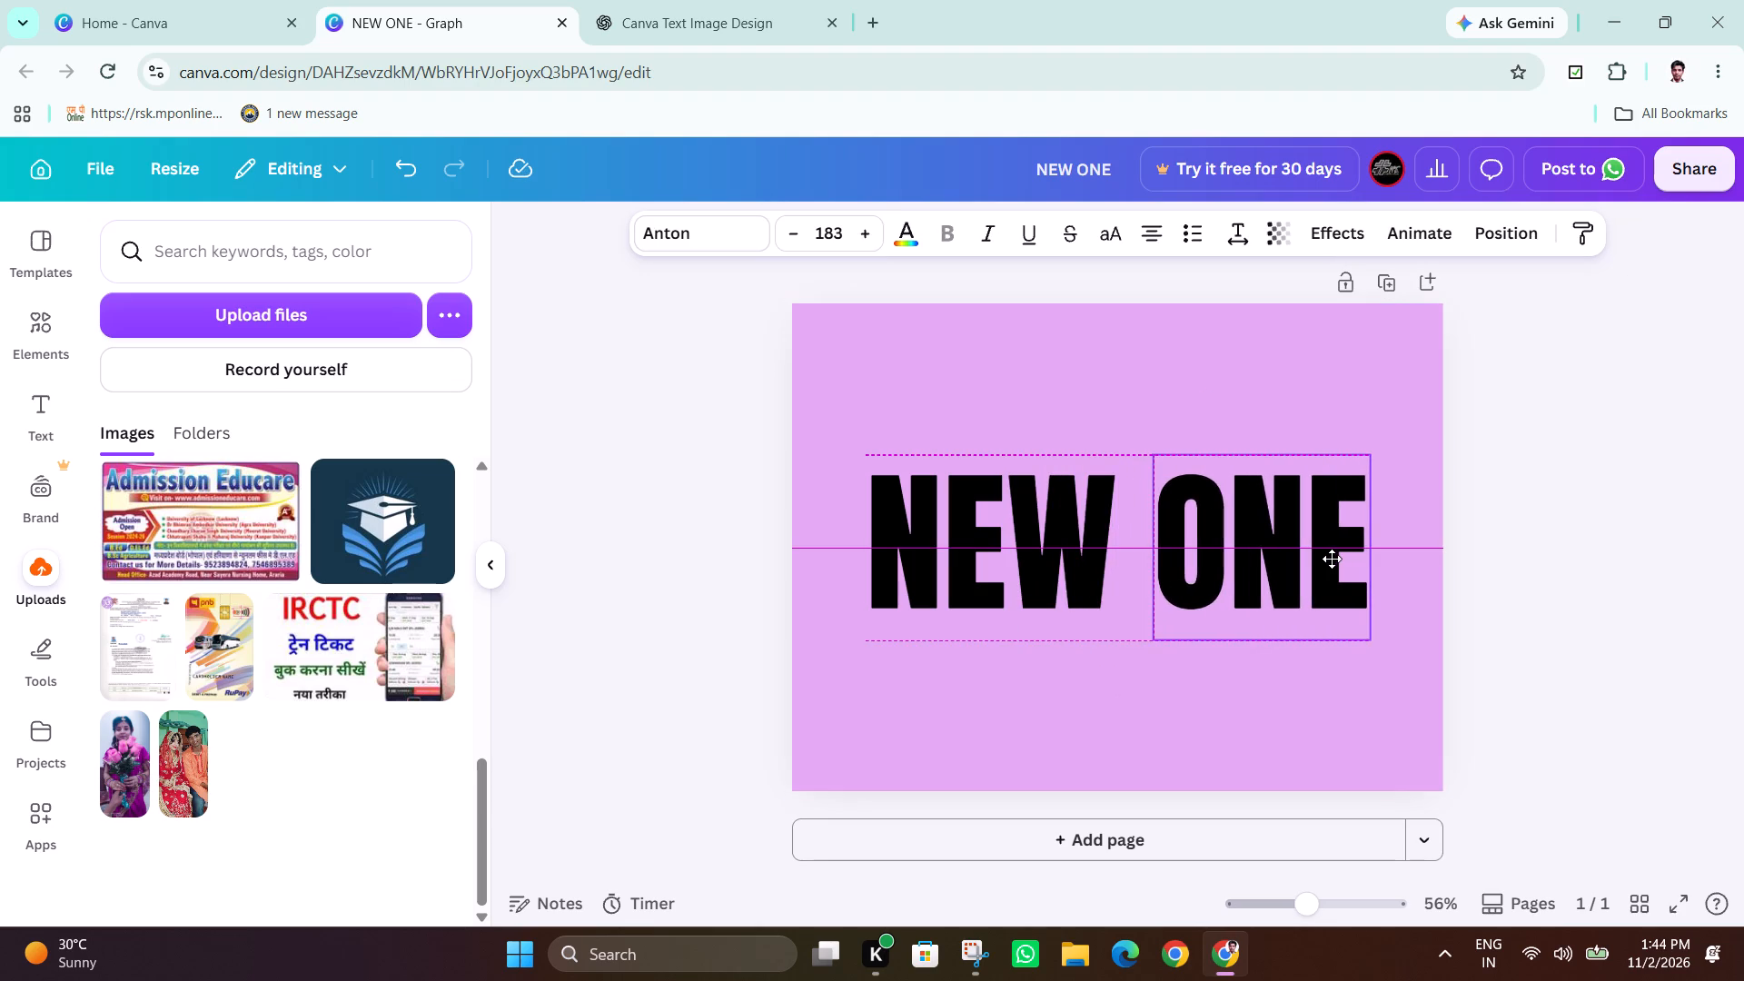
drag(1332, 559, 1315, 560)
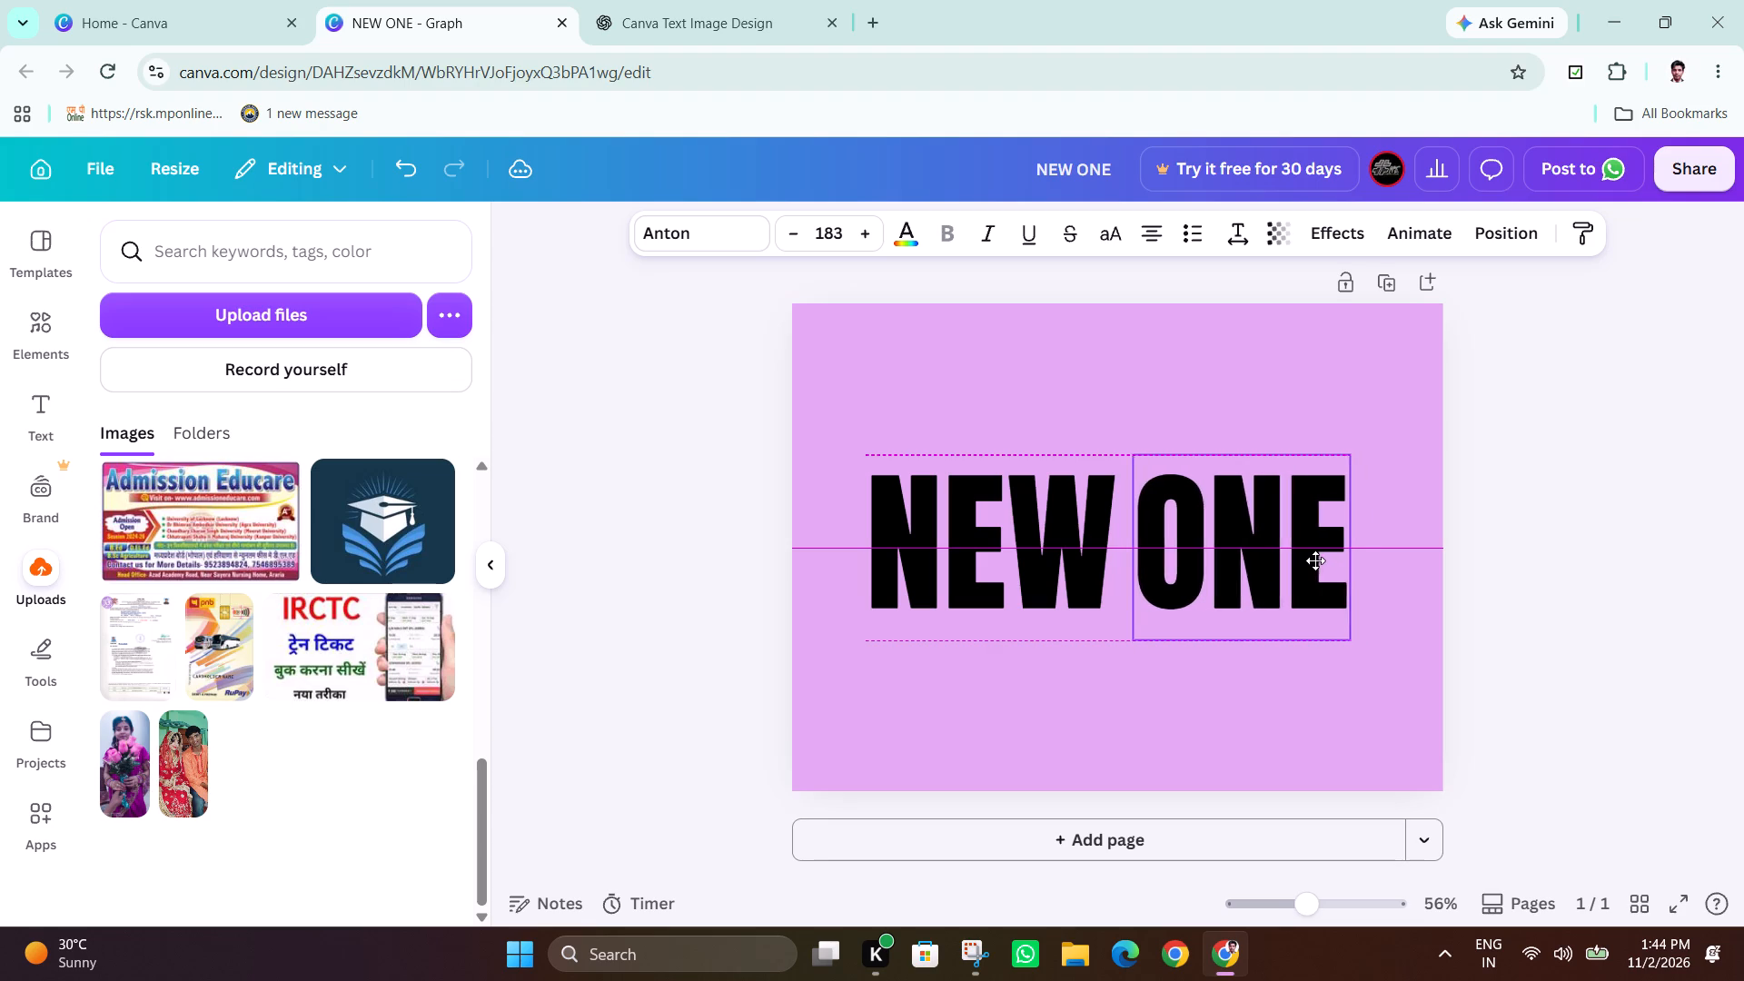
drag(1315, 560, 1314, 560)
drag(1314, 560, 1316, 560)
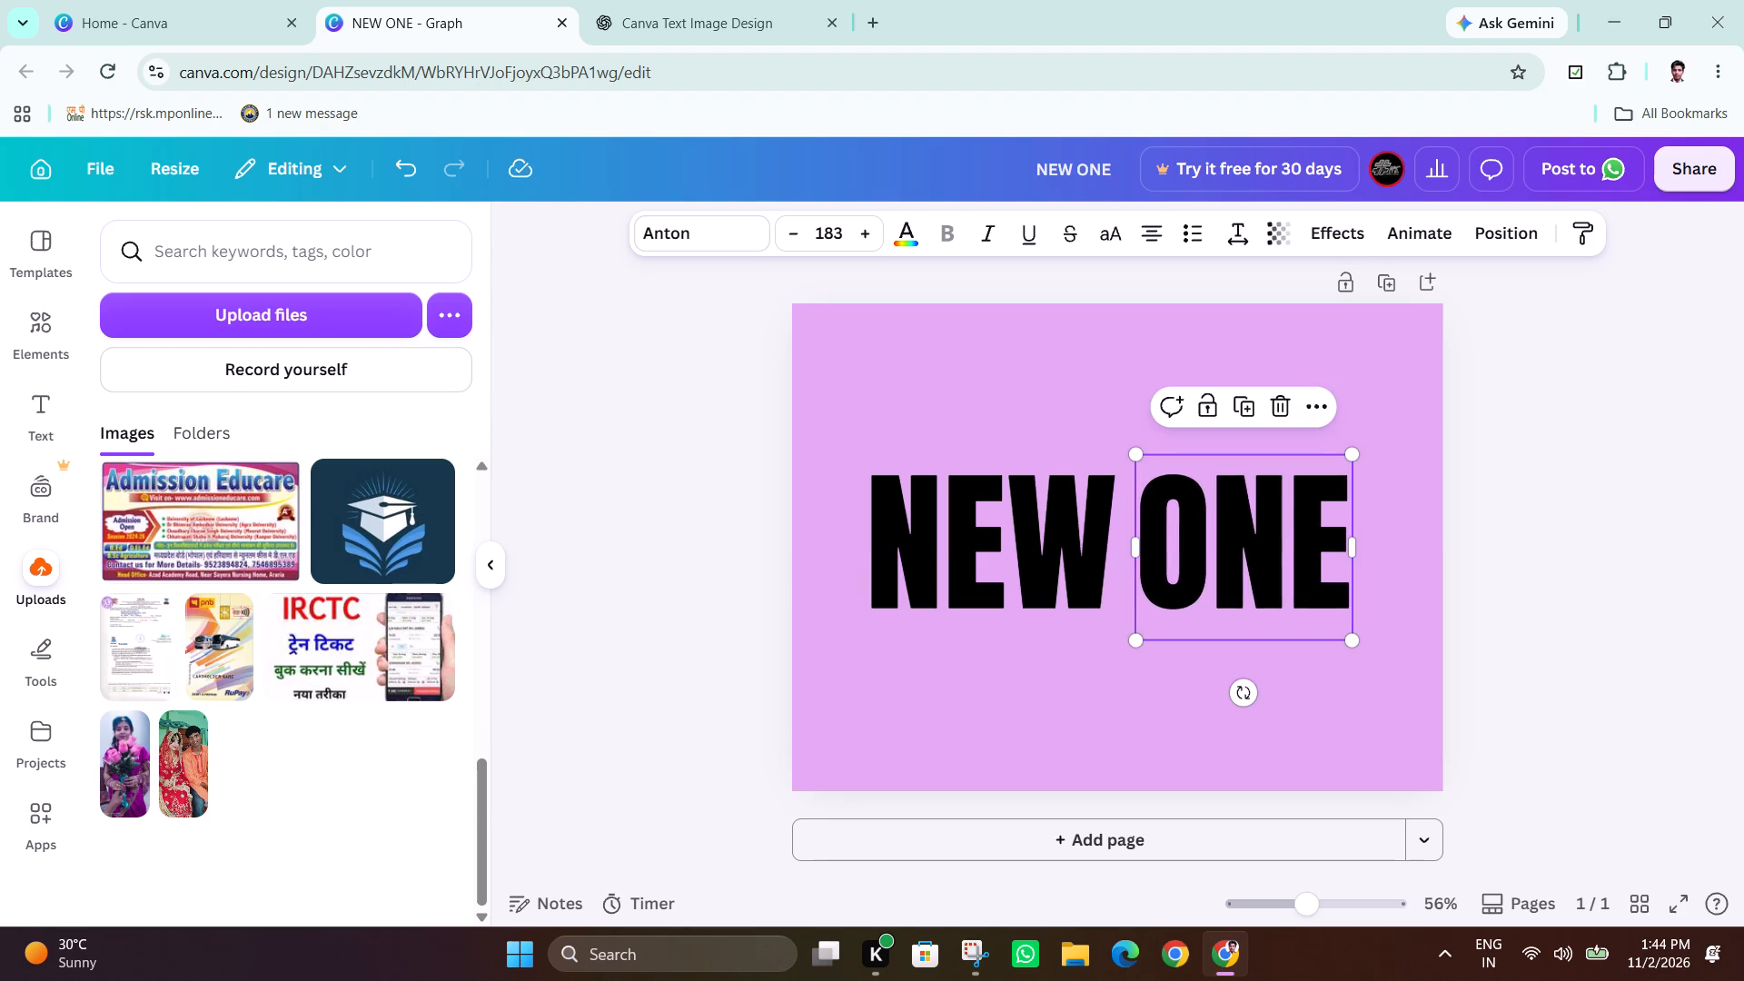
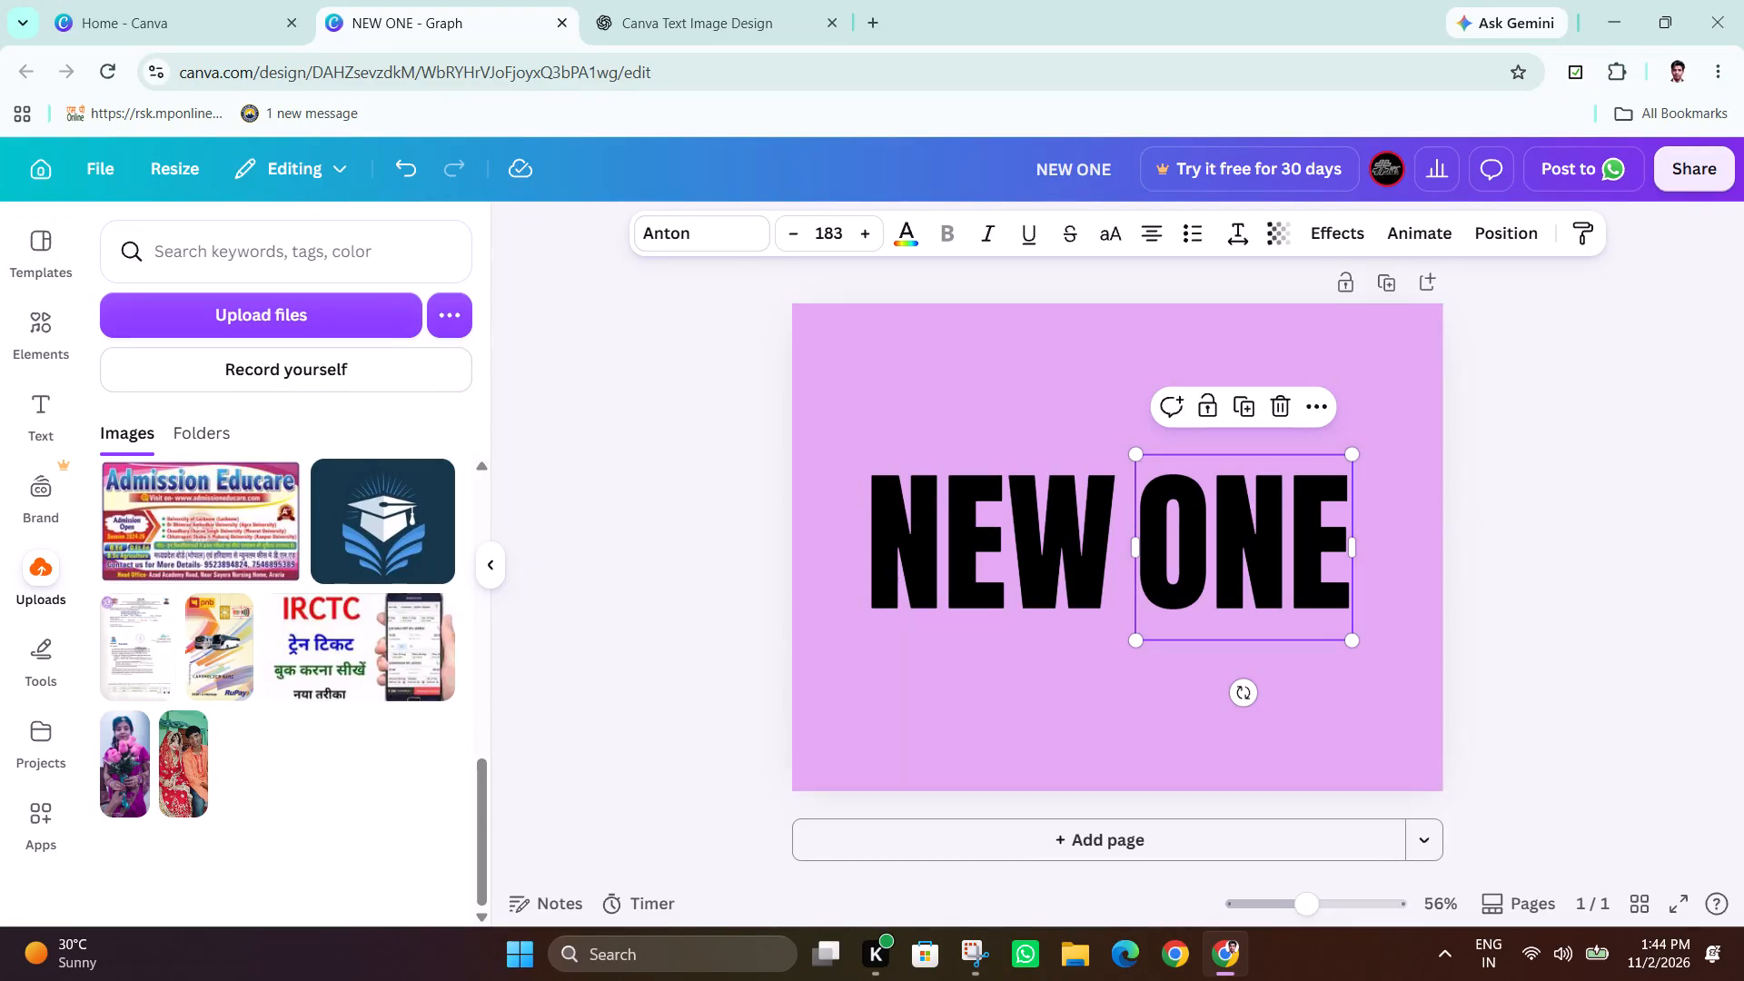
Move the "ONE" text slightly closer to "NEW", keeping both words on the same line.
click(1417, 548)
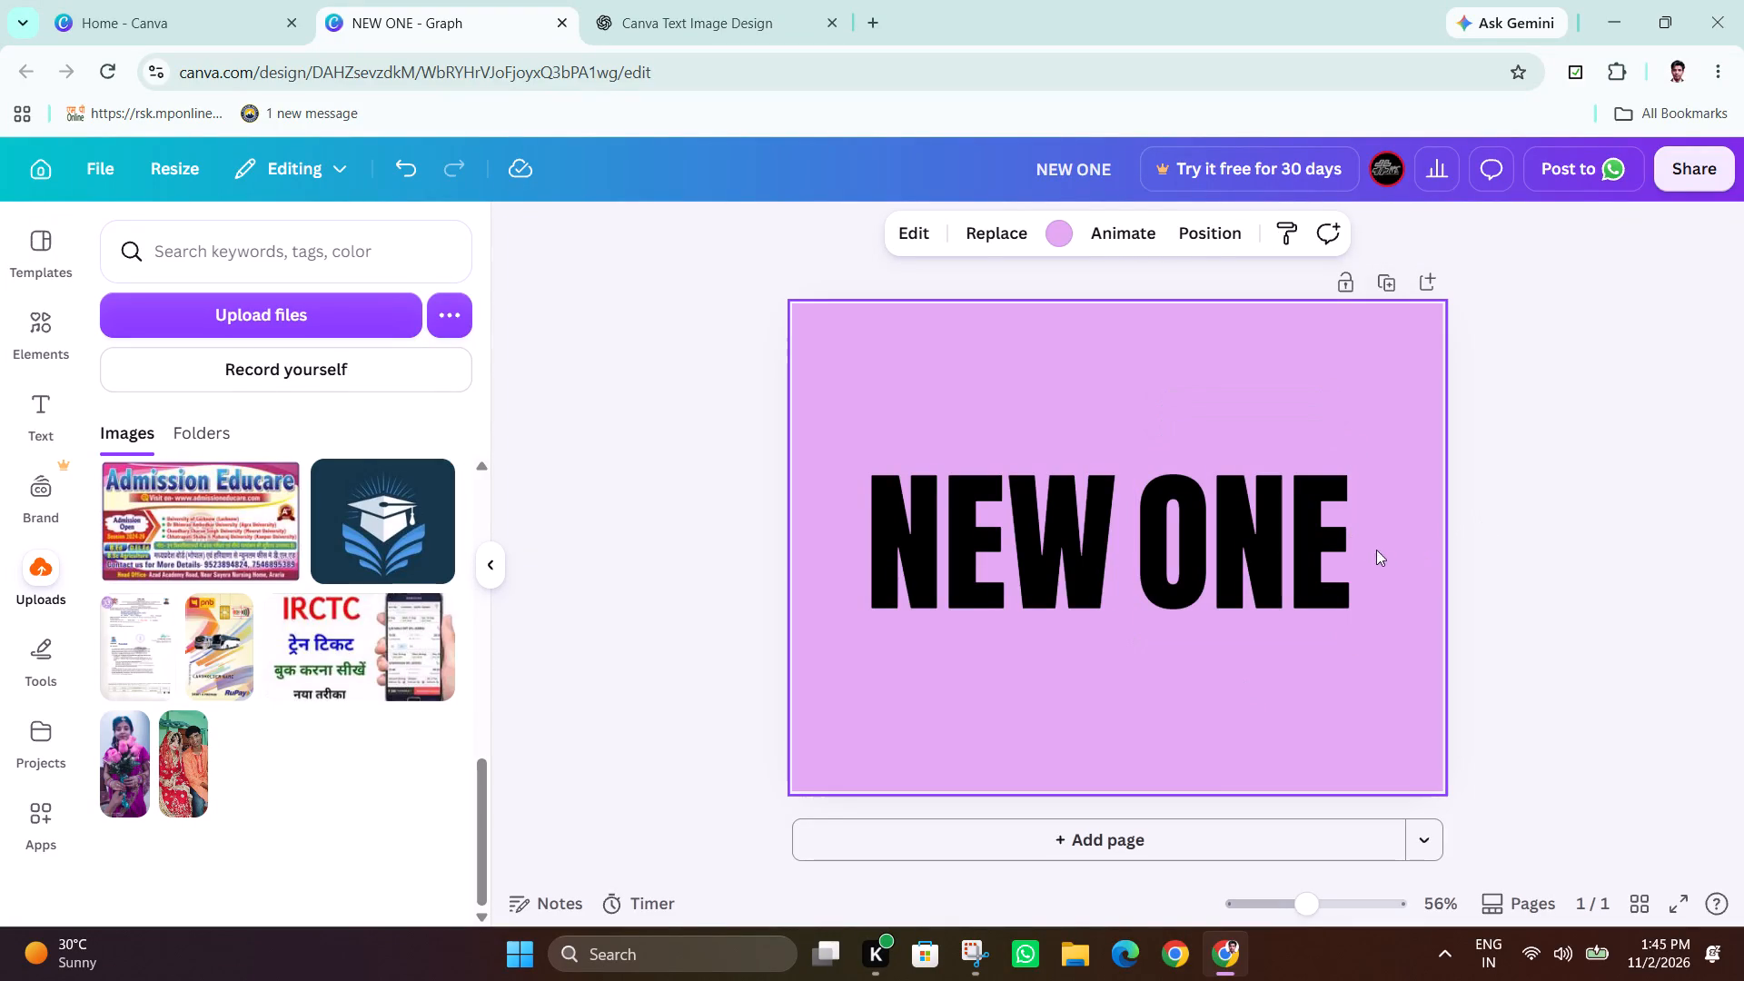
drag(1296, 548, 1286, 547)
click(1532, 464)
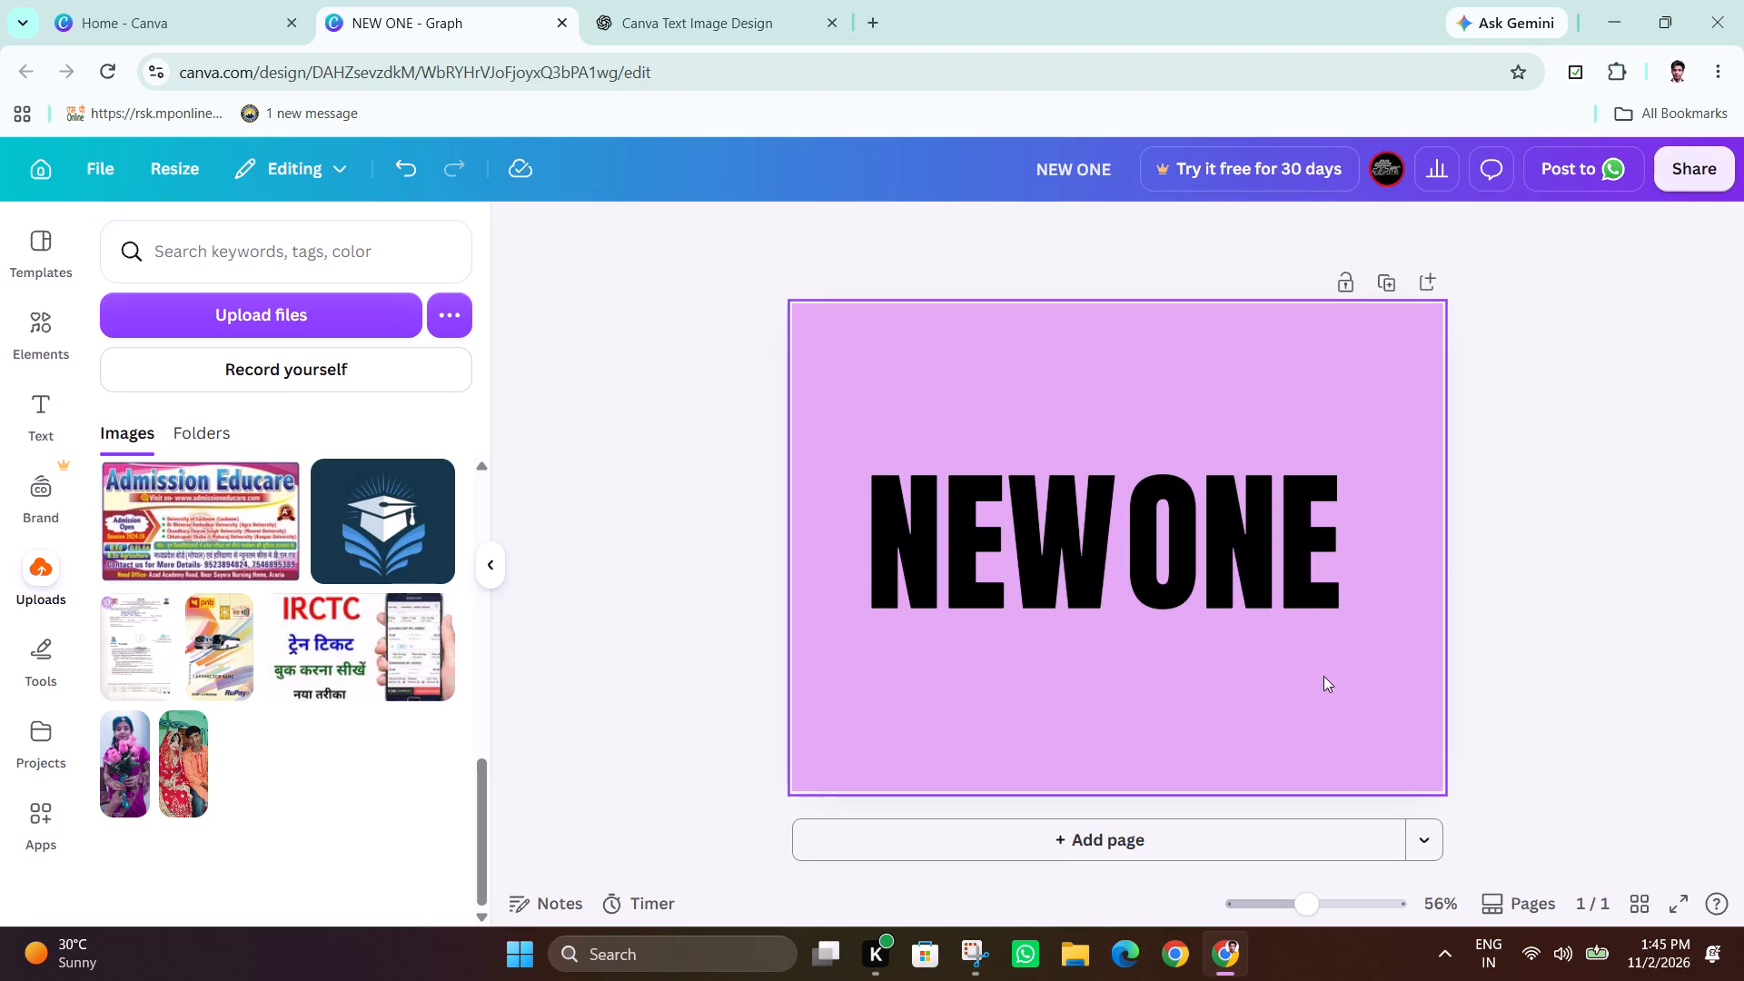
Unlock the "NEW" text box so it can be selected together with "ONE".
drag(1323, 676, 984, 536)
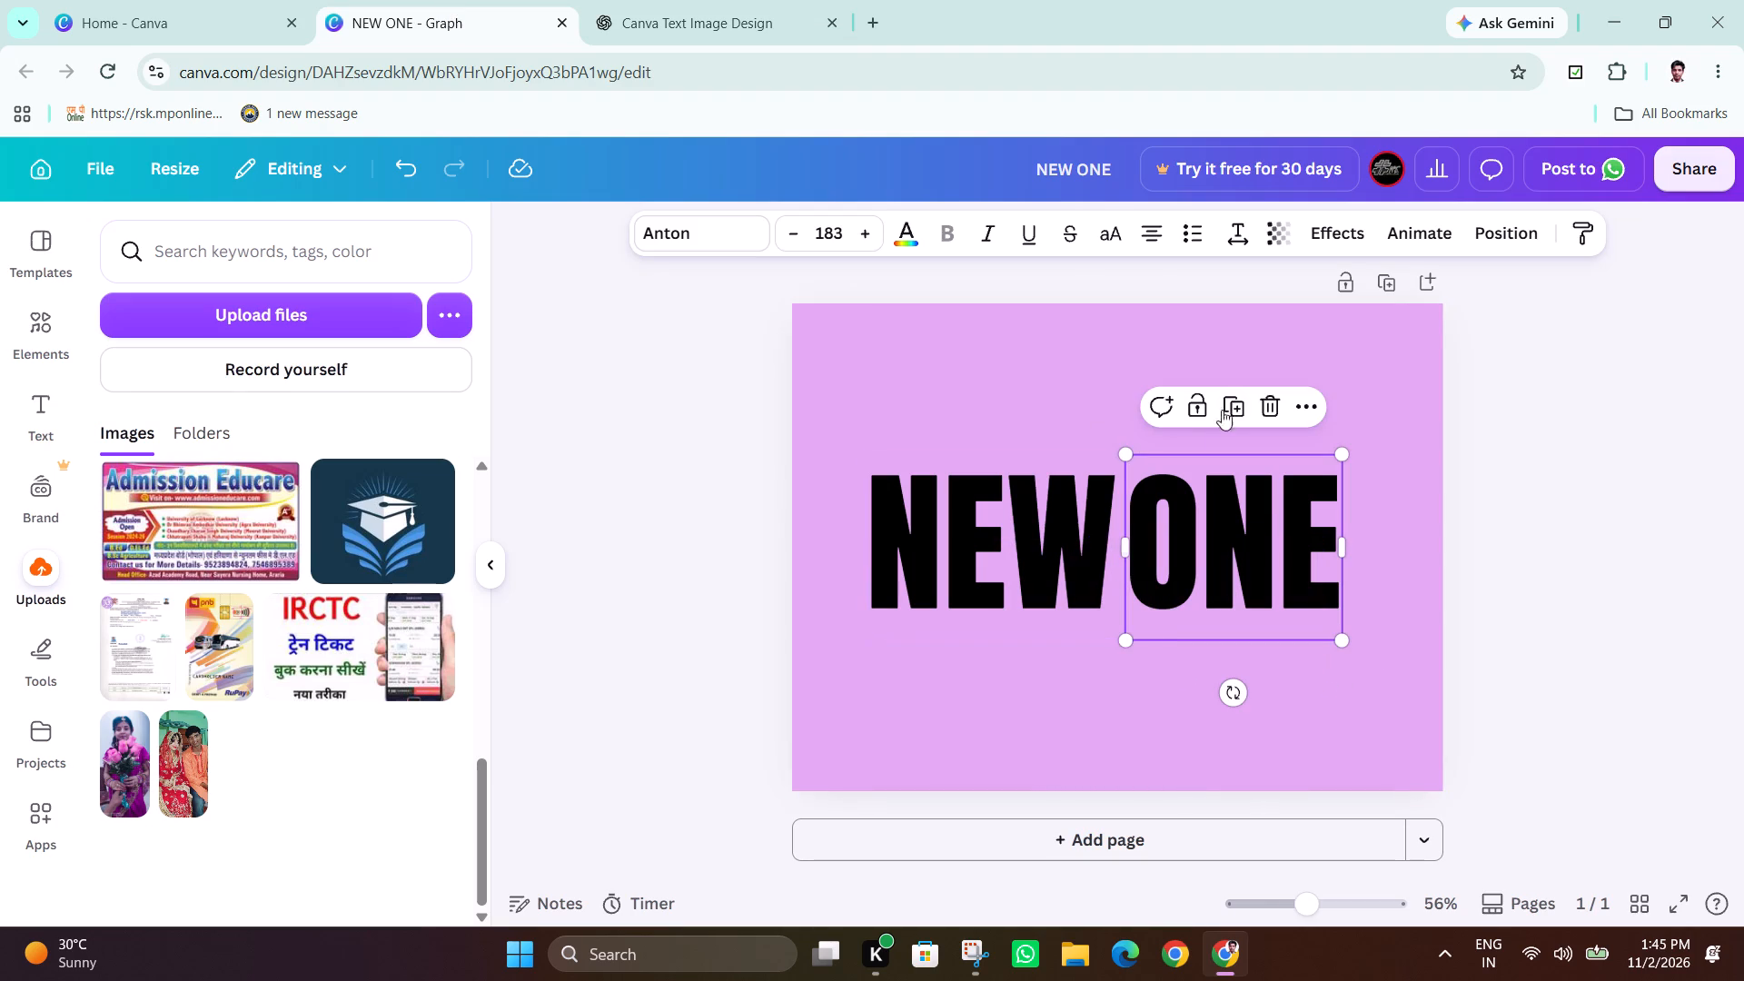
click(1035, 568)
click(1030, 402)
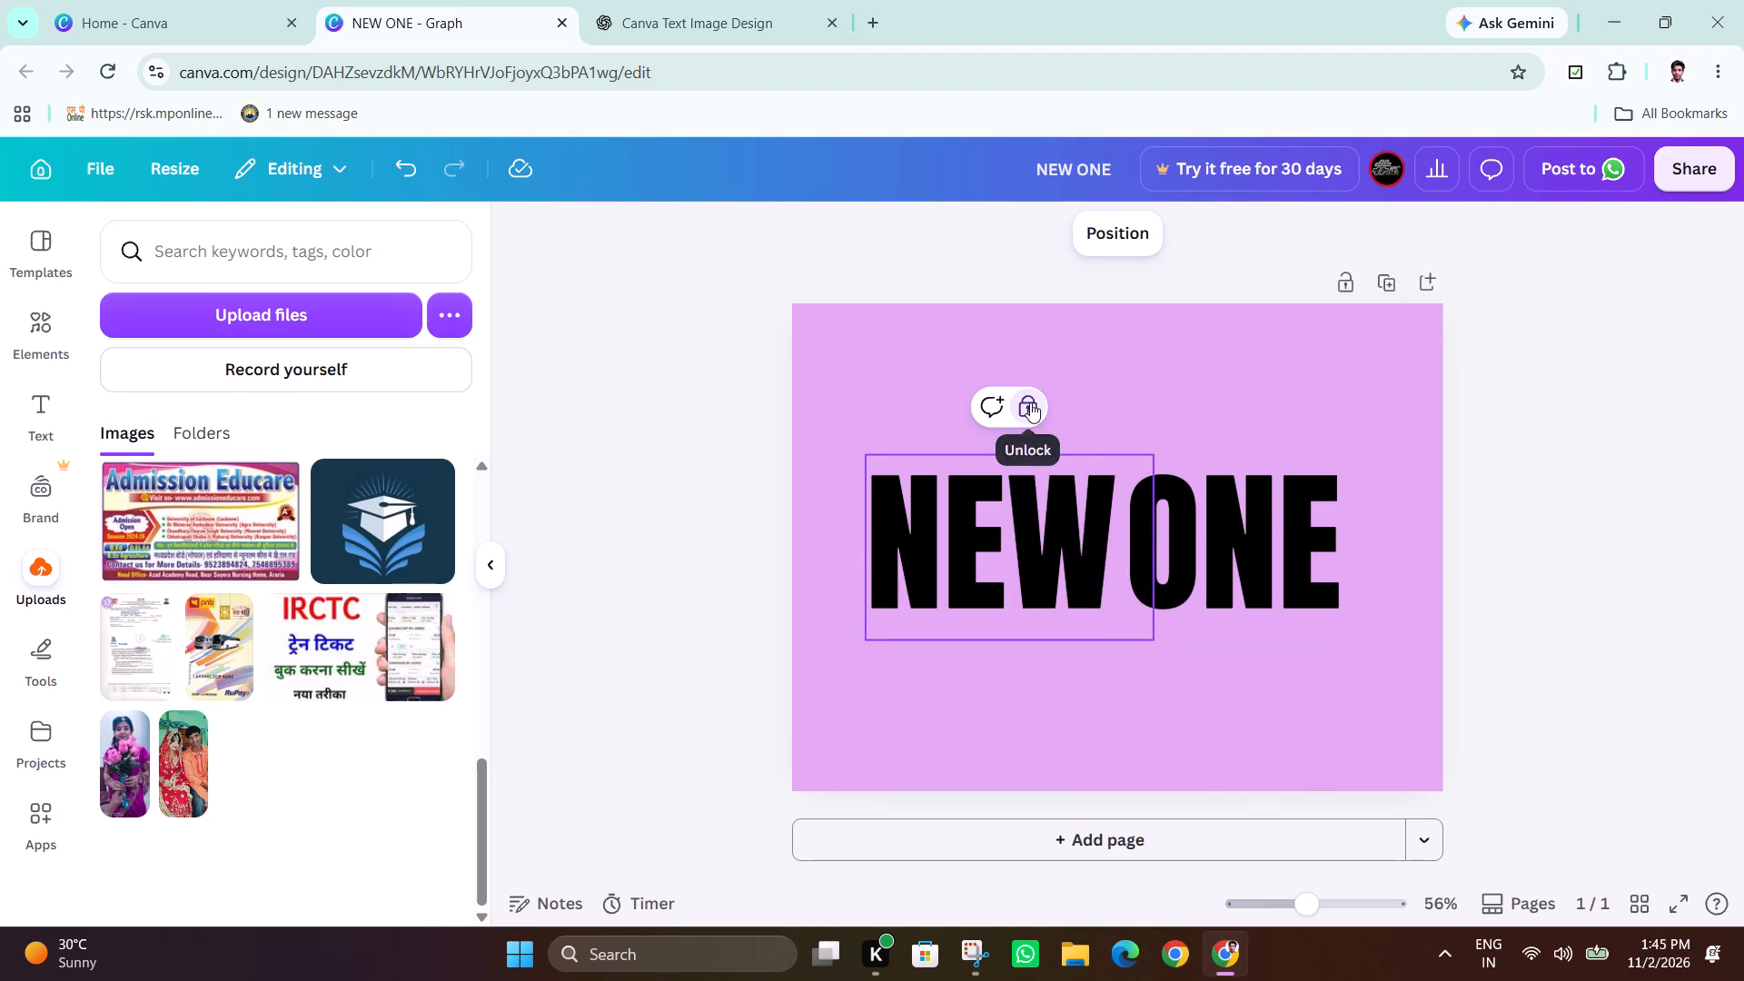
drag(1284, 696, 970, 546)
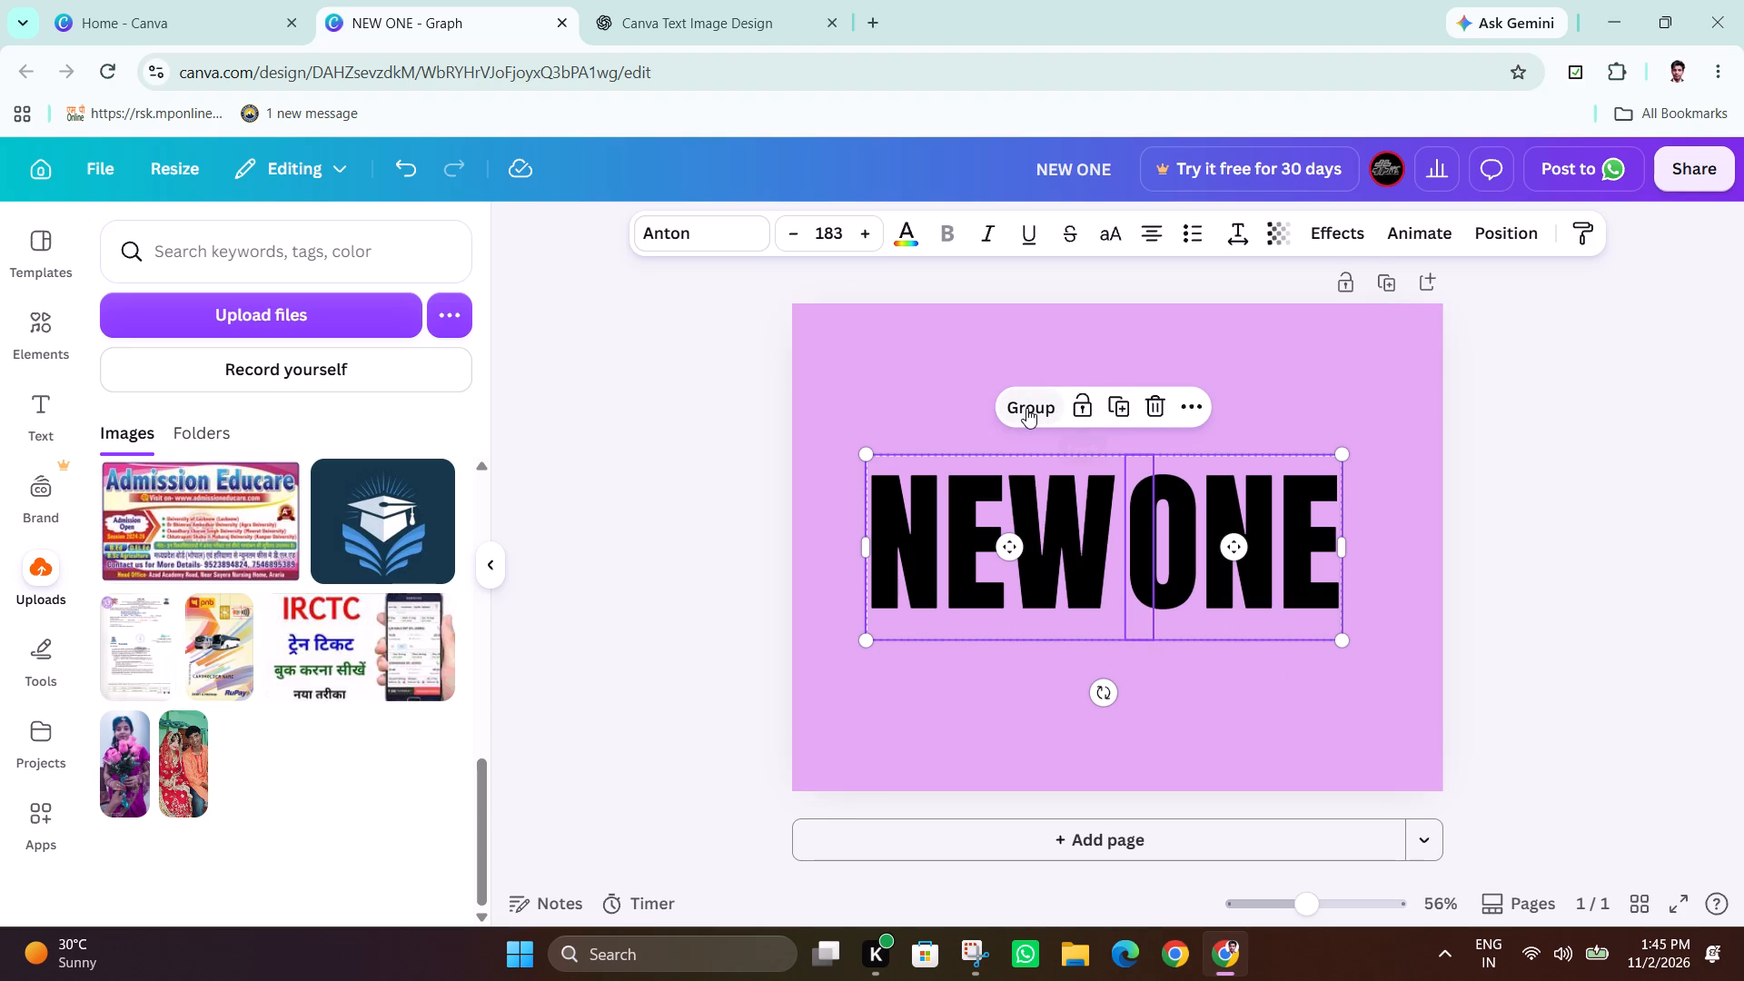
click(1202, 691)
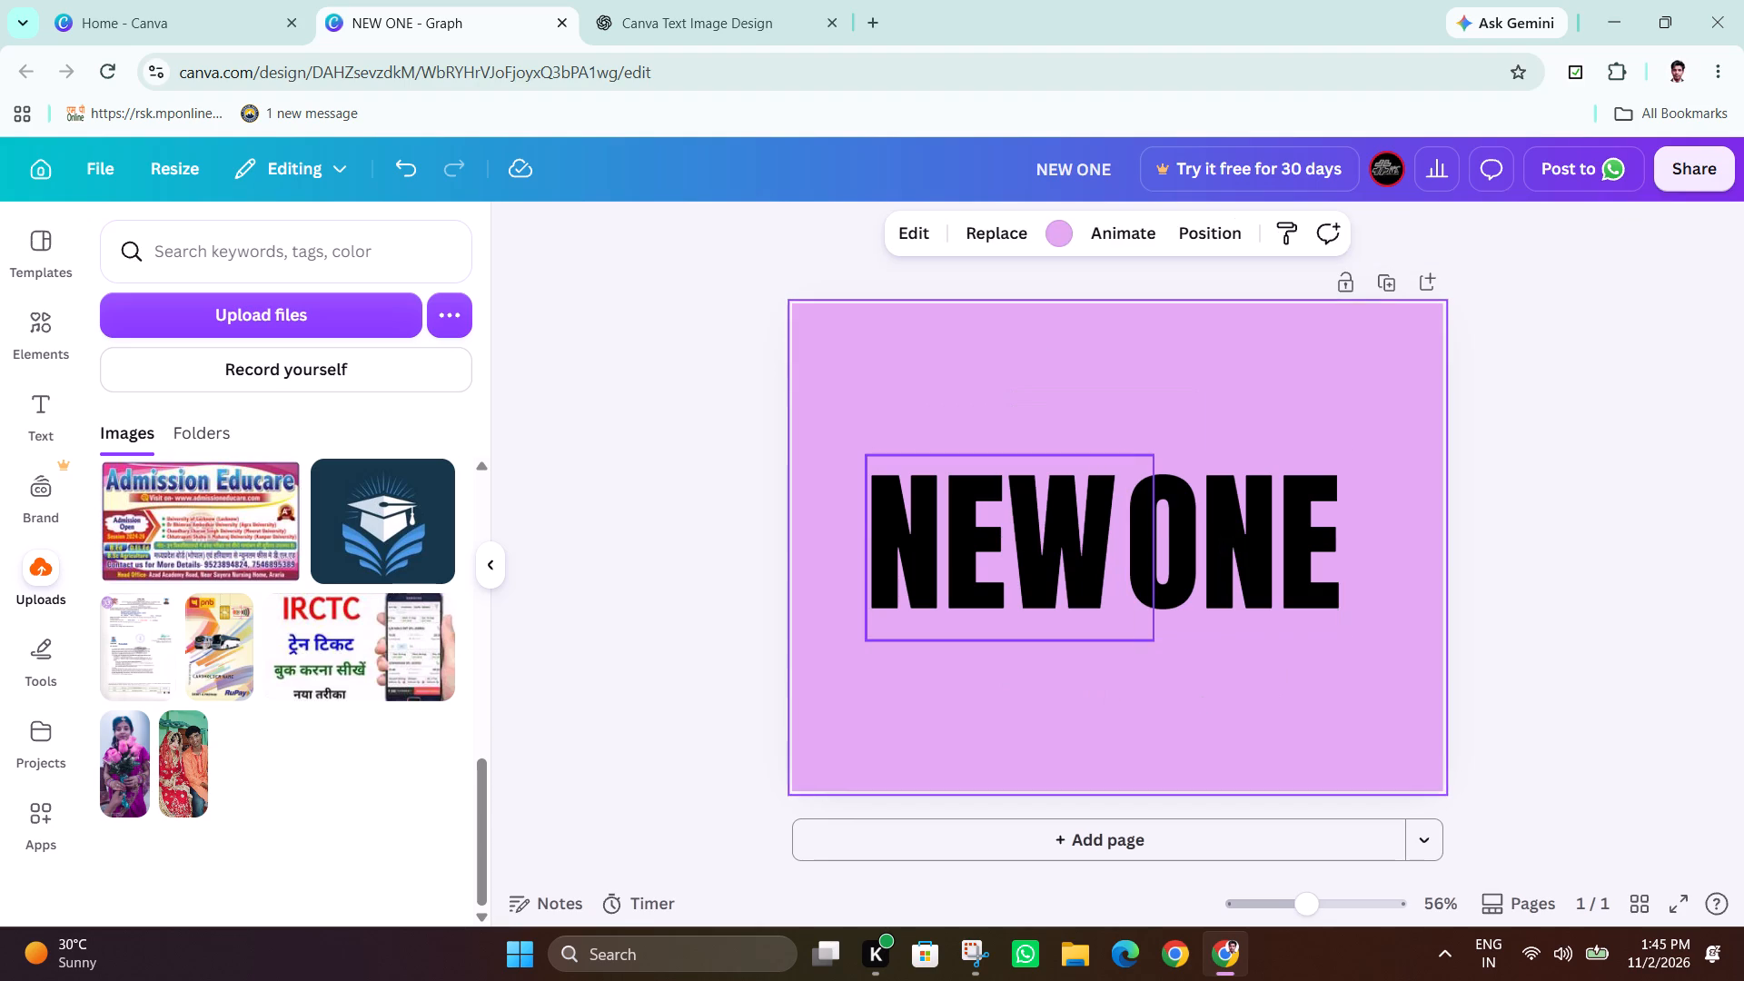
Change the colour of the "NEW" text to a custom solid orange, #FF5C00.
click(1020, 551)
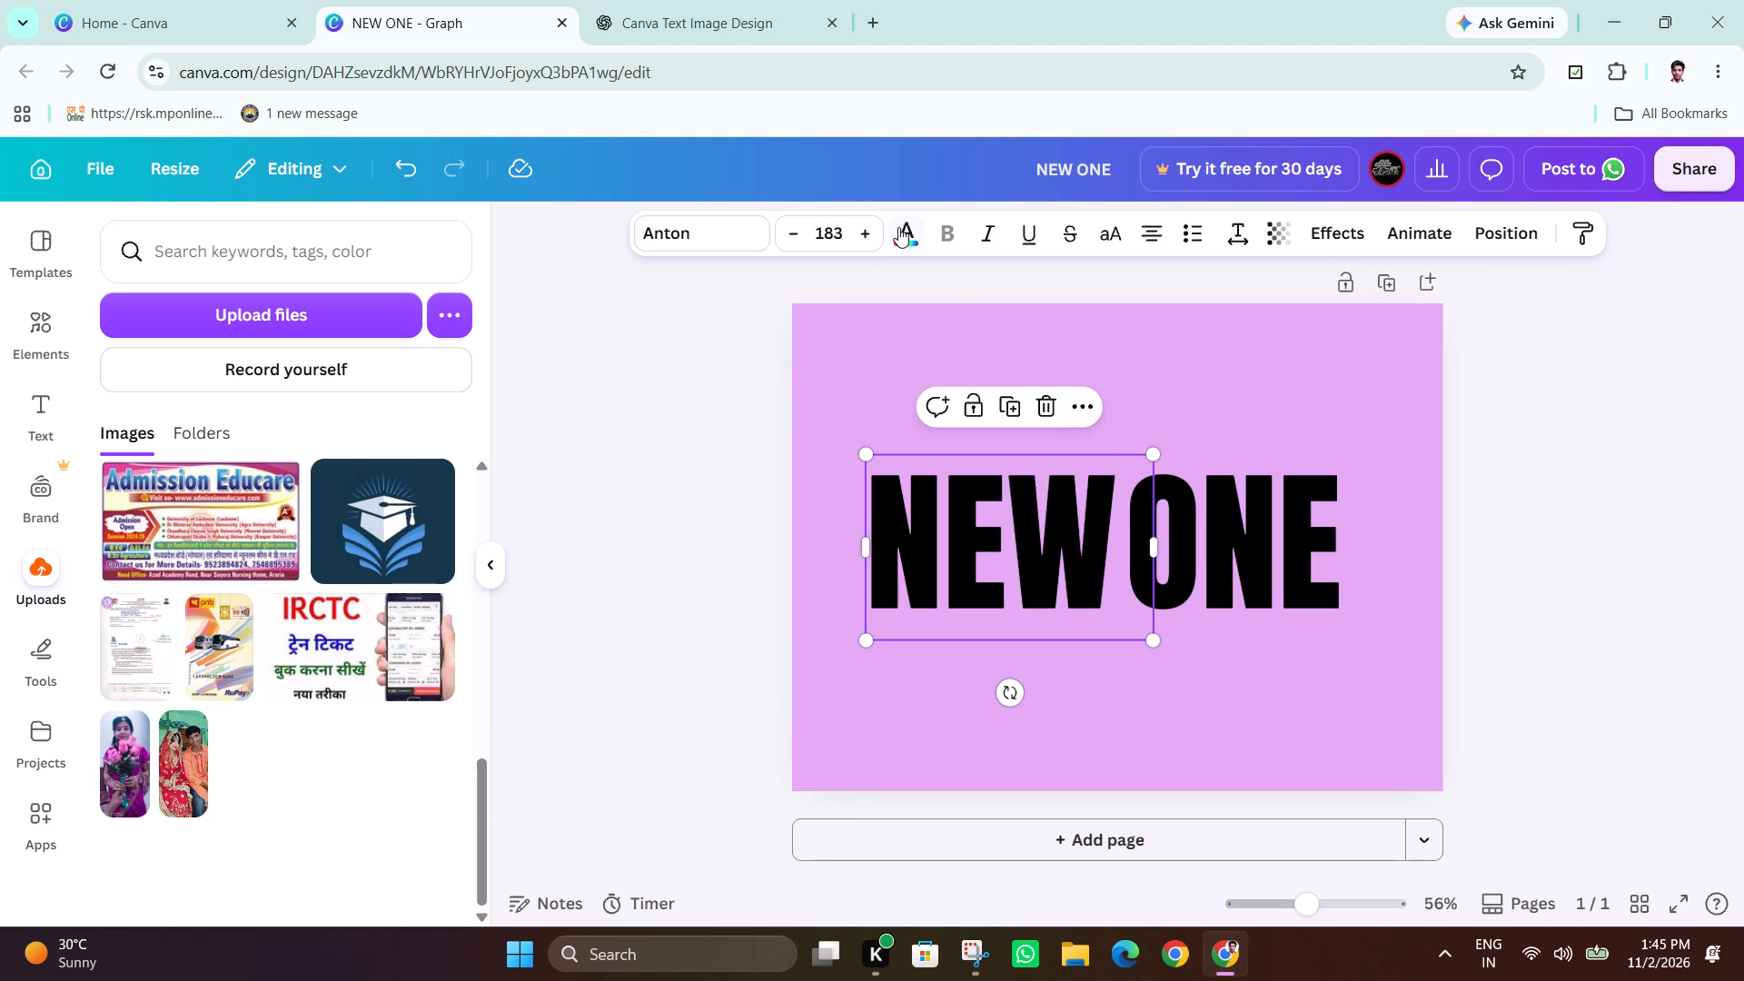
click(900, 231)
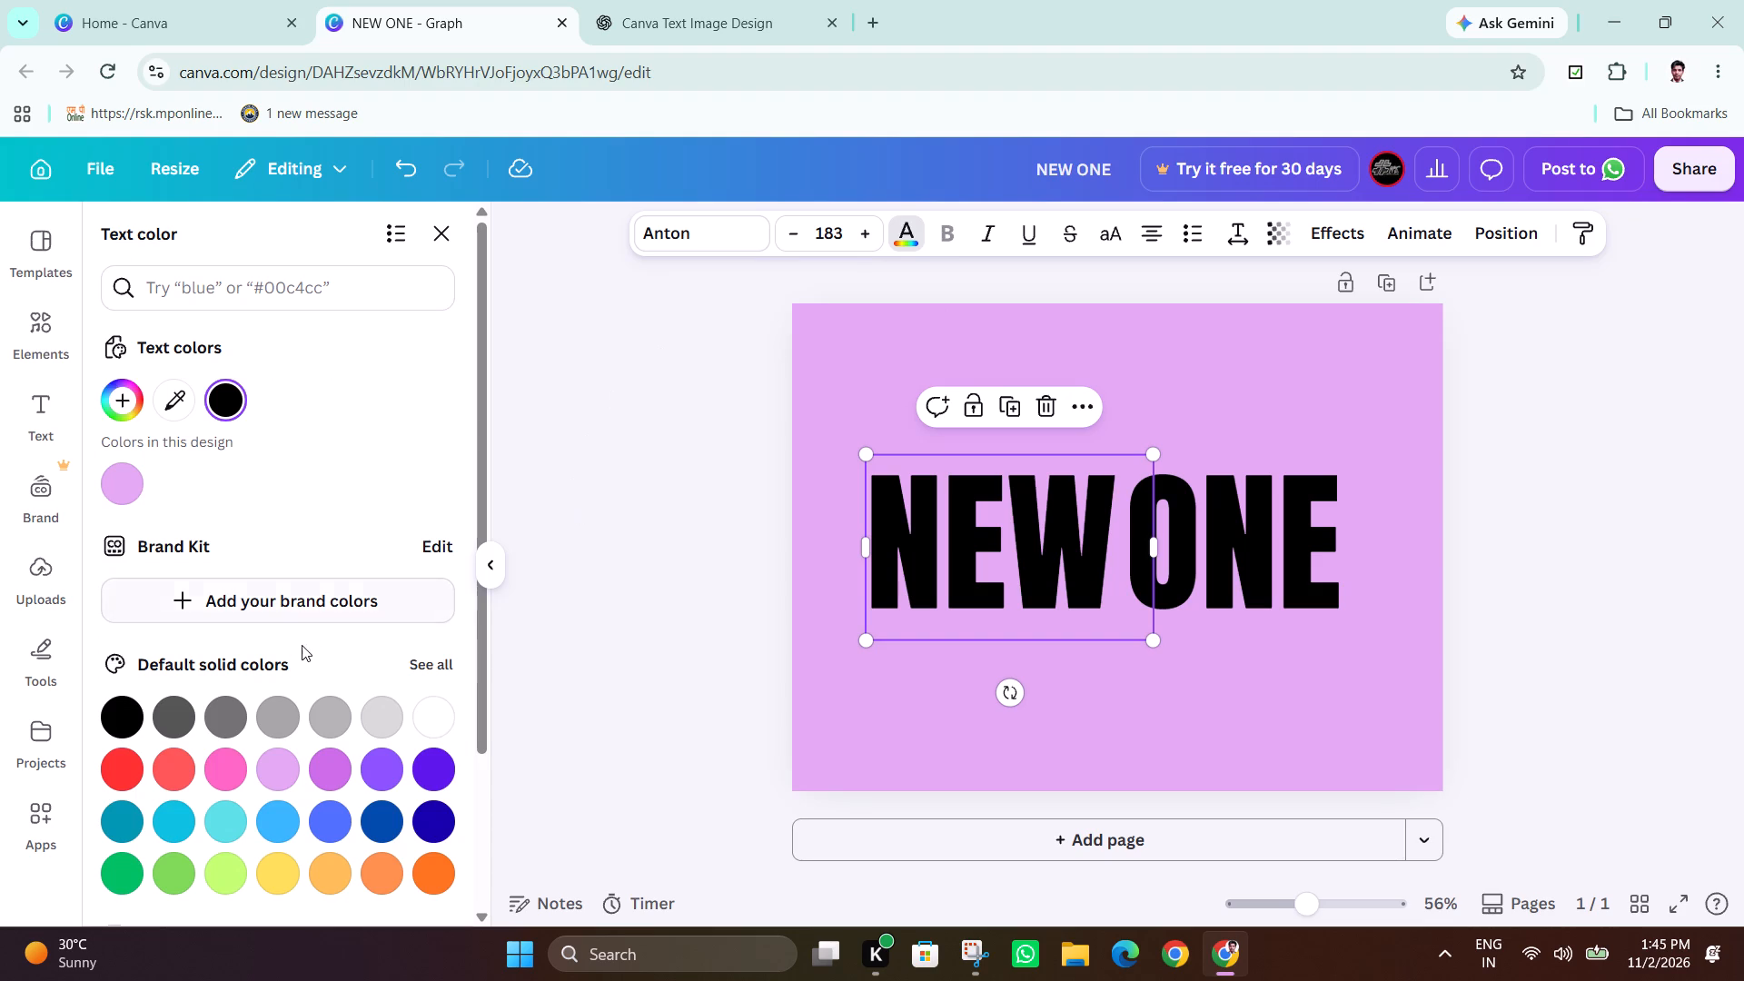
scroll(352, 779, up, 1)
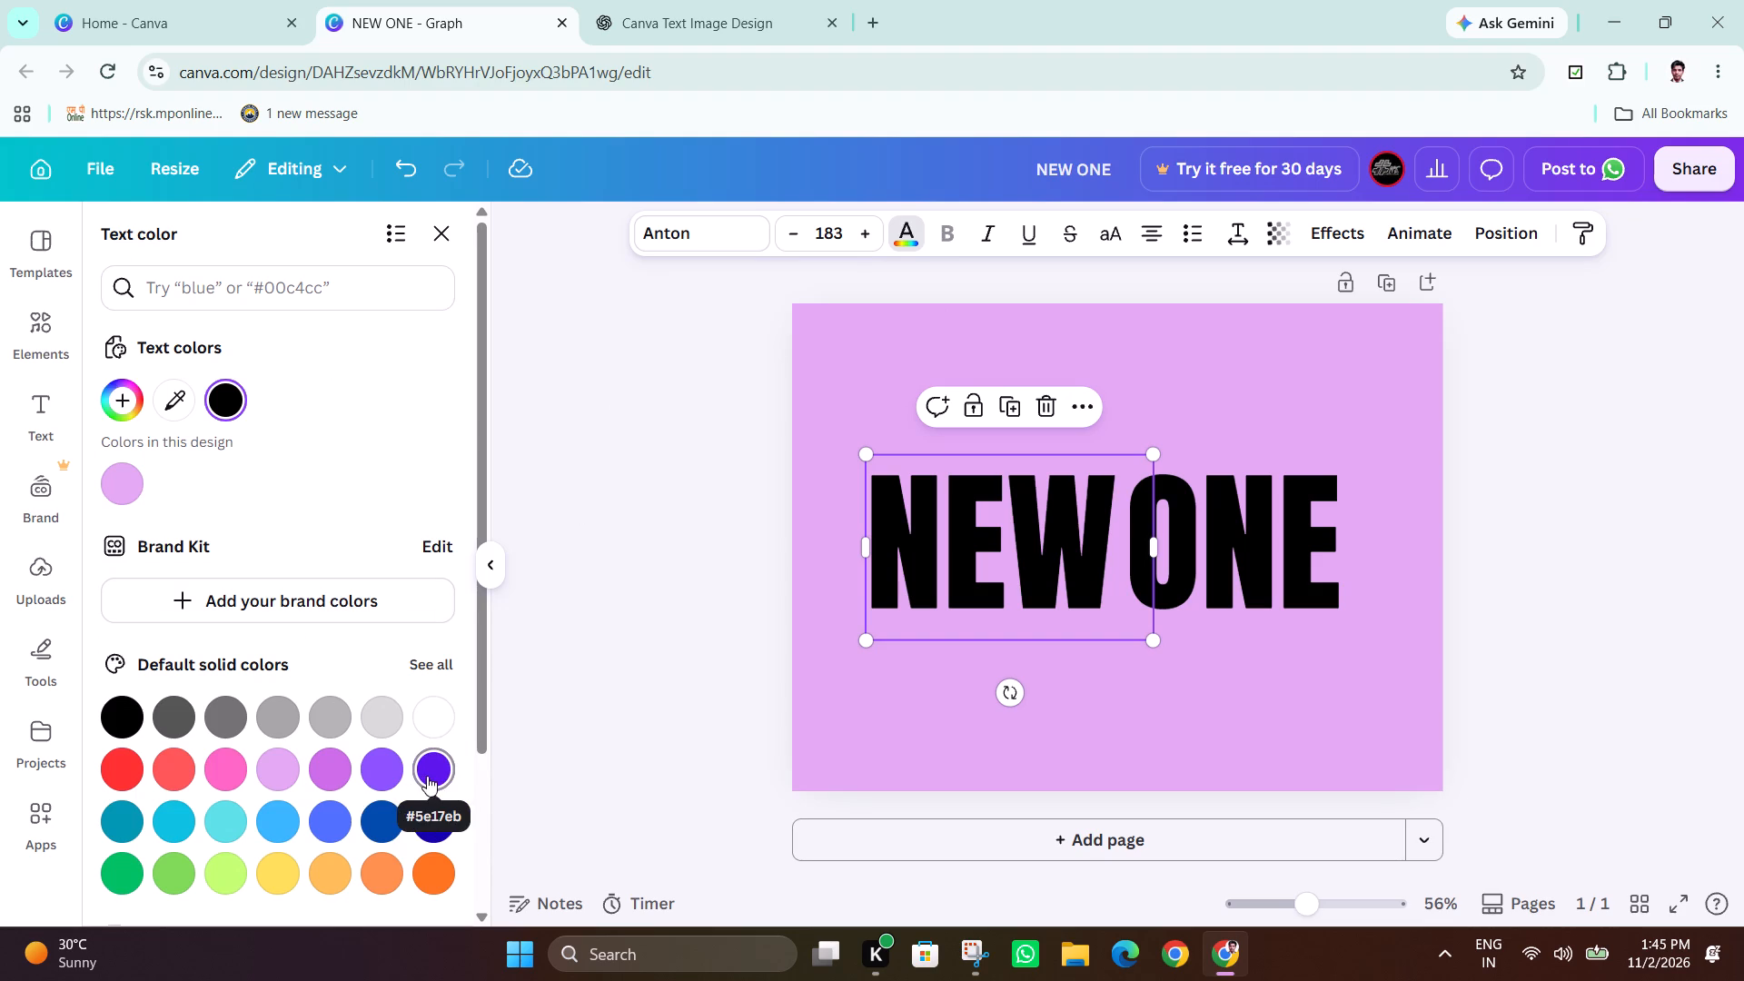
click(375, 774)
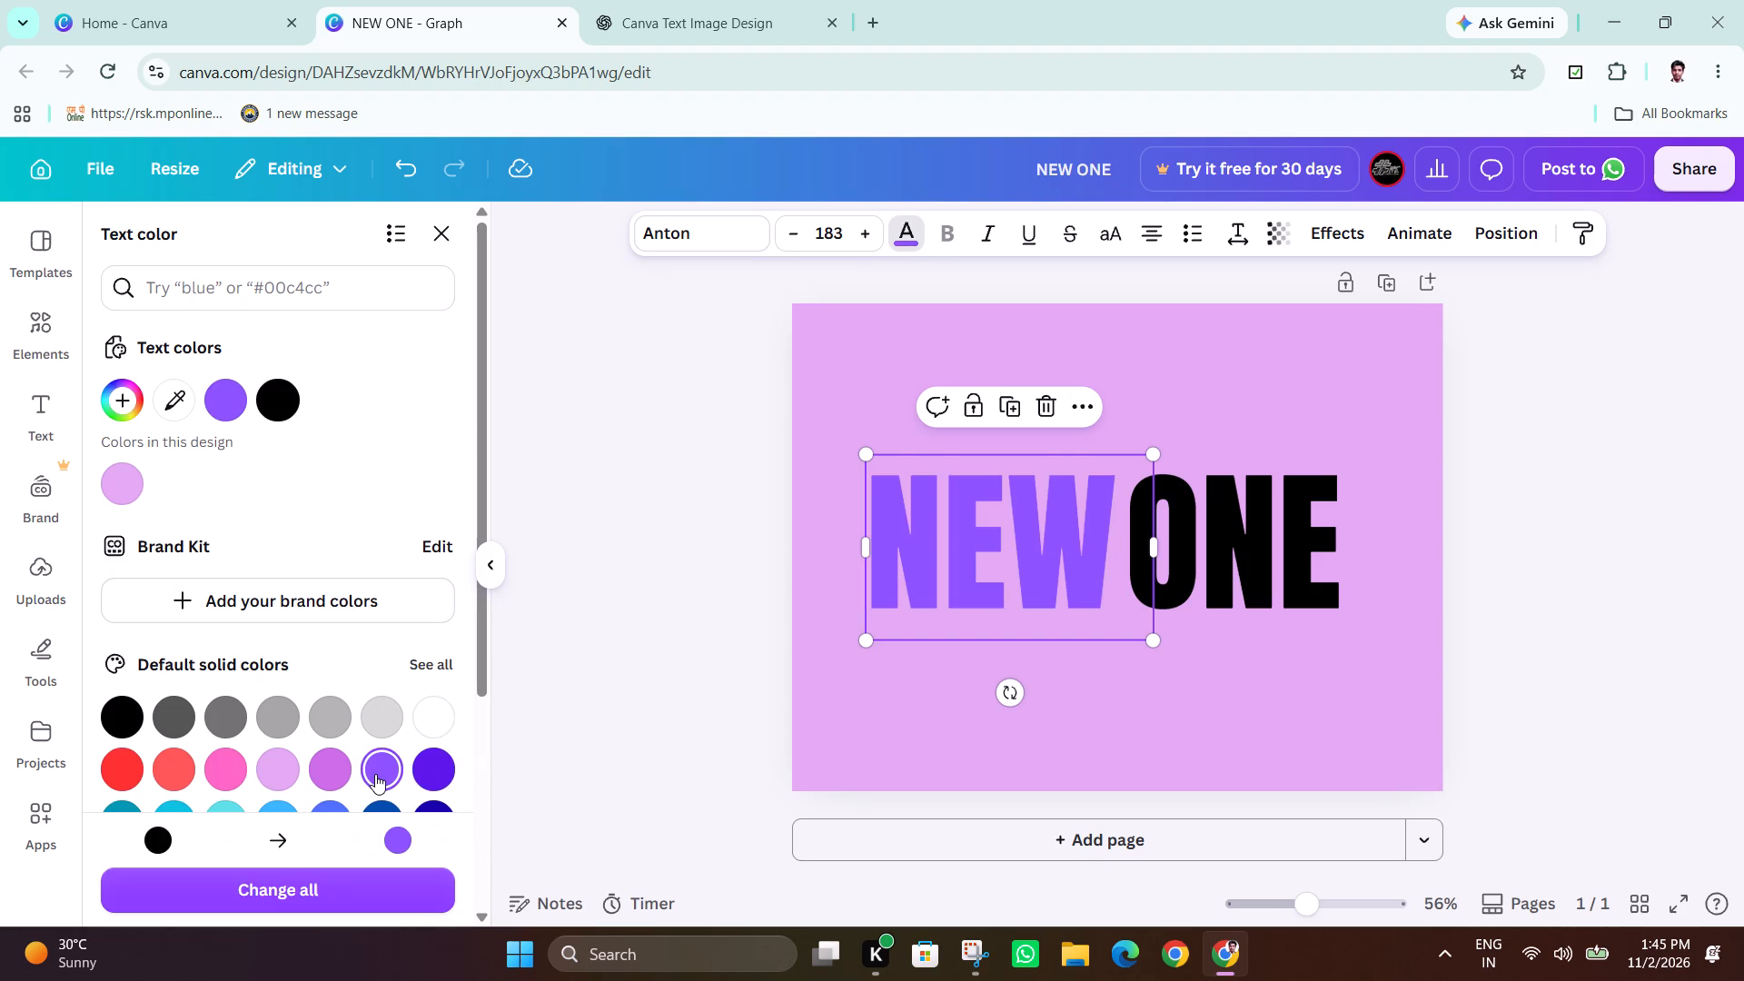
click(221, 787)
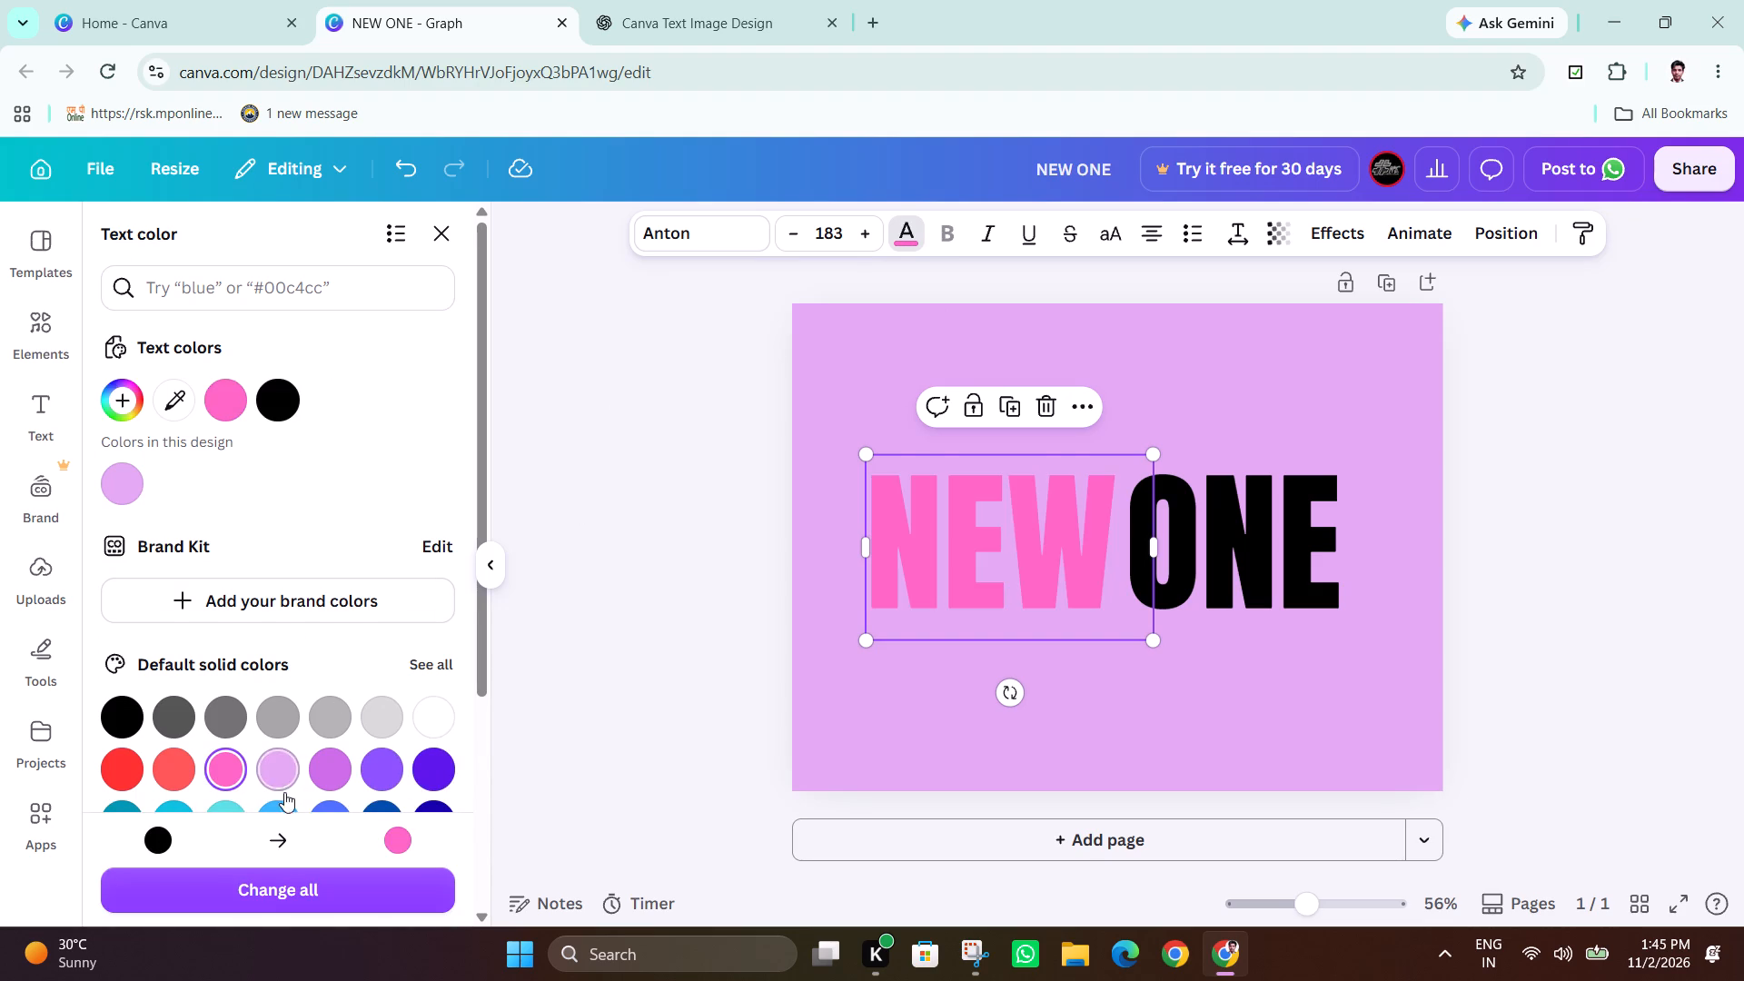
click(284, 791)
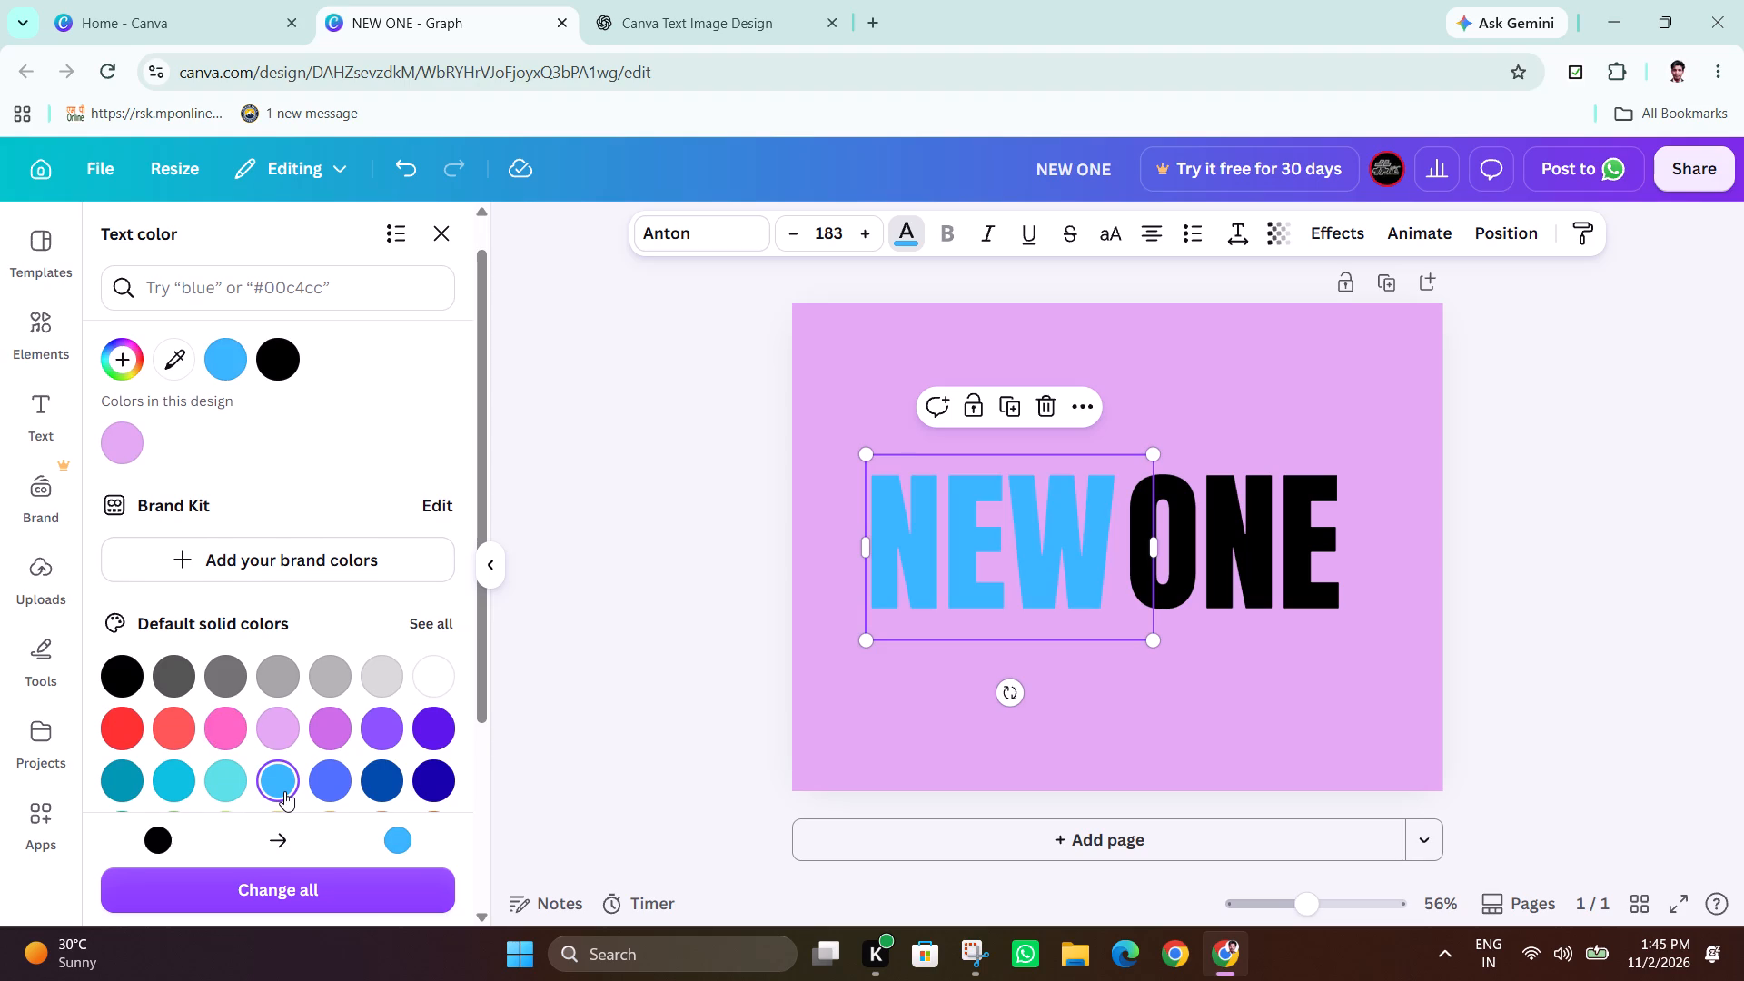
click(111, 620)
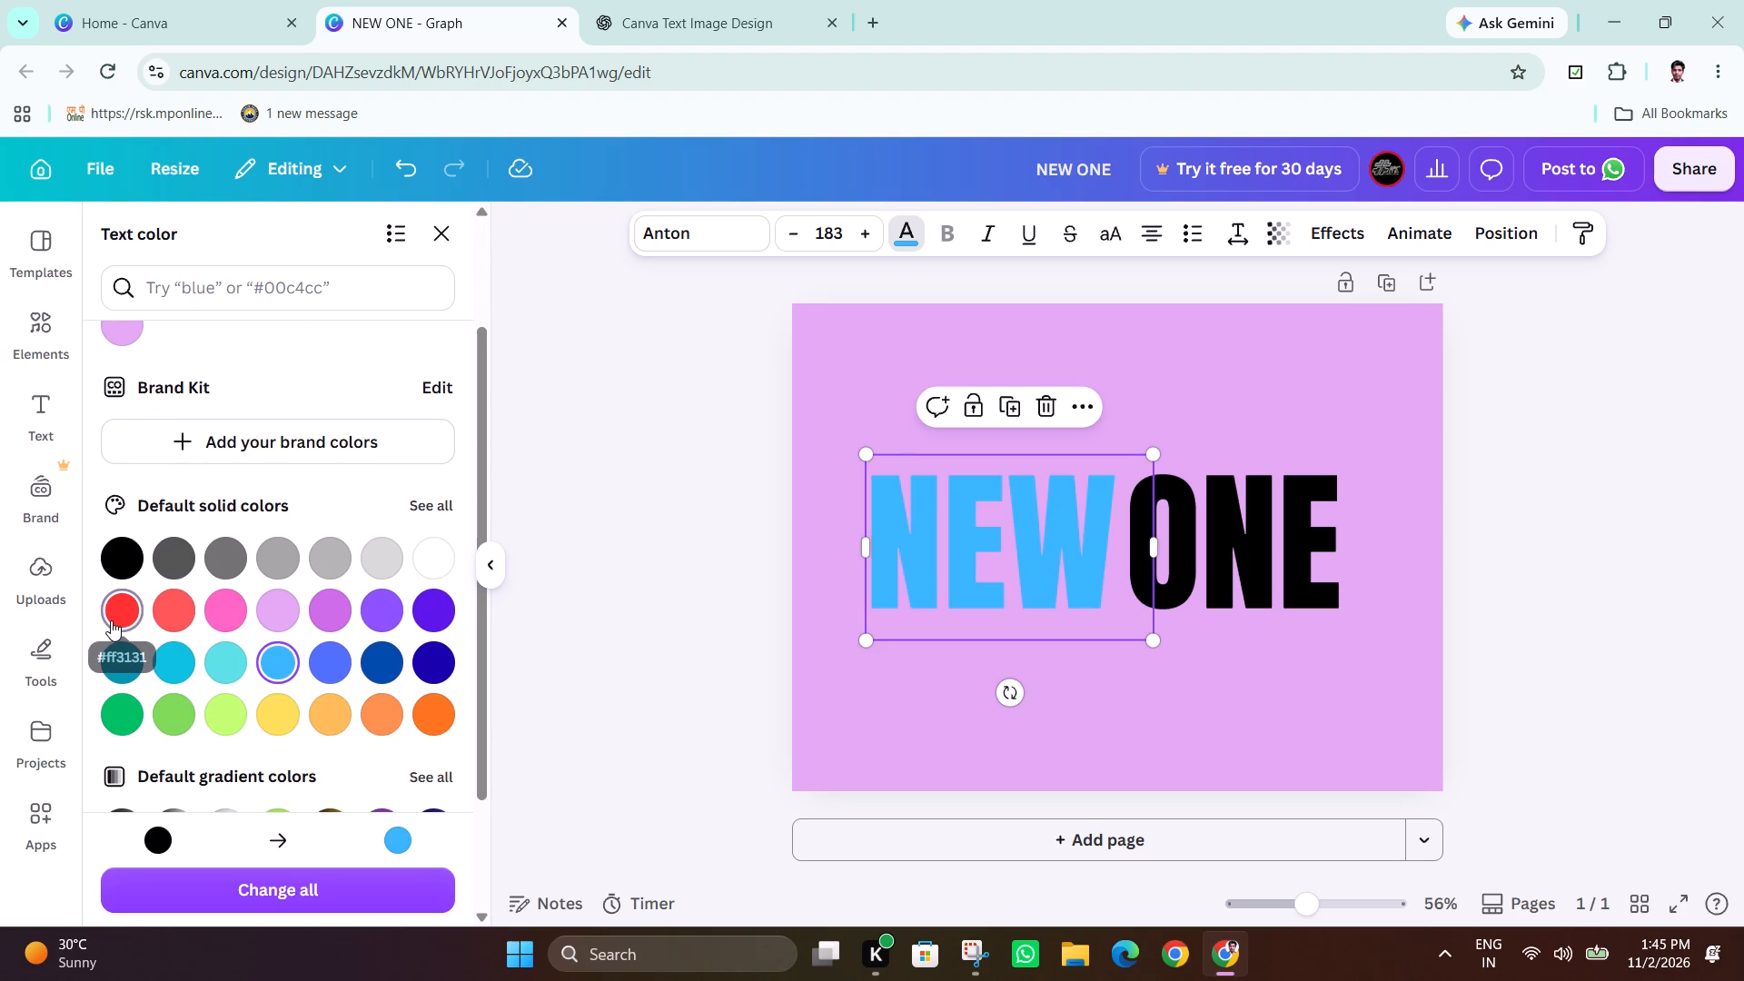
click(111, 613)
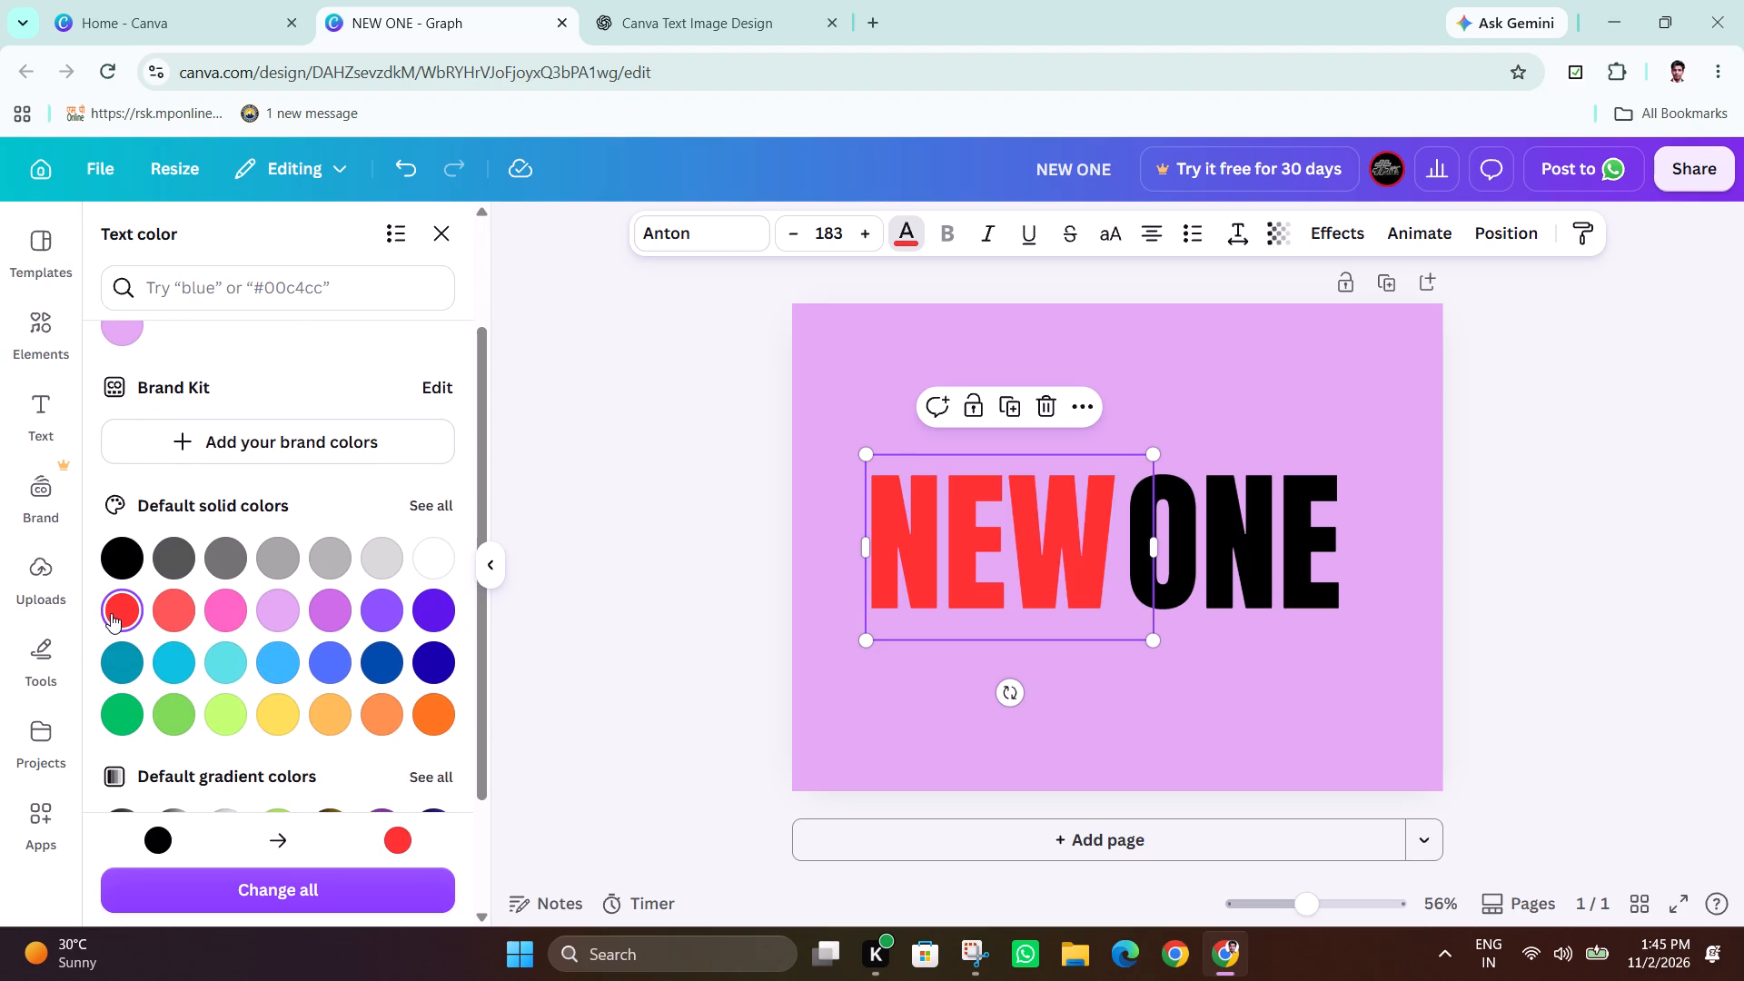
scroll(168, 609, up, 4)
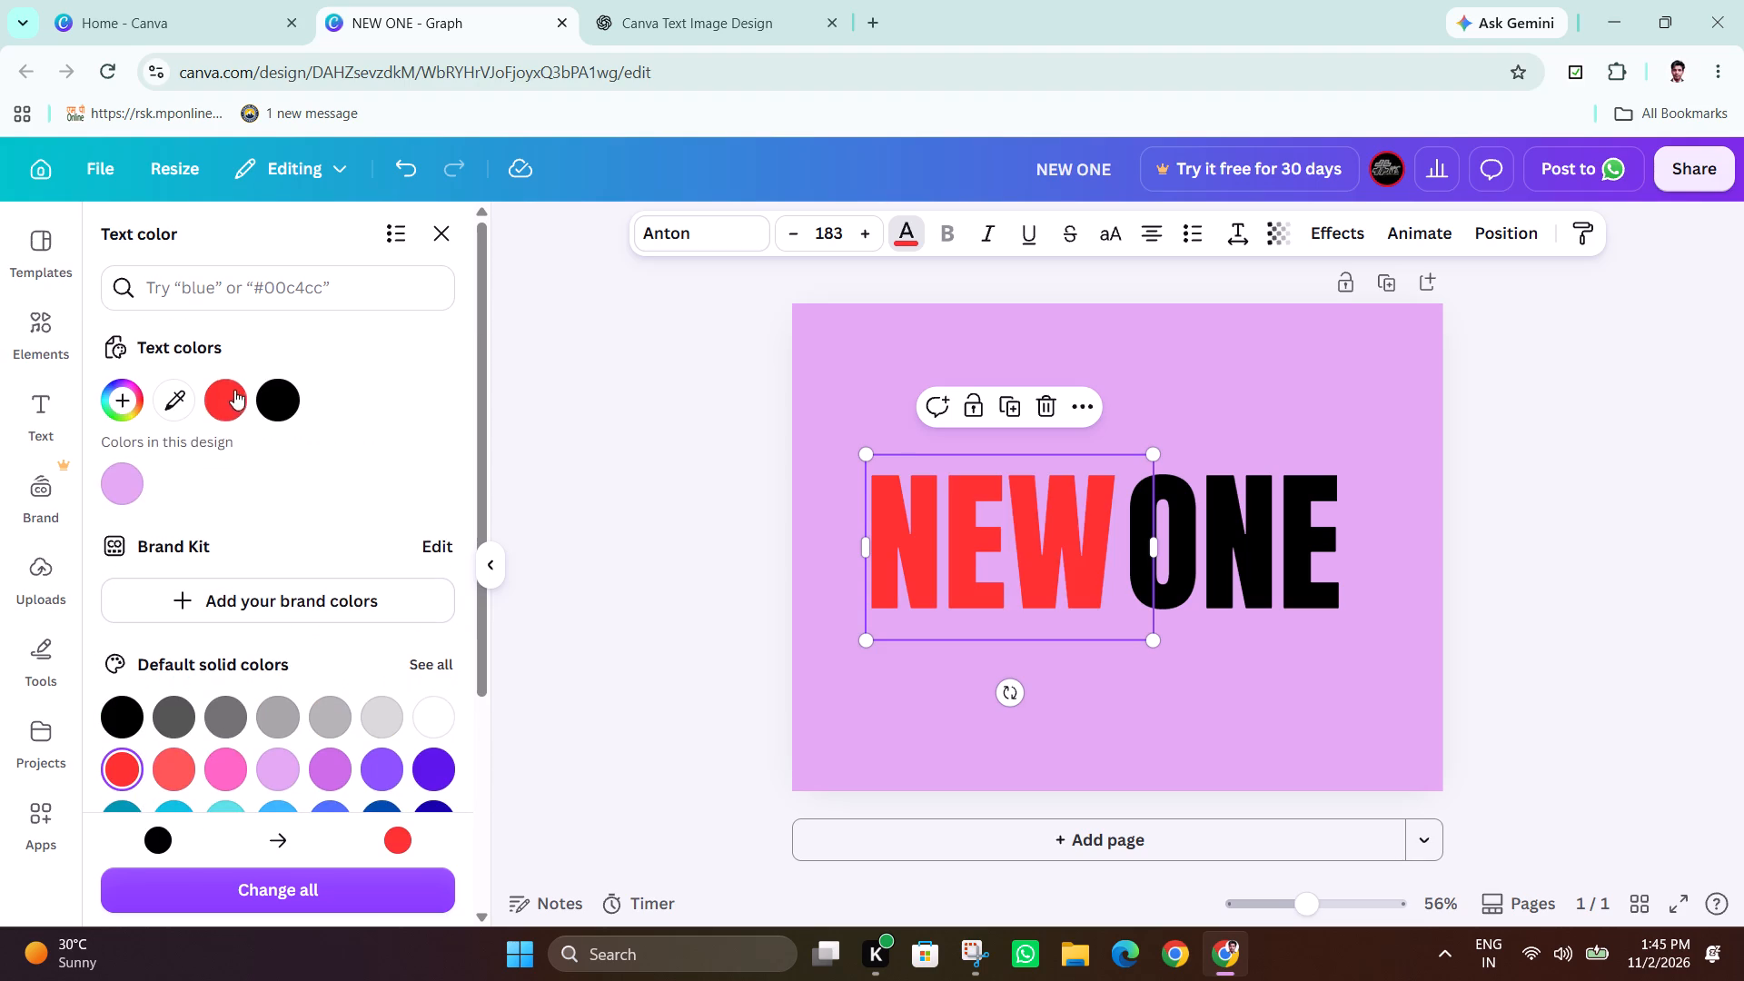
click(223, 395)
click(223, 395)
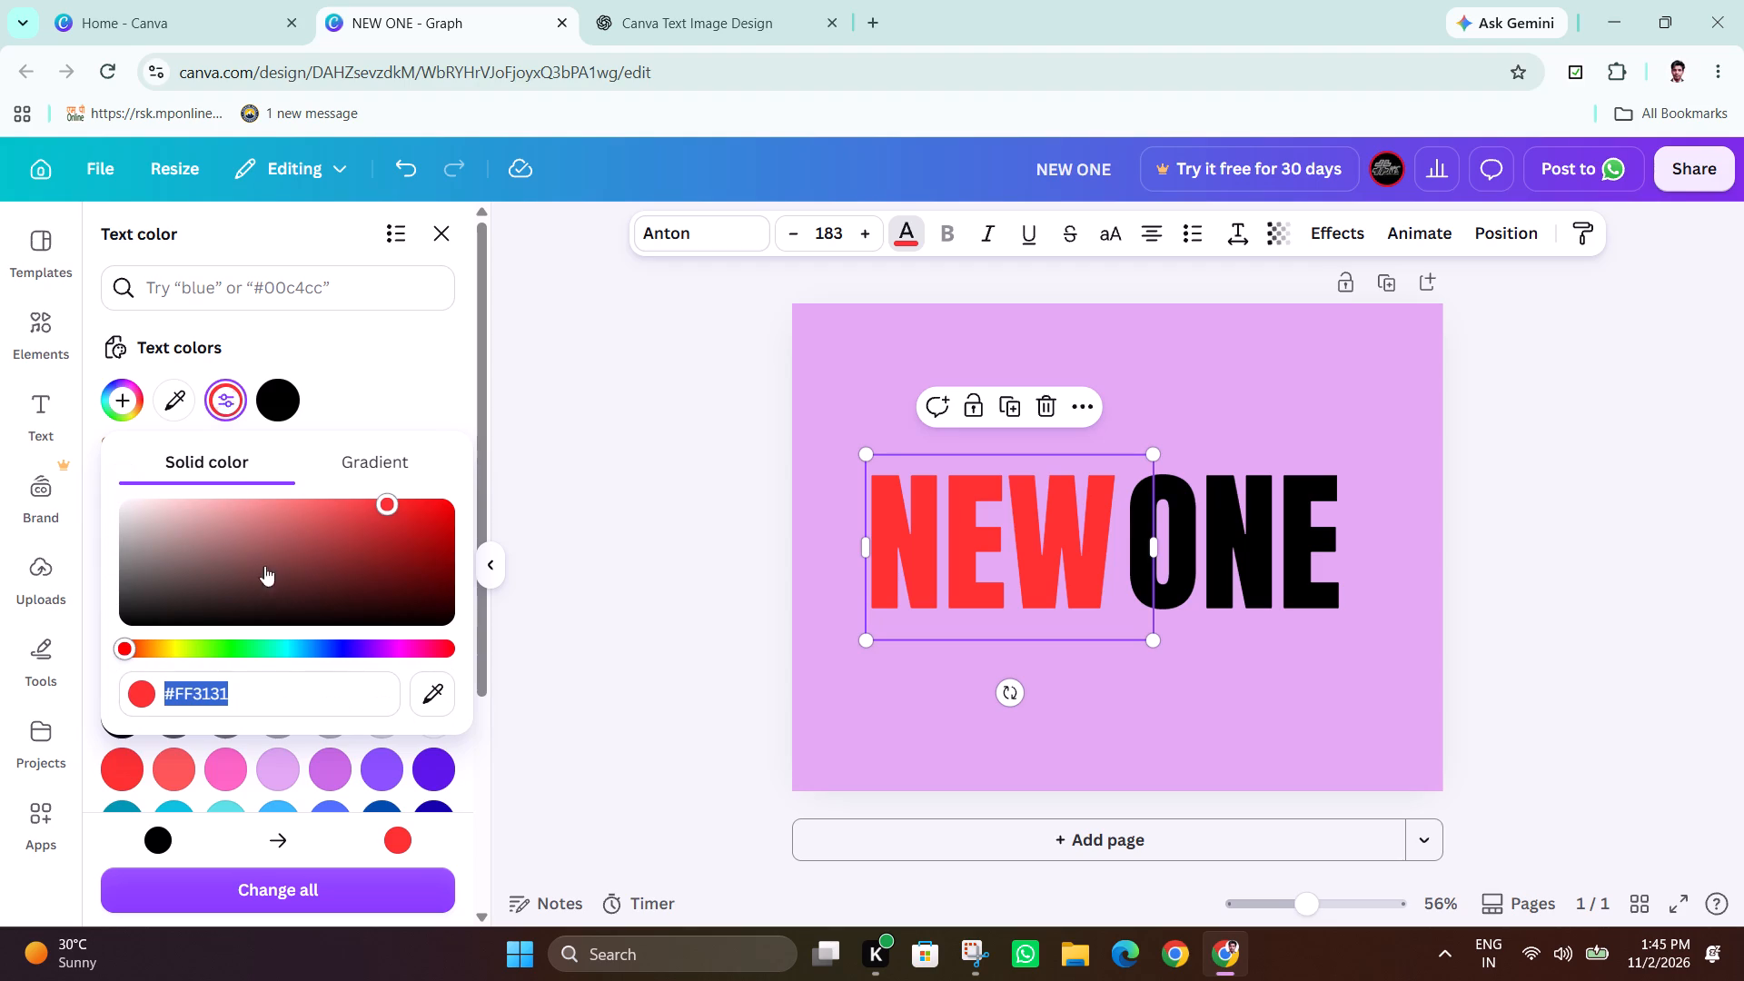
click(135, 651)
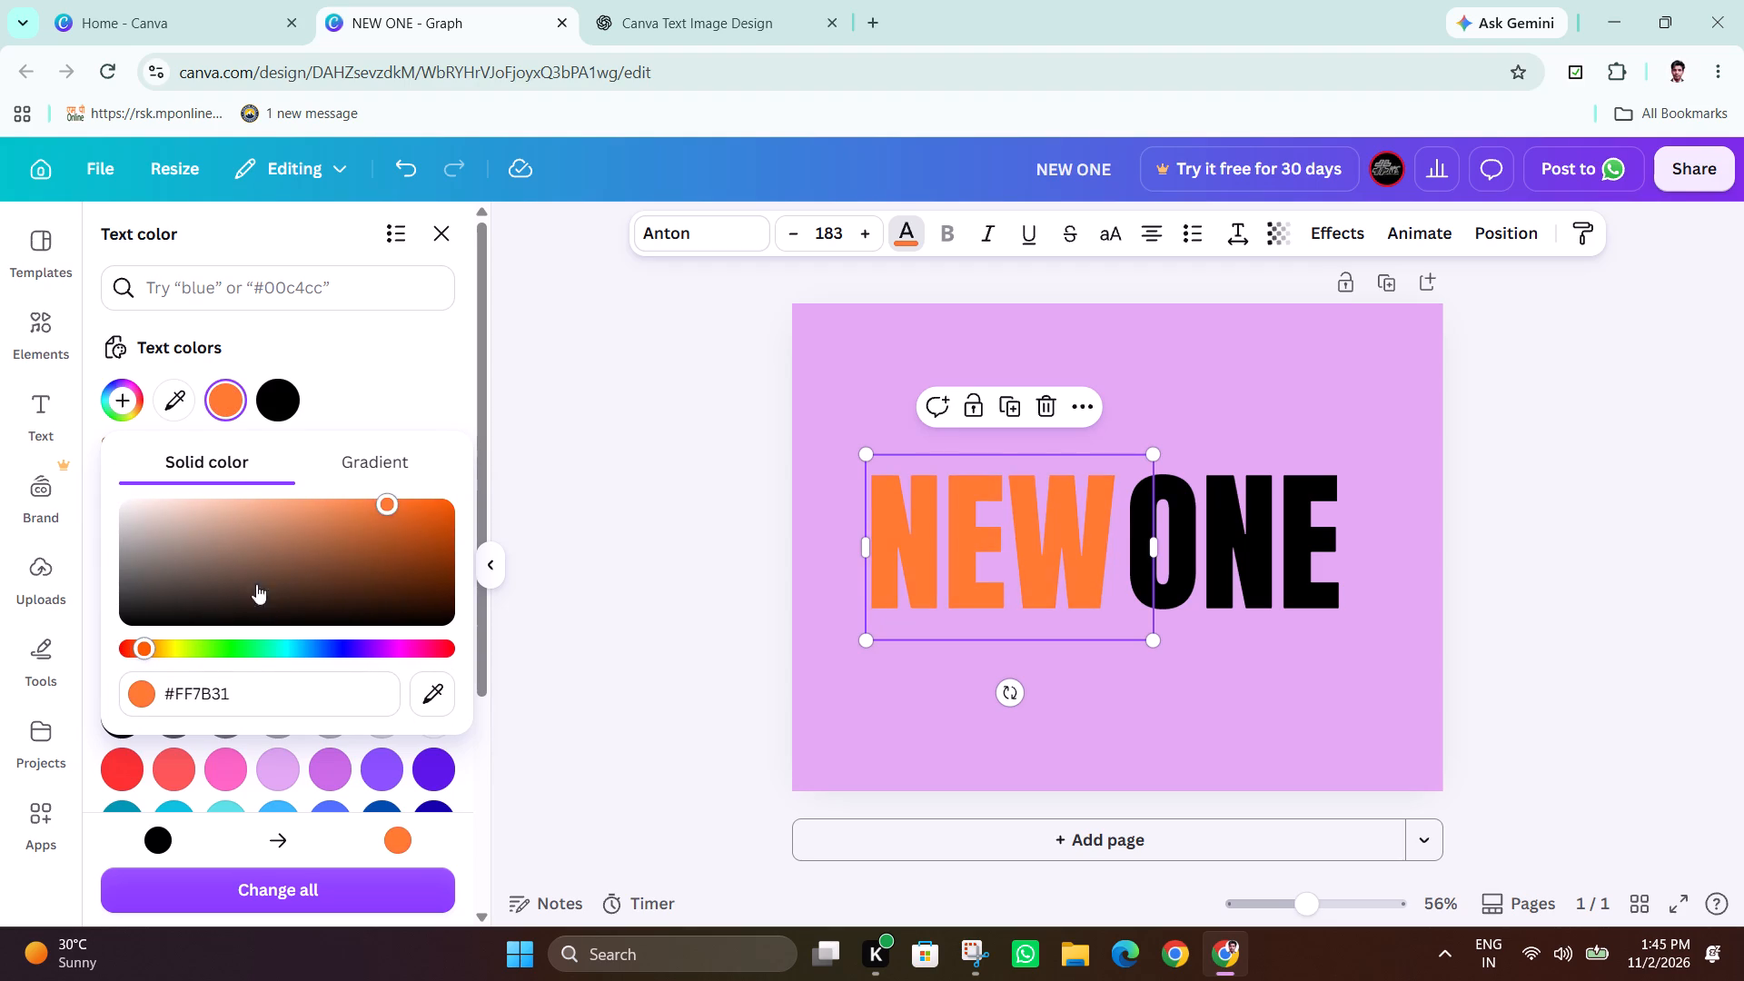
click(433, 500)
drag(433, 500, 507, 479)
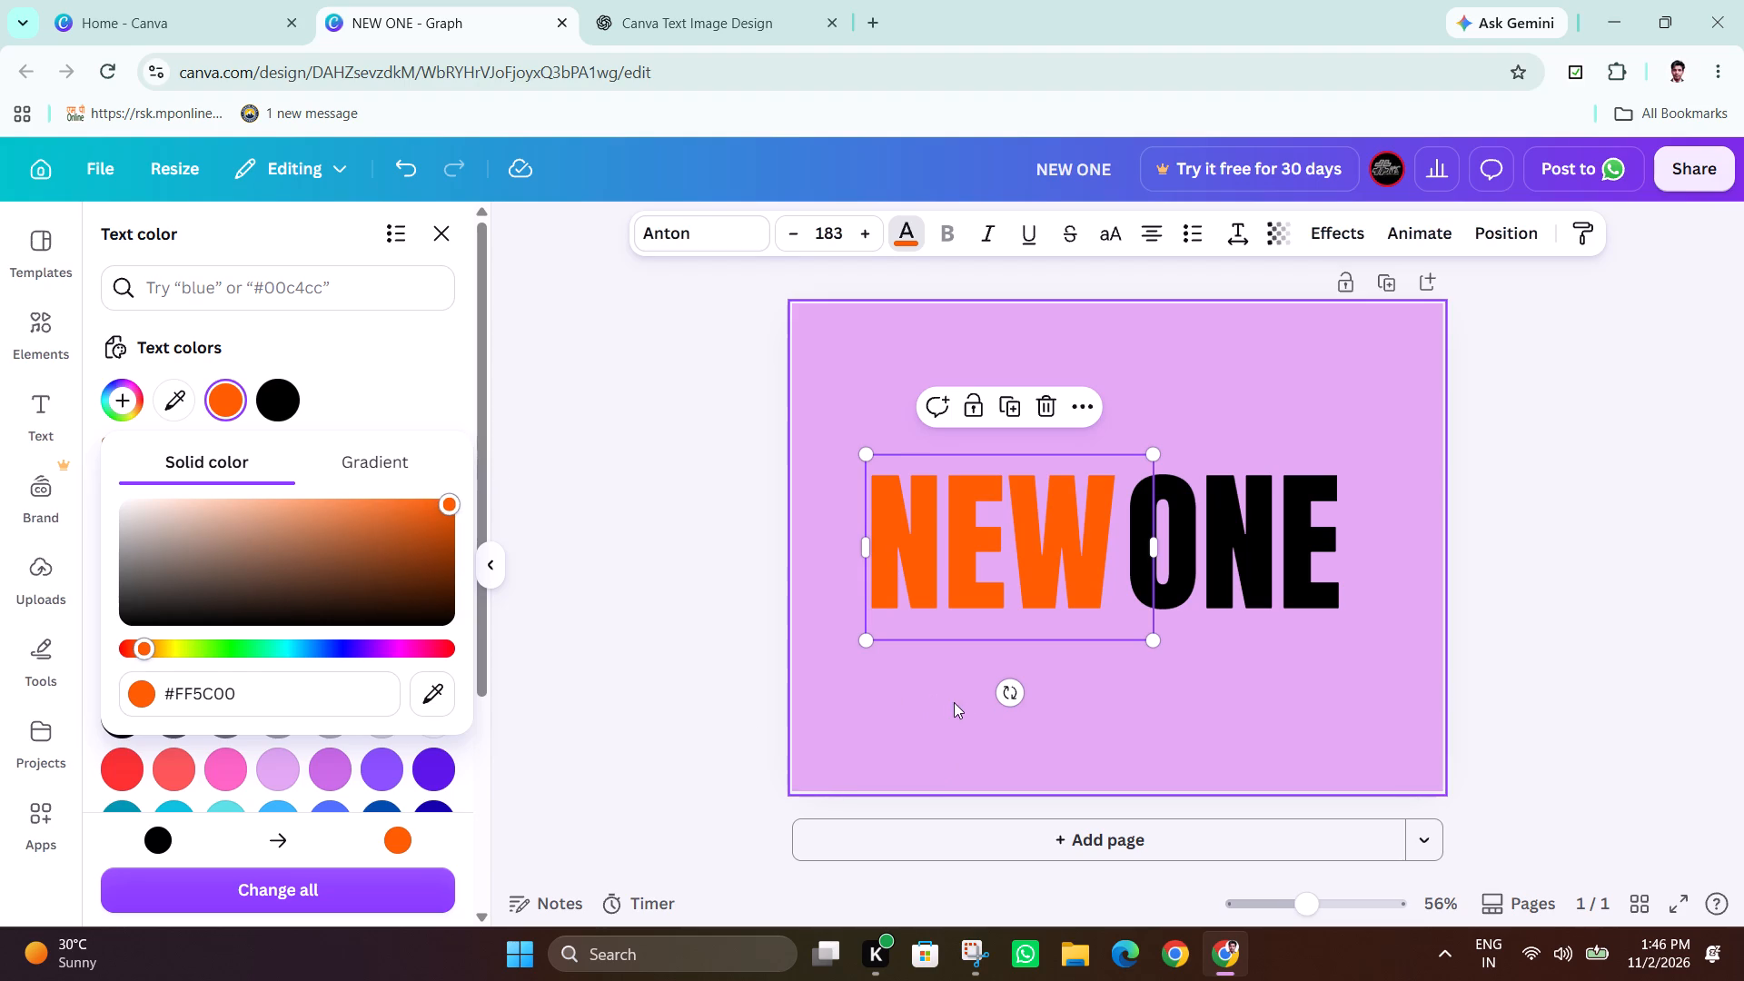
Group "NEW" and "ONE", then enlarge the heading to font size 228, centred on the page.
drag(944, 699, 1323, 543)
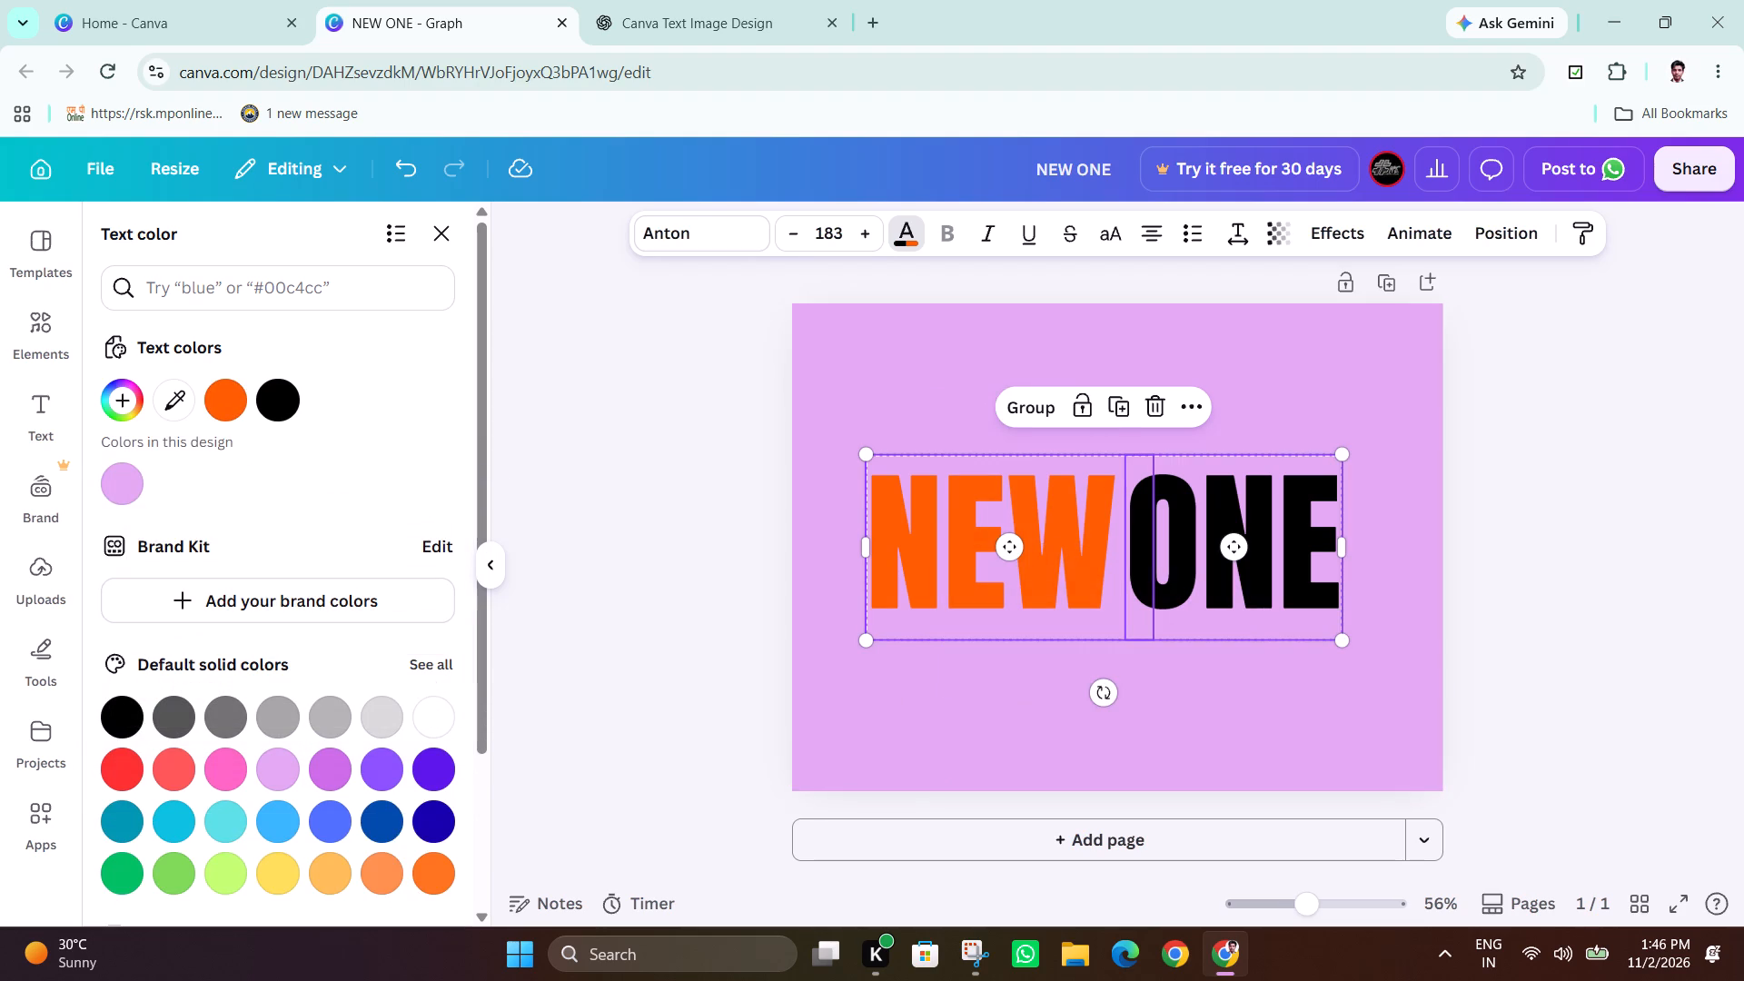
click(1026, 412)
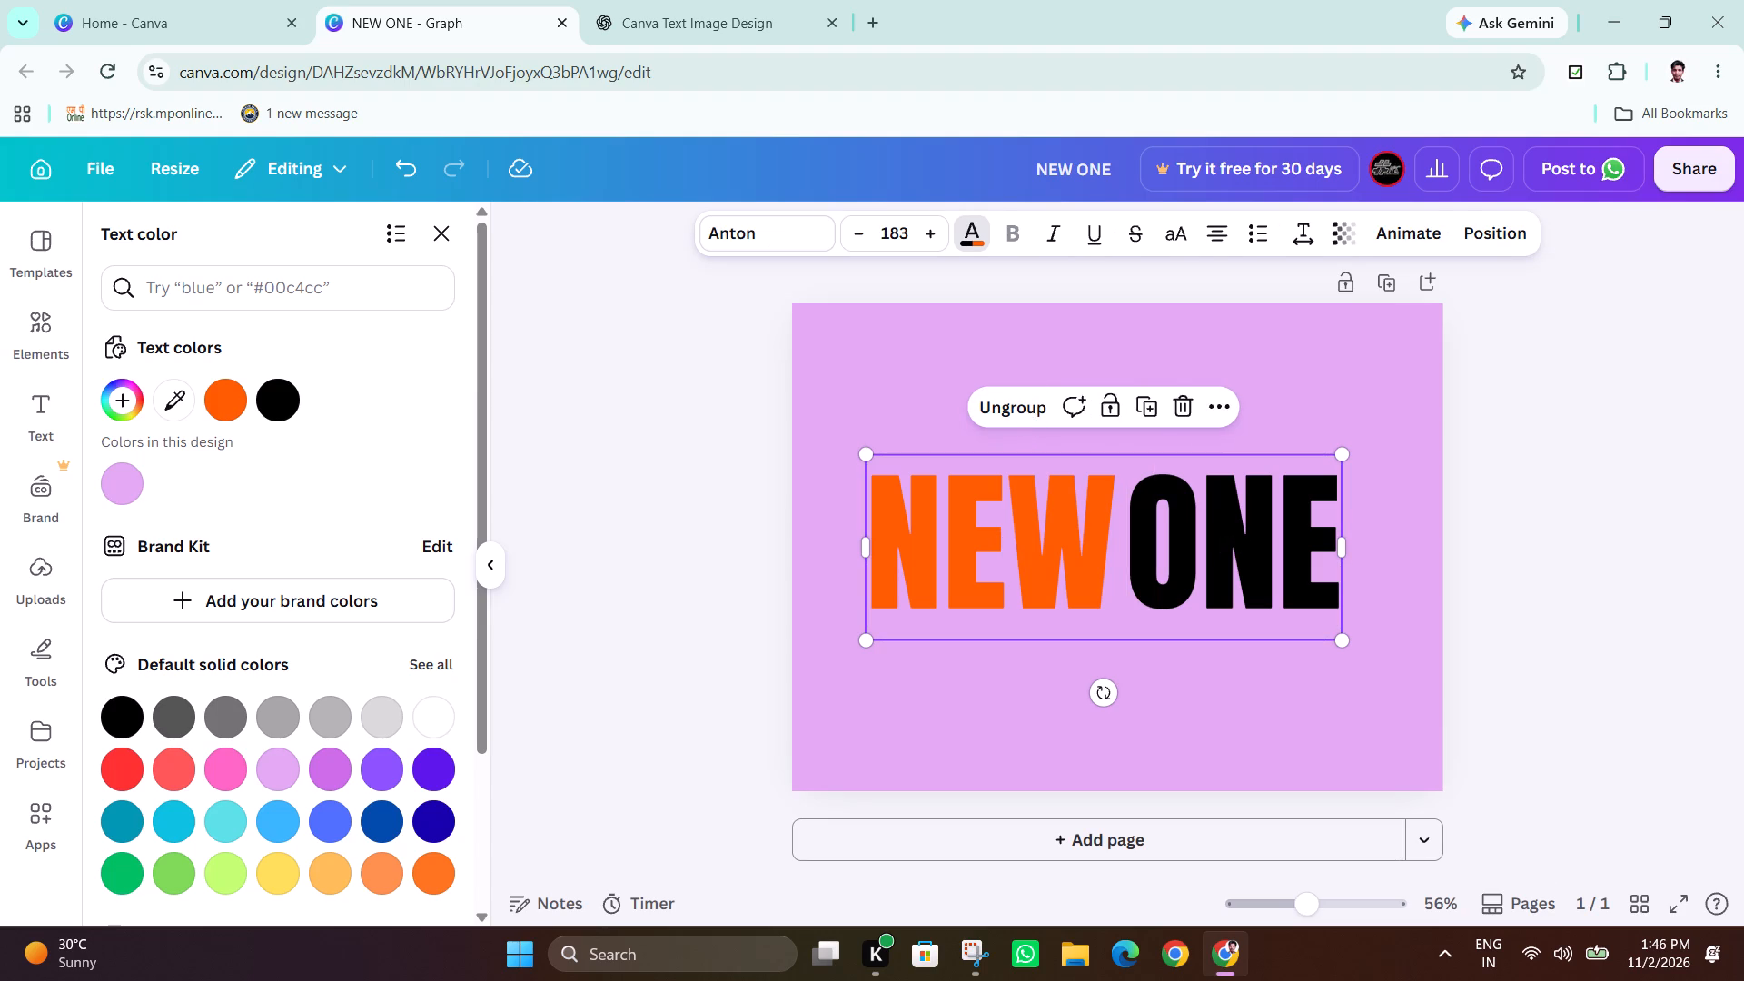
drag(867, 643, 756, 707)
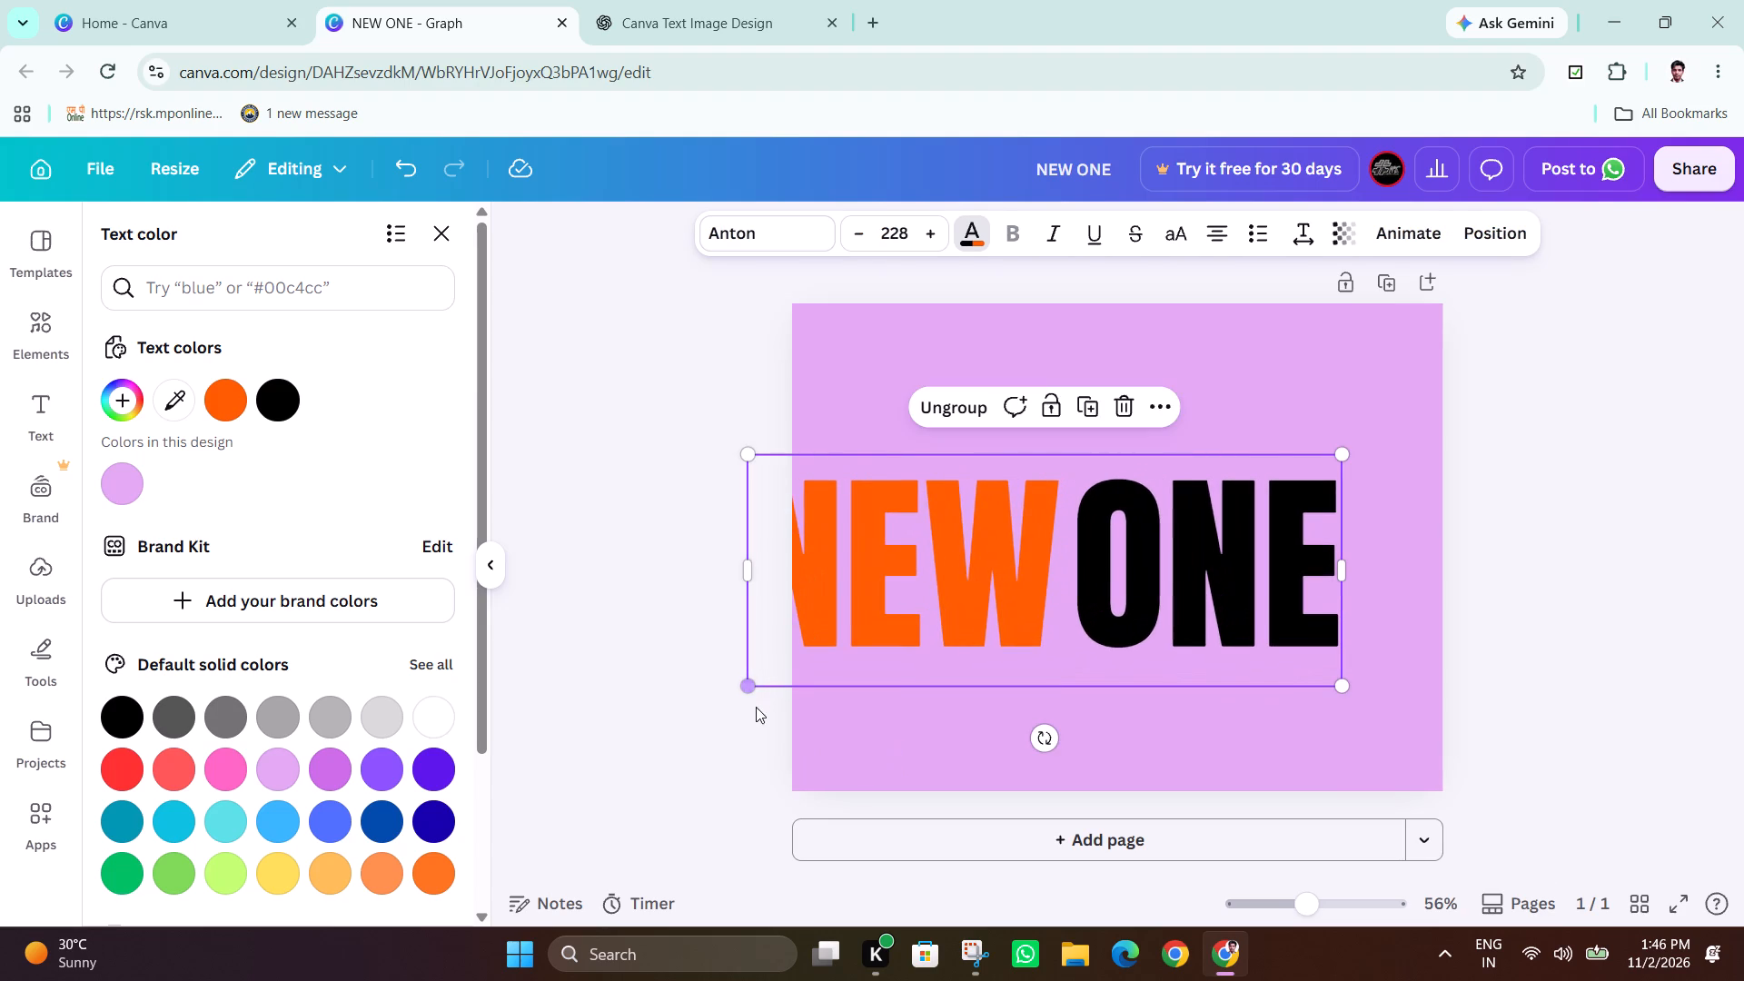
drag(957, 556, 1029, 525)
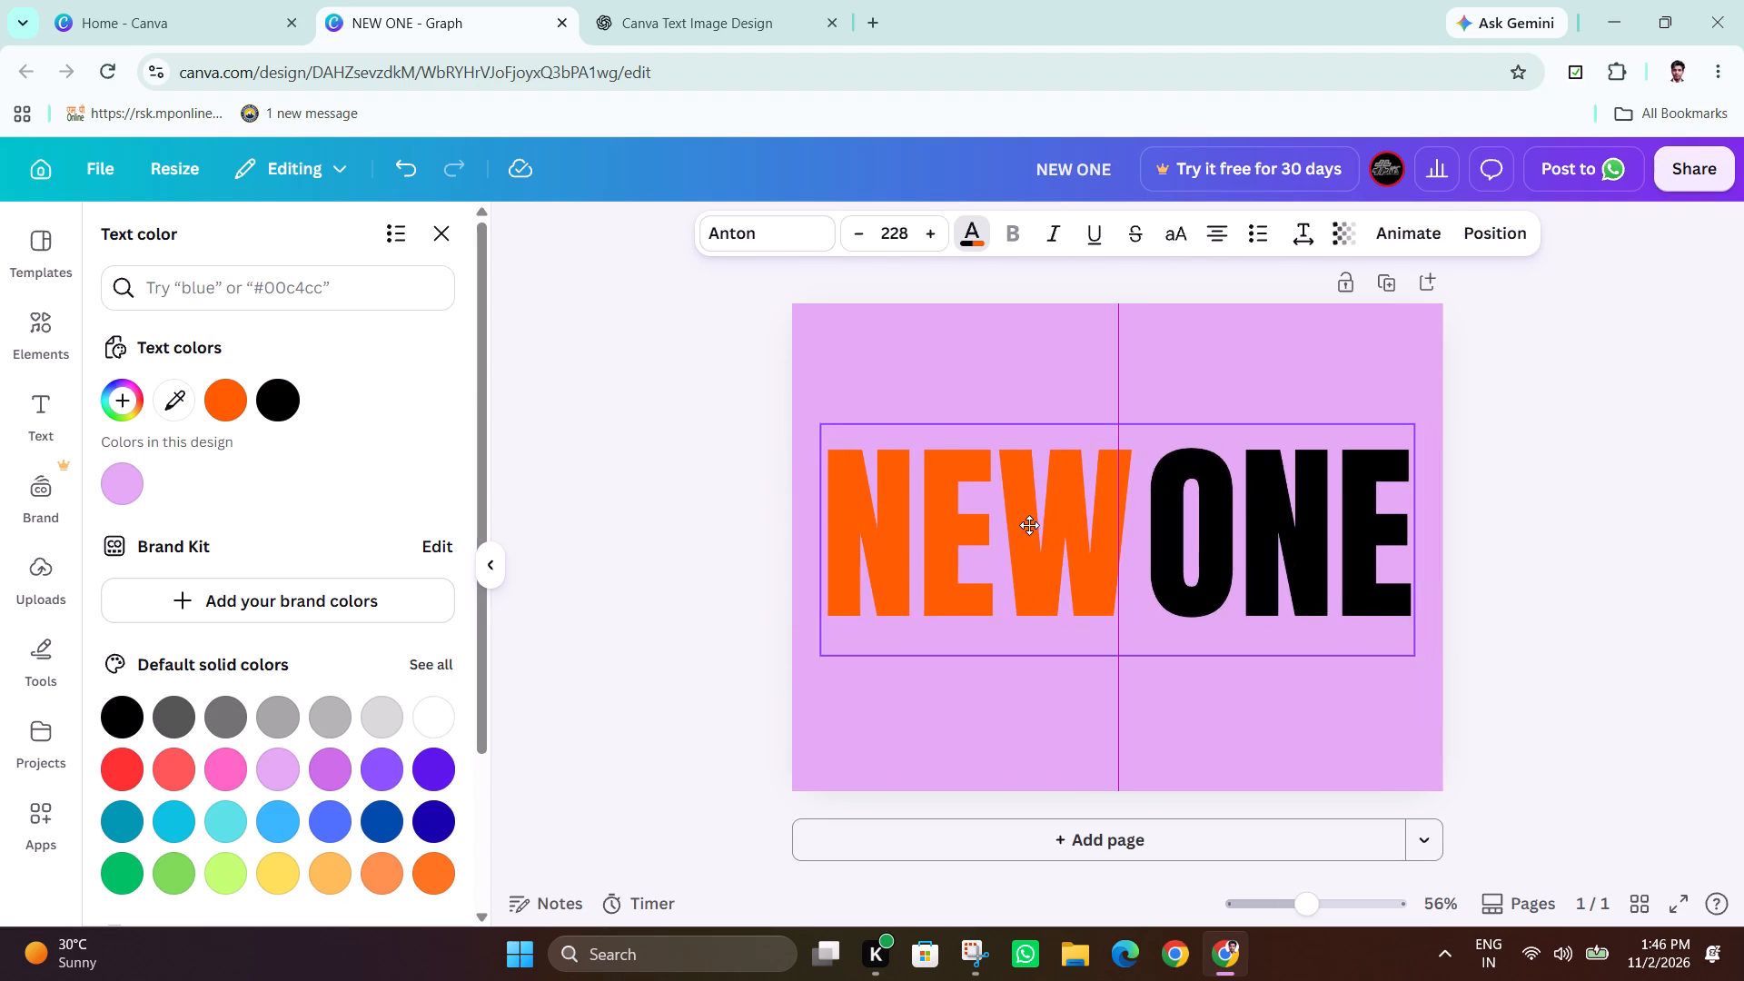
drag(1029, 525, 1025, 497)
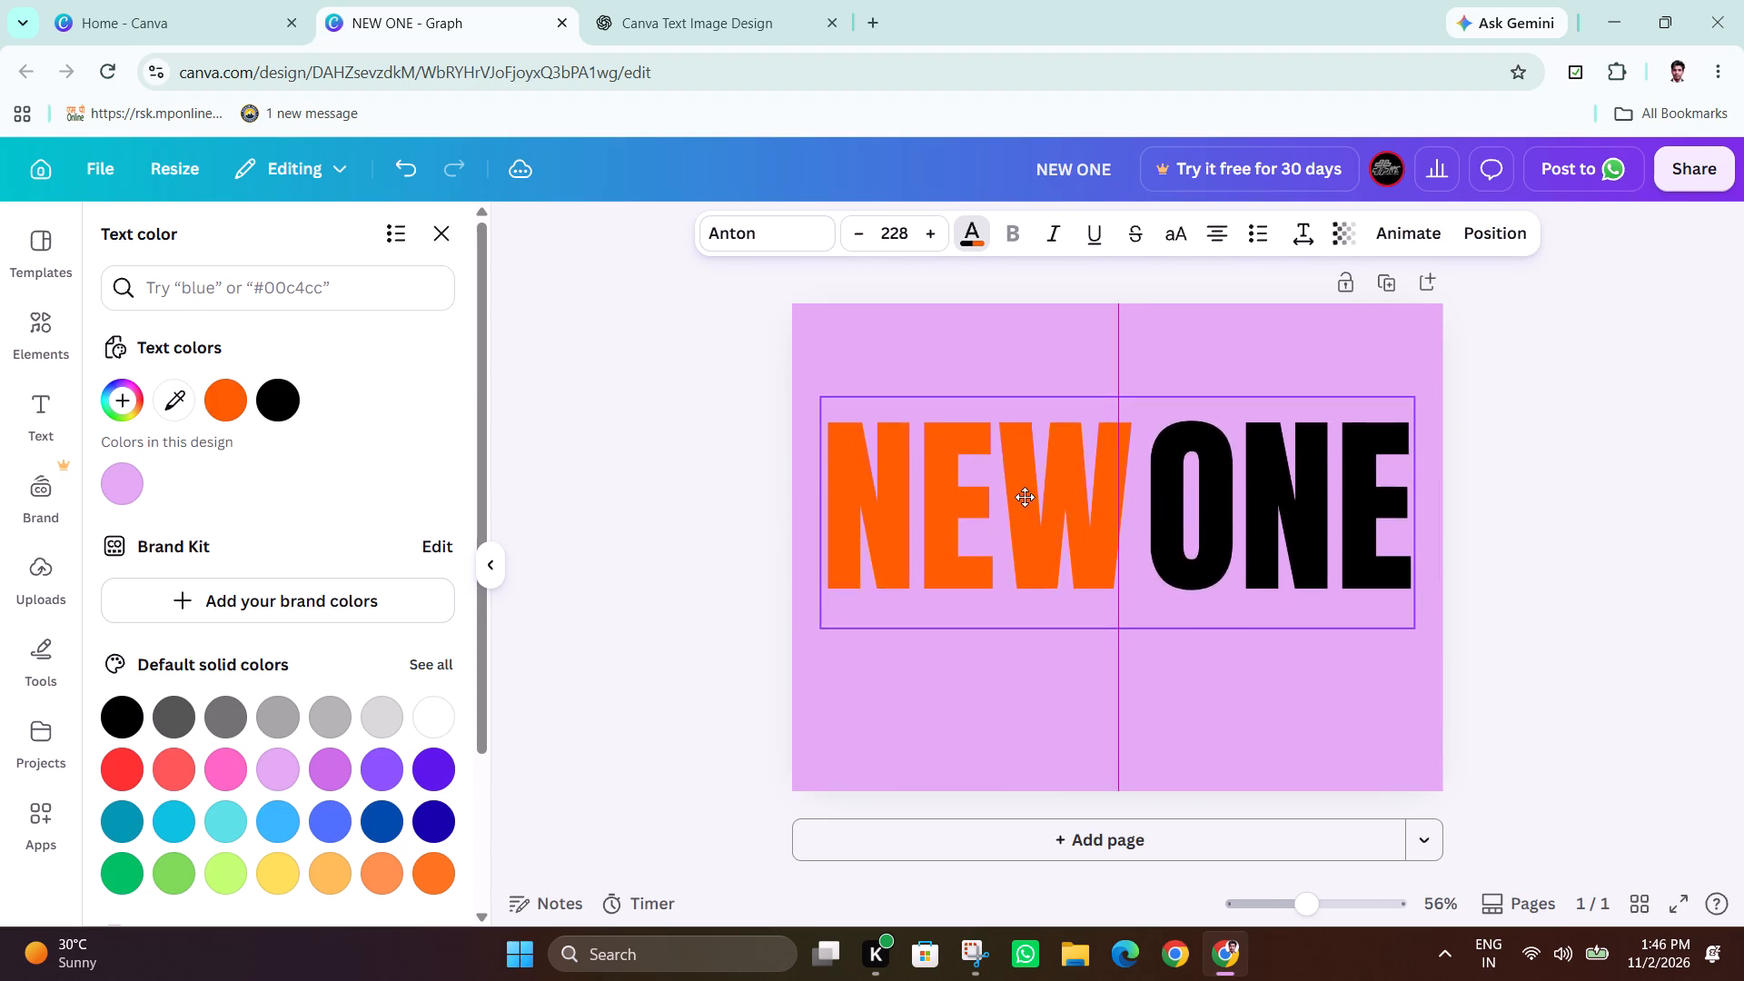
drag(1025, 497, 1035, 532)
click(1638, 514)
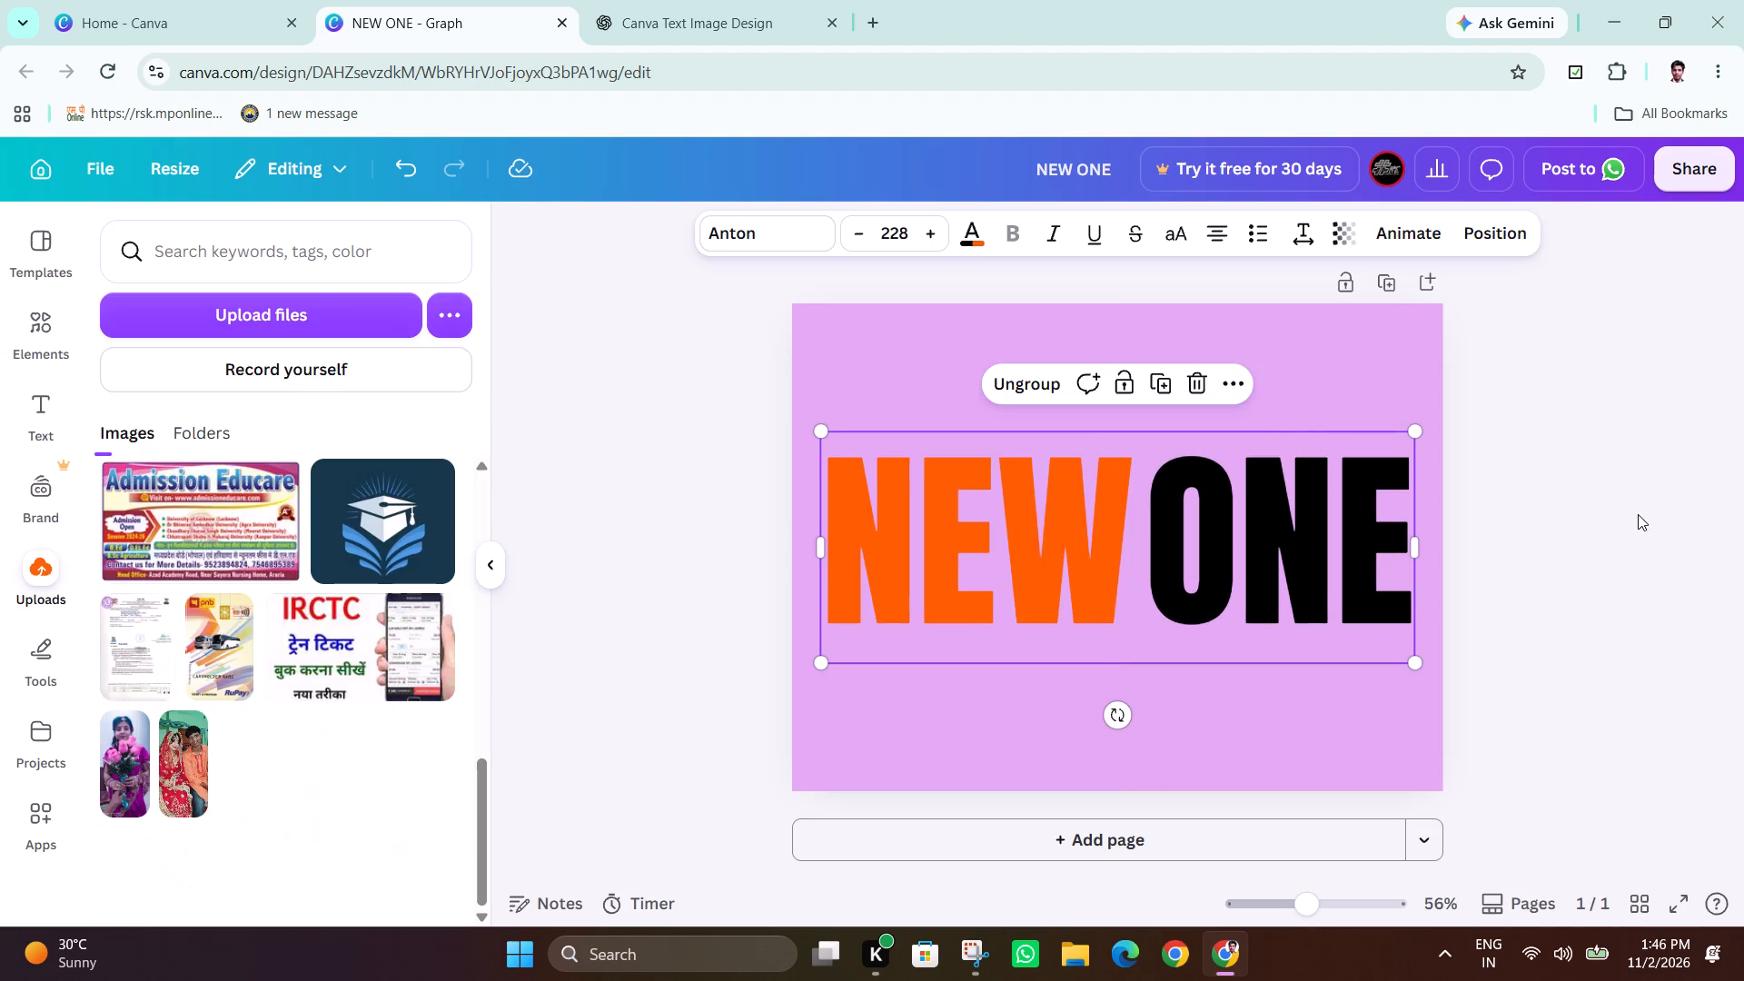
Ungroup the enlarged heading back into separate "NEW" and "ONE" text boxes.
click(1032, 386)
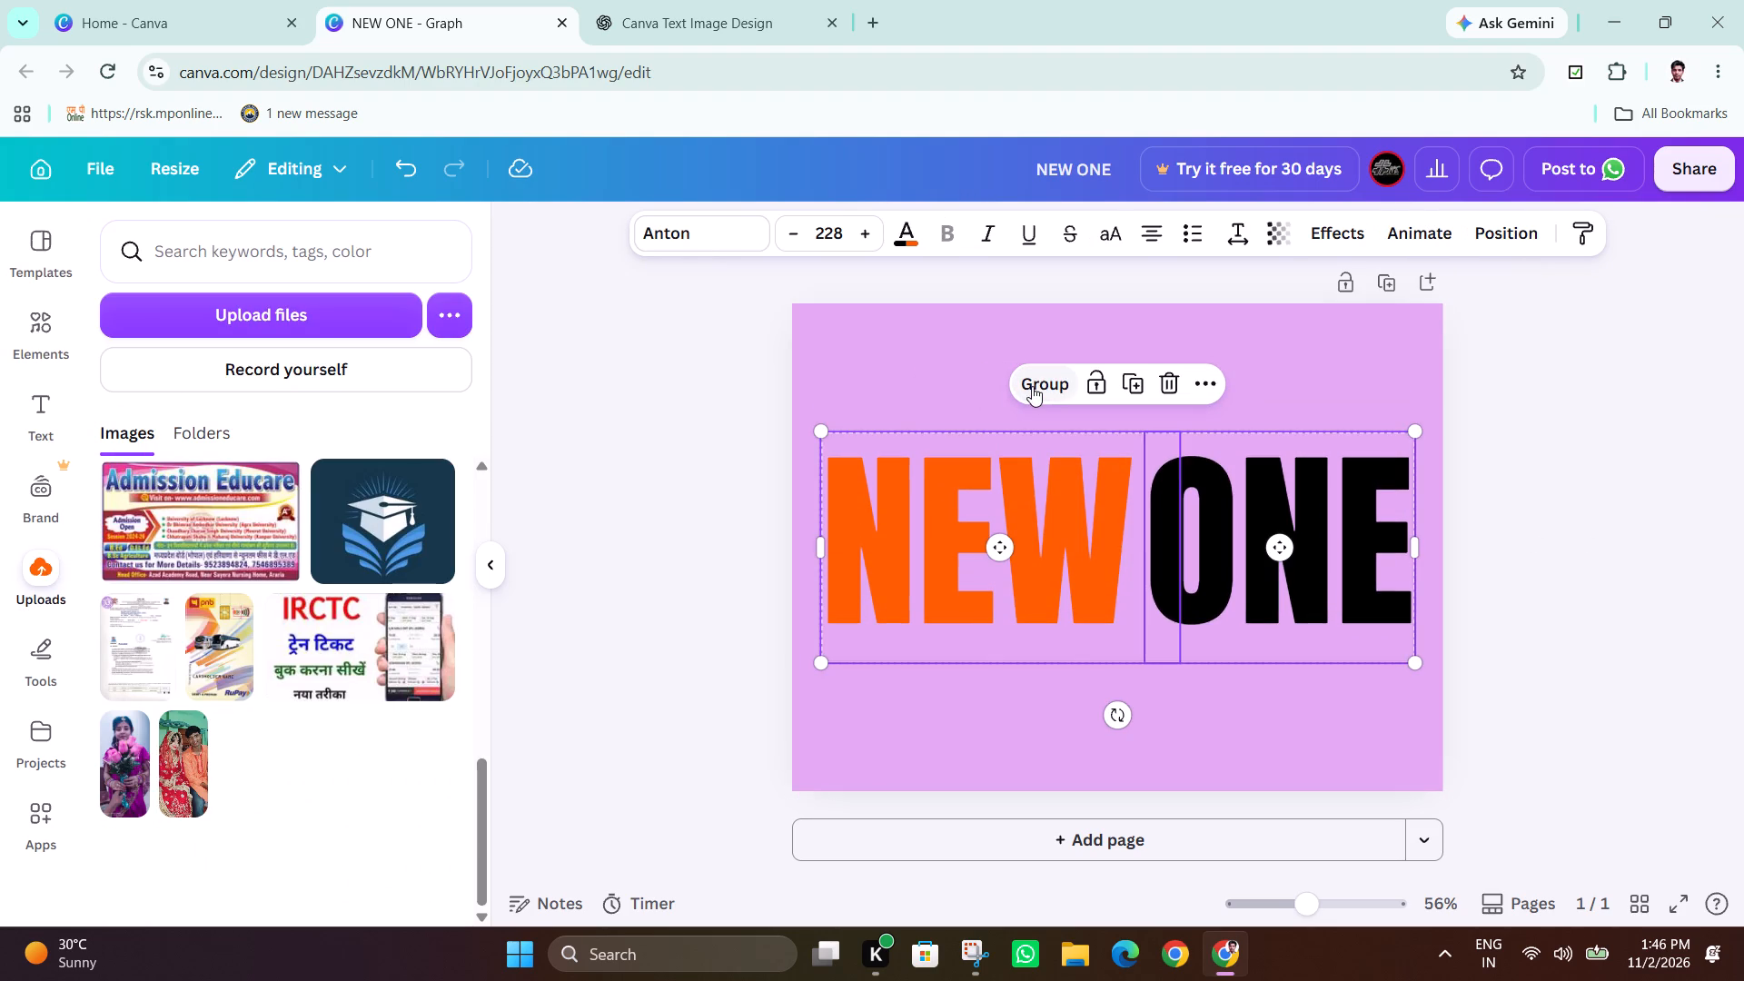
click(1219, 713)
click(989, 520)
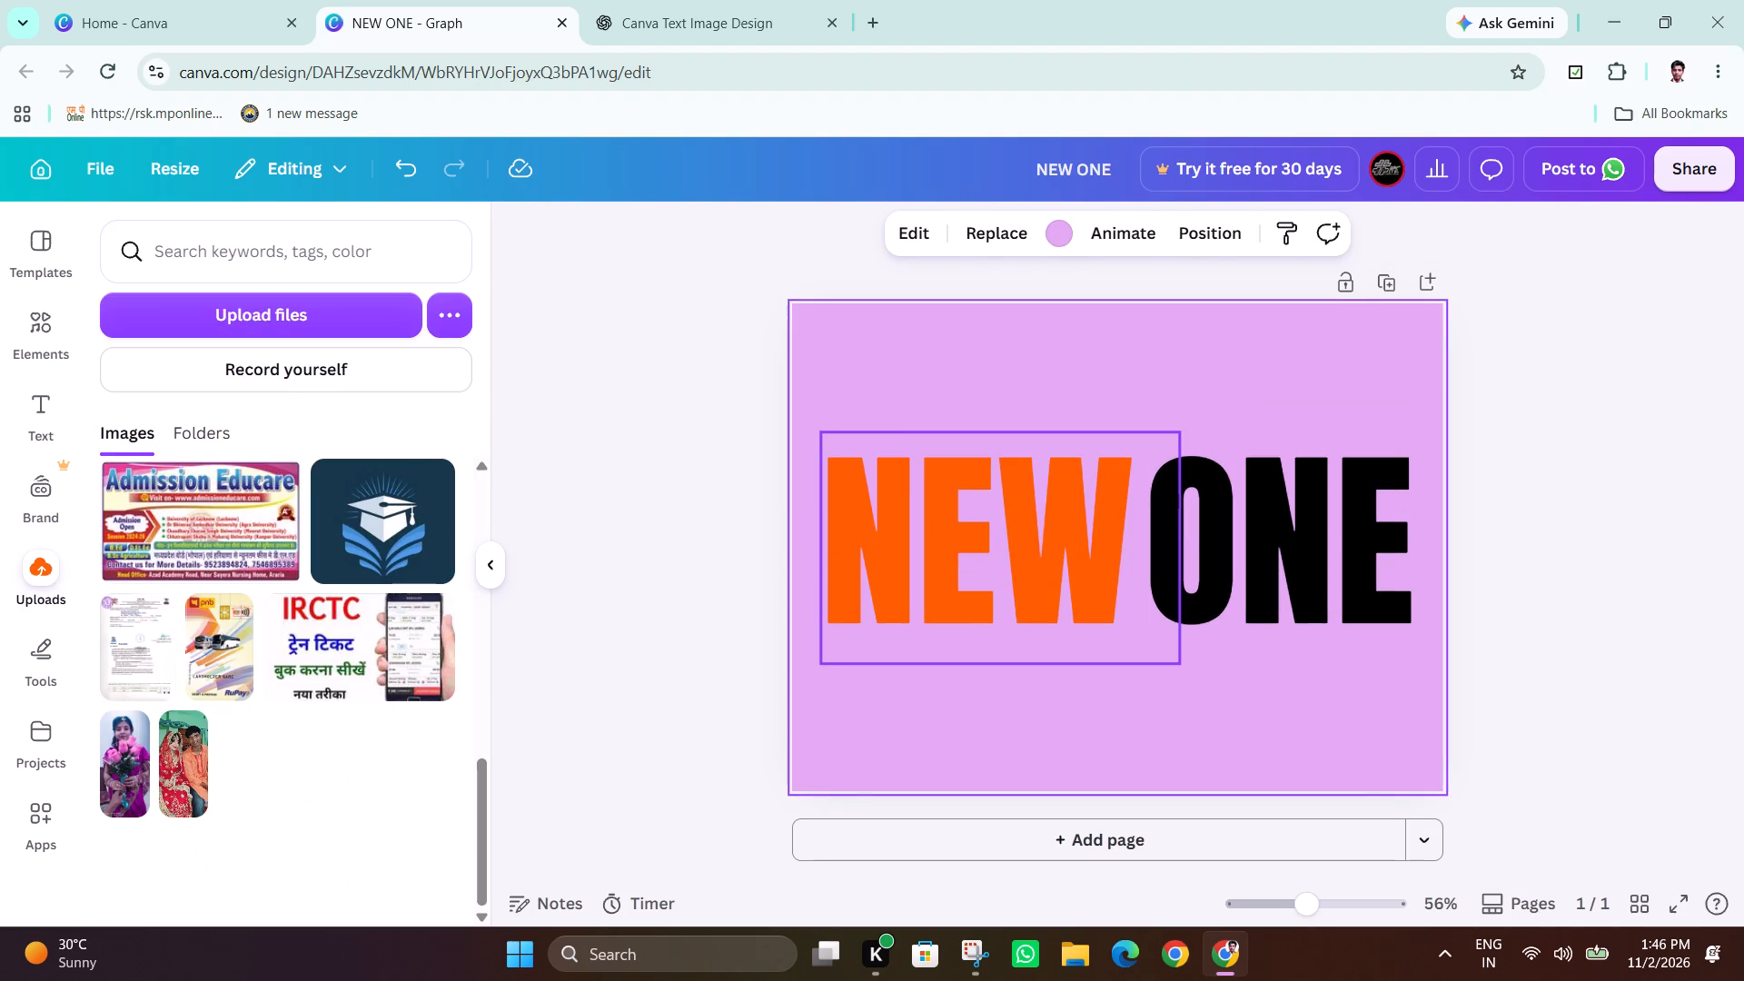
Reduce the transparency value of the "ONE" text to about 43.
click(1244, 571)
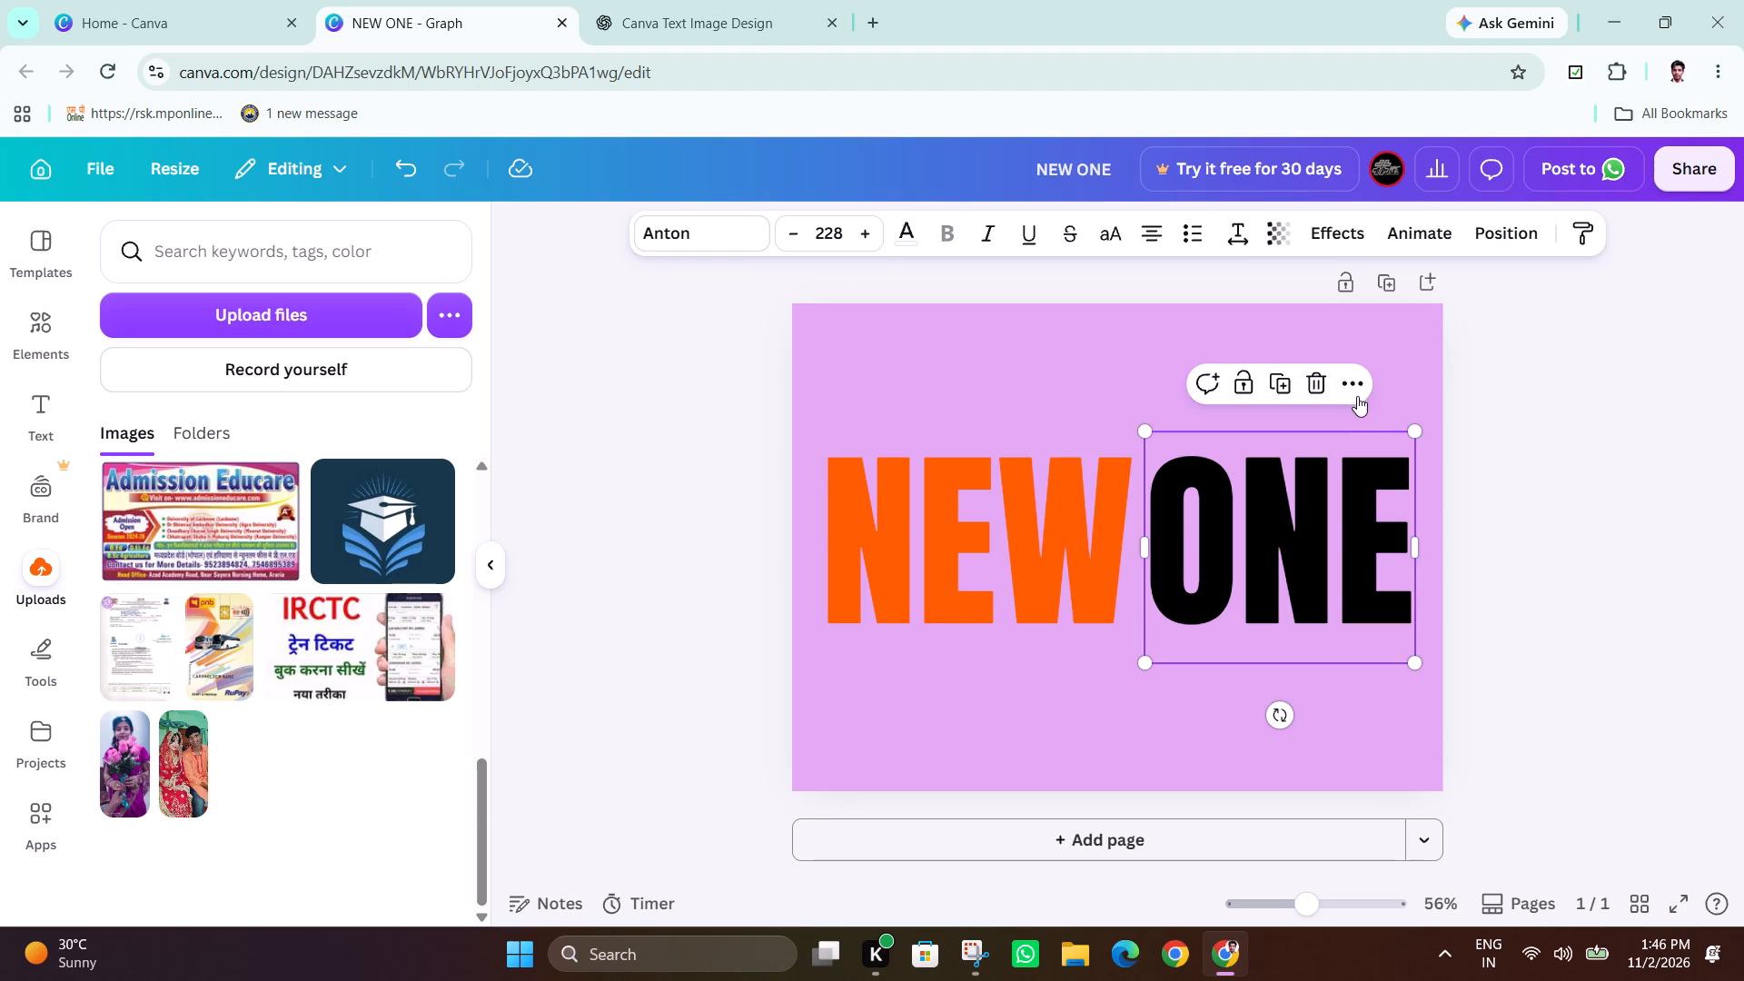
click(1277, 233)
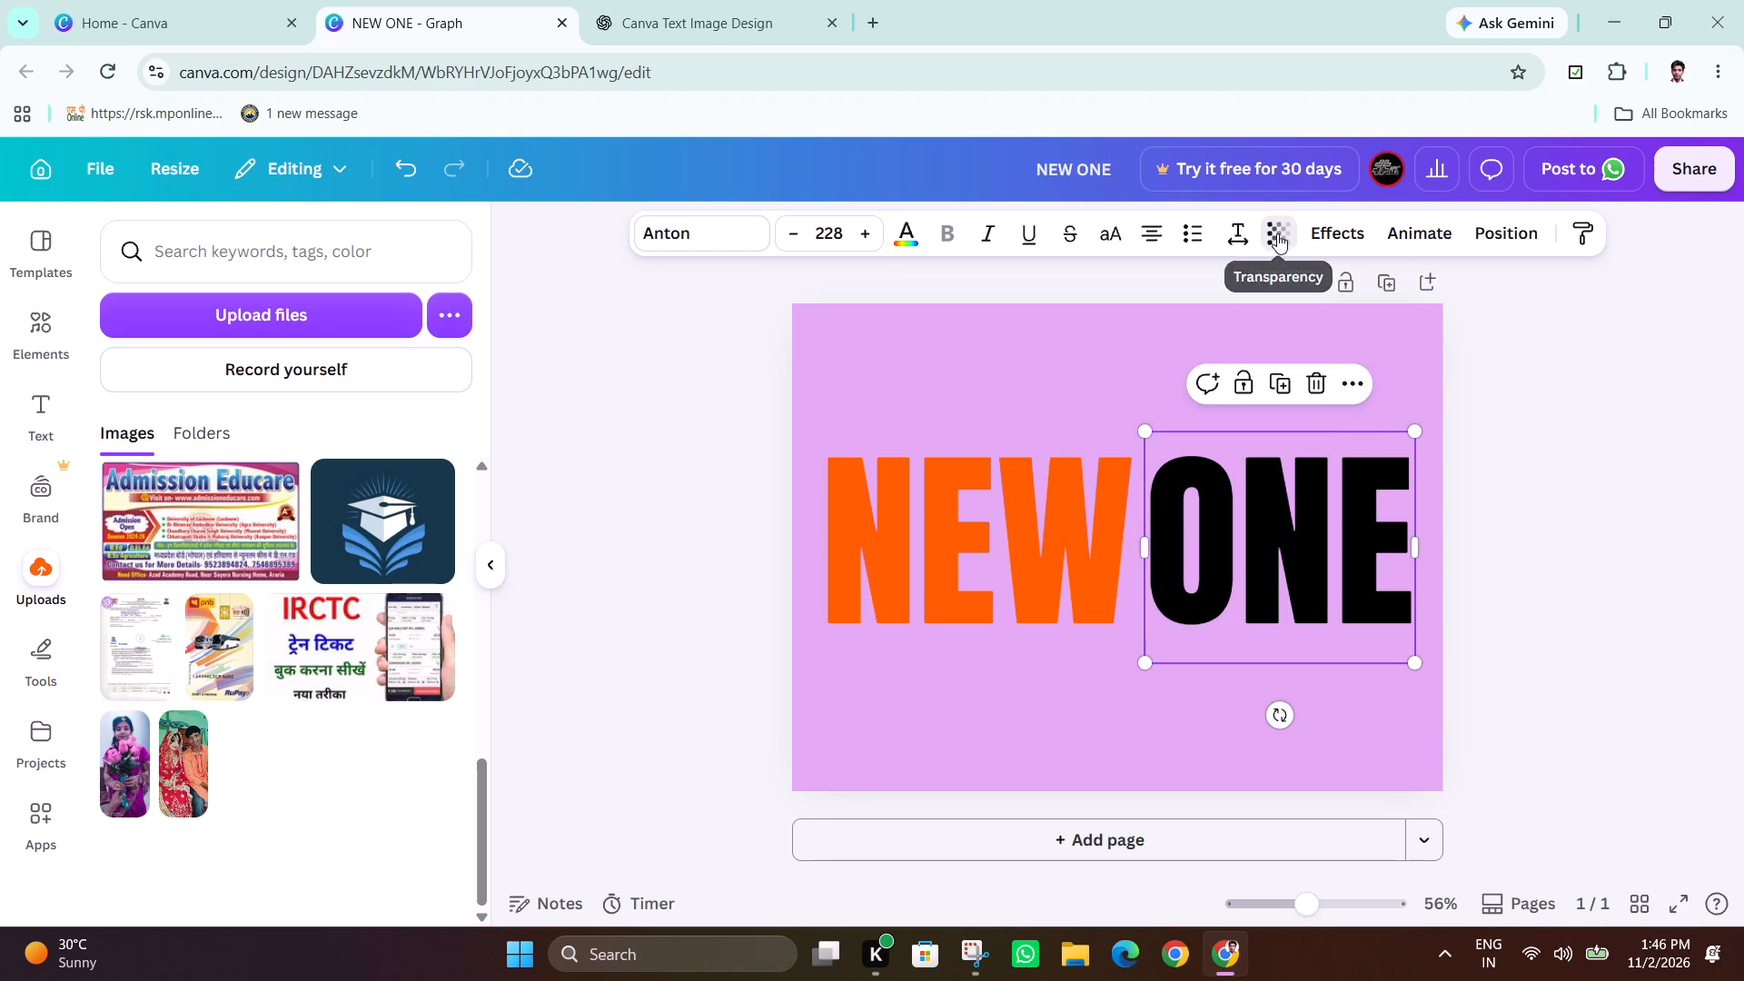
drag(1333, 327, 1264, 336)
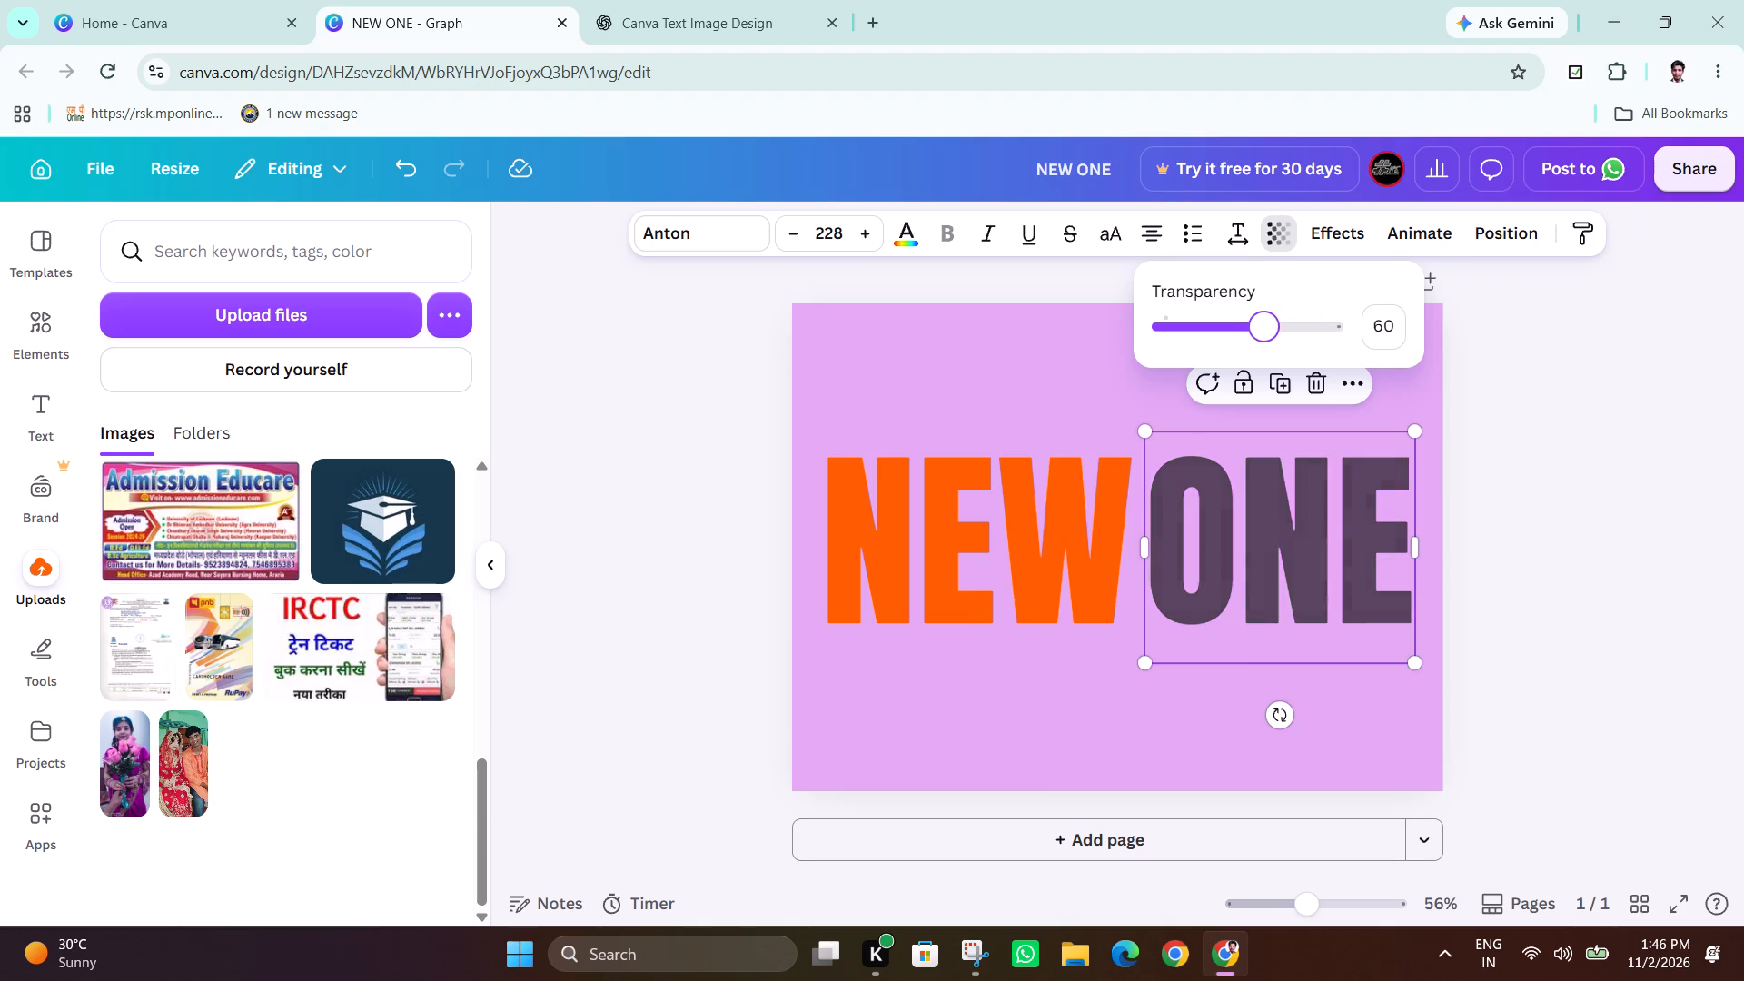
drag(1264, 336, 1231, 351)
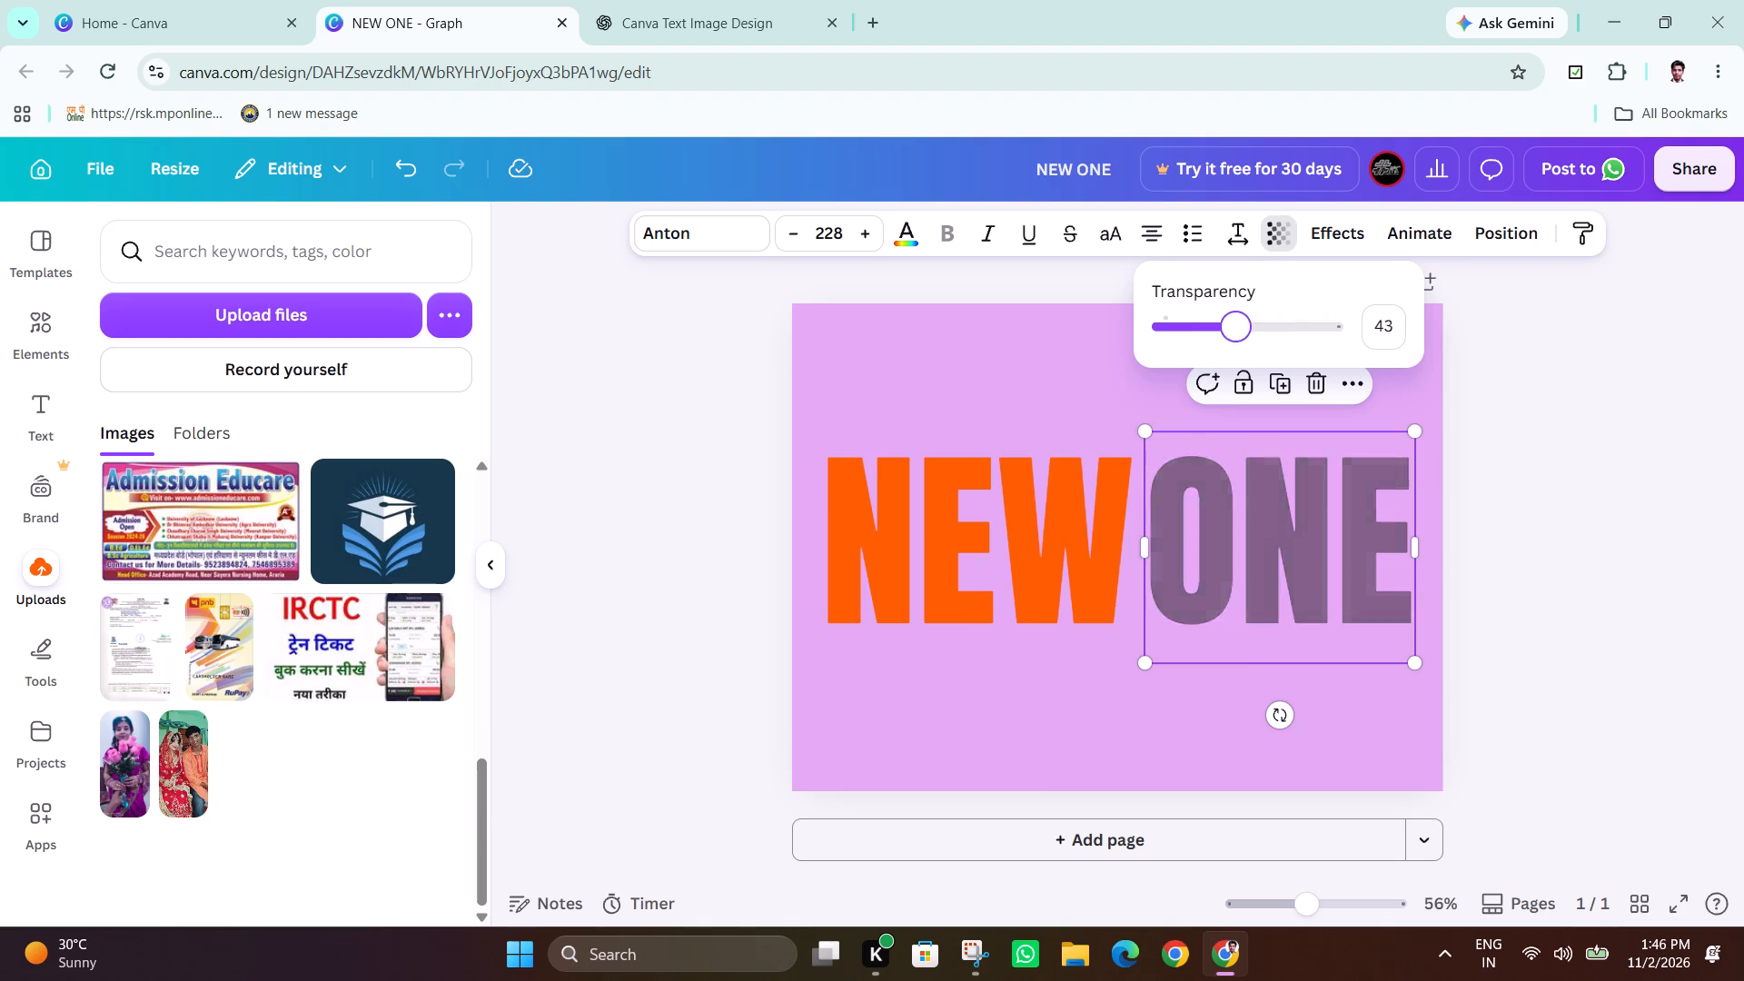
Set the transparency value of the "ONE" text to 100.
drag(1231, 351, 1301, 355)
drag(1301, 355, 1399, 342)
drag(1409, 342, 1360, 342)
drag(1308, 327, 1314, 339)
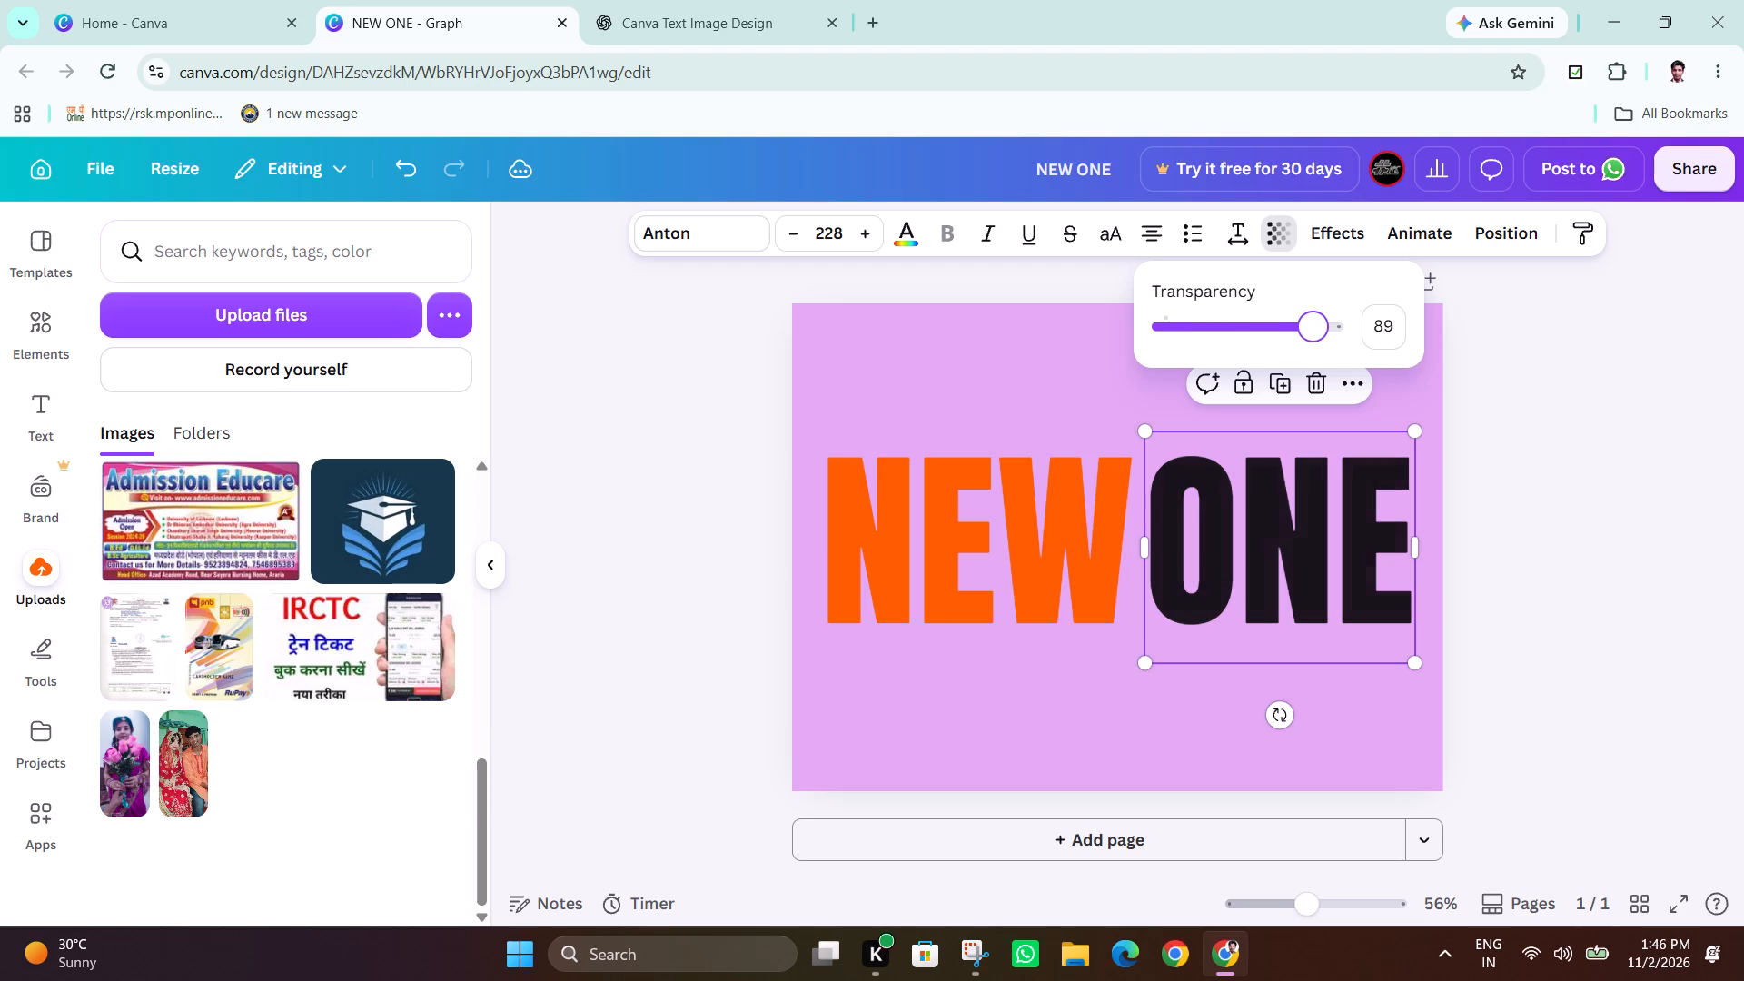
drag(1314, 339, 1317, 339)
drag(1319, 322, 1361, 325)
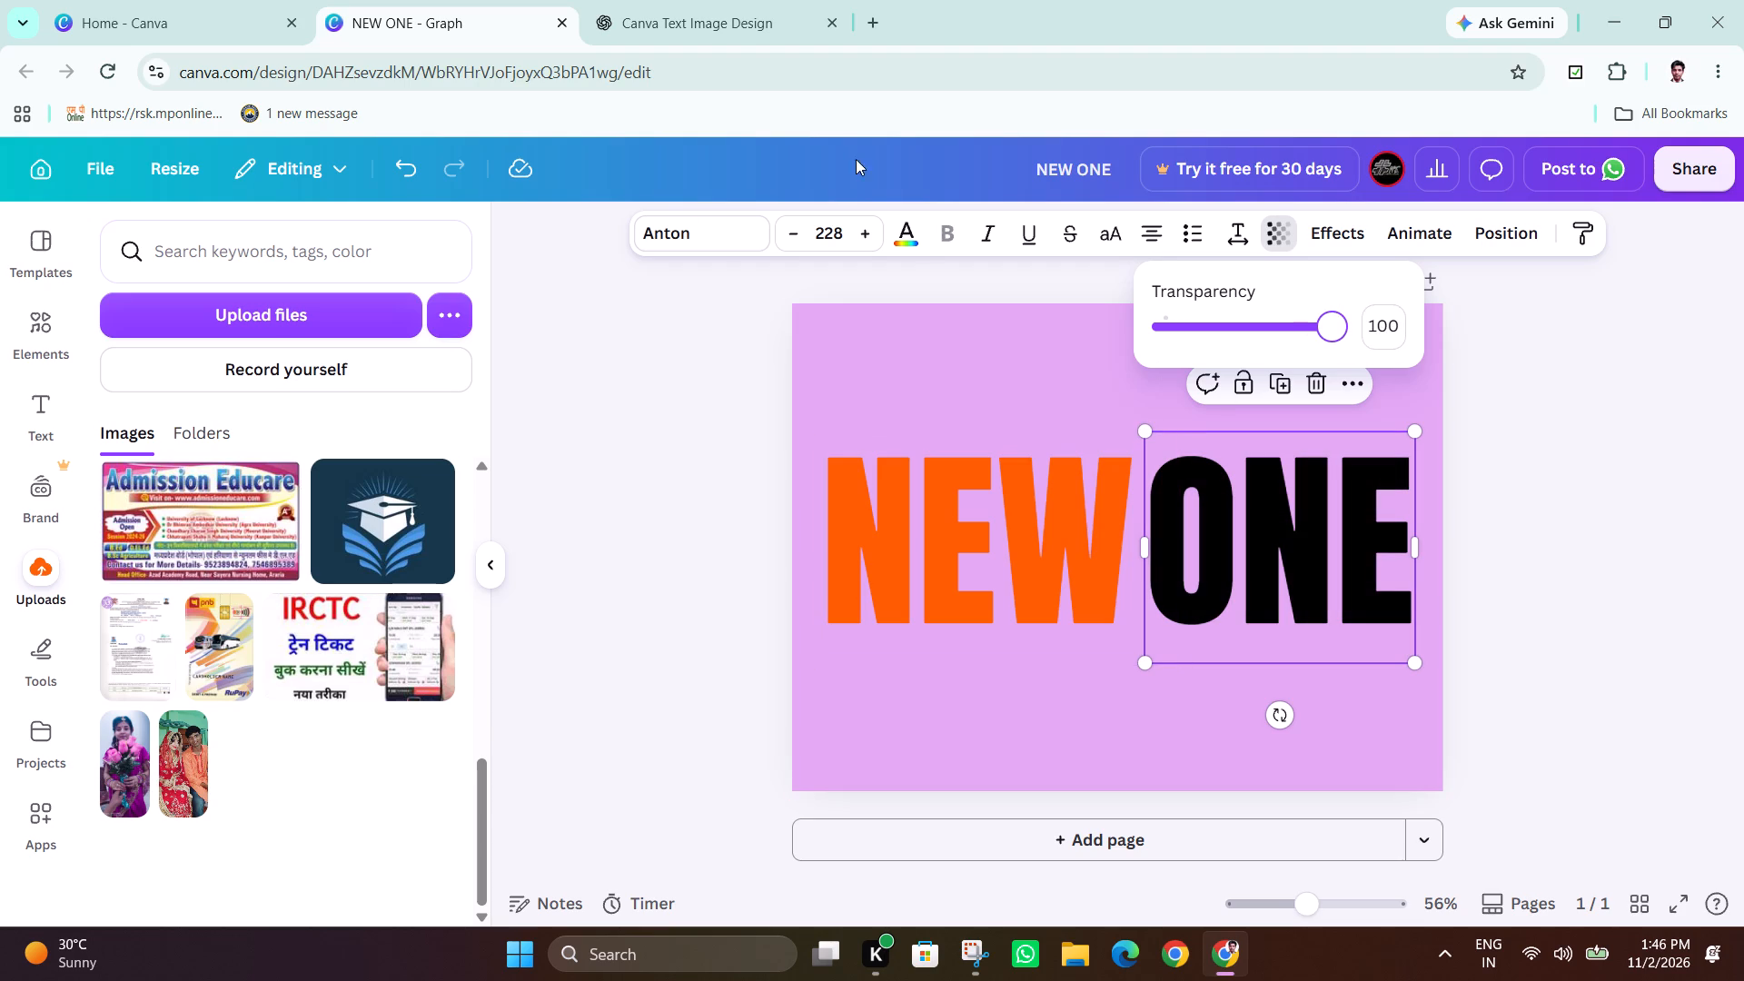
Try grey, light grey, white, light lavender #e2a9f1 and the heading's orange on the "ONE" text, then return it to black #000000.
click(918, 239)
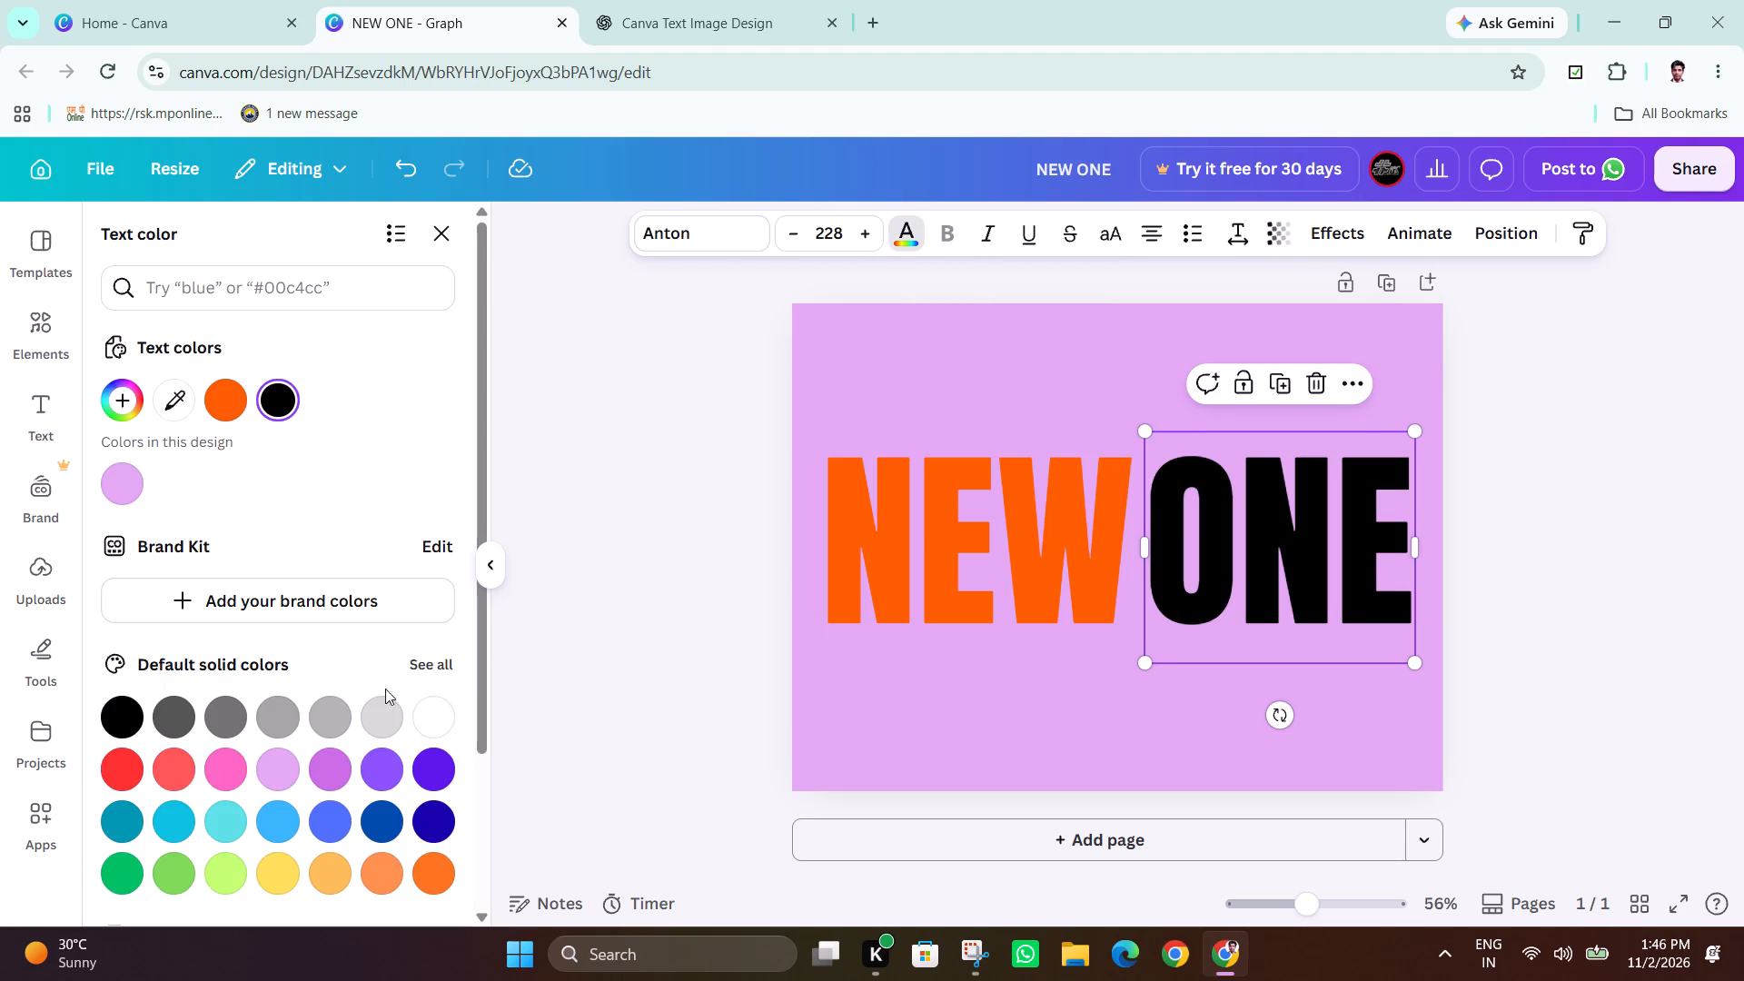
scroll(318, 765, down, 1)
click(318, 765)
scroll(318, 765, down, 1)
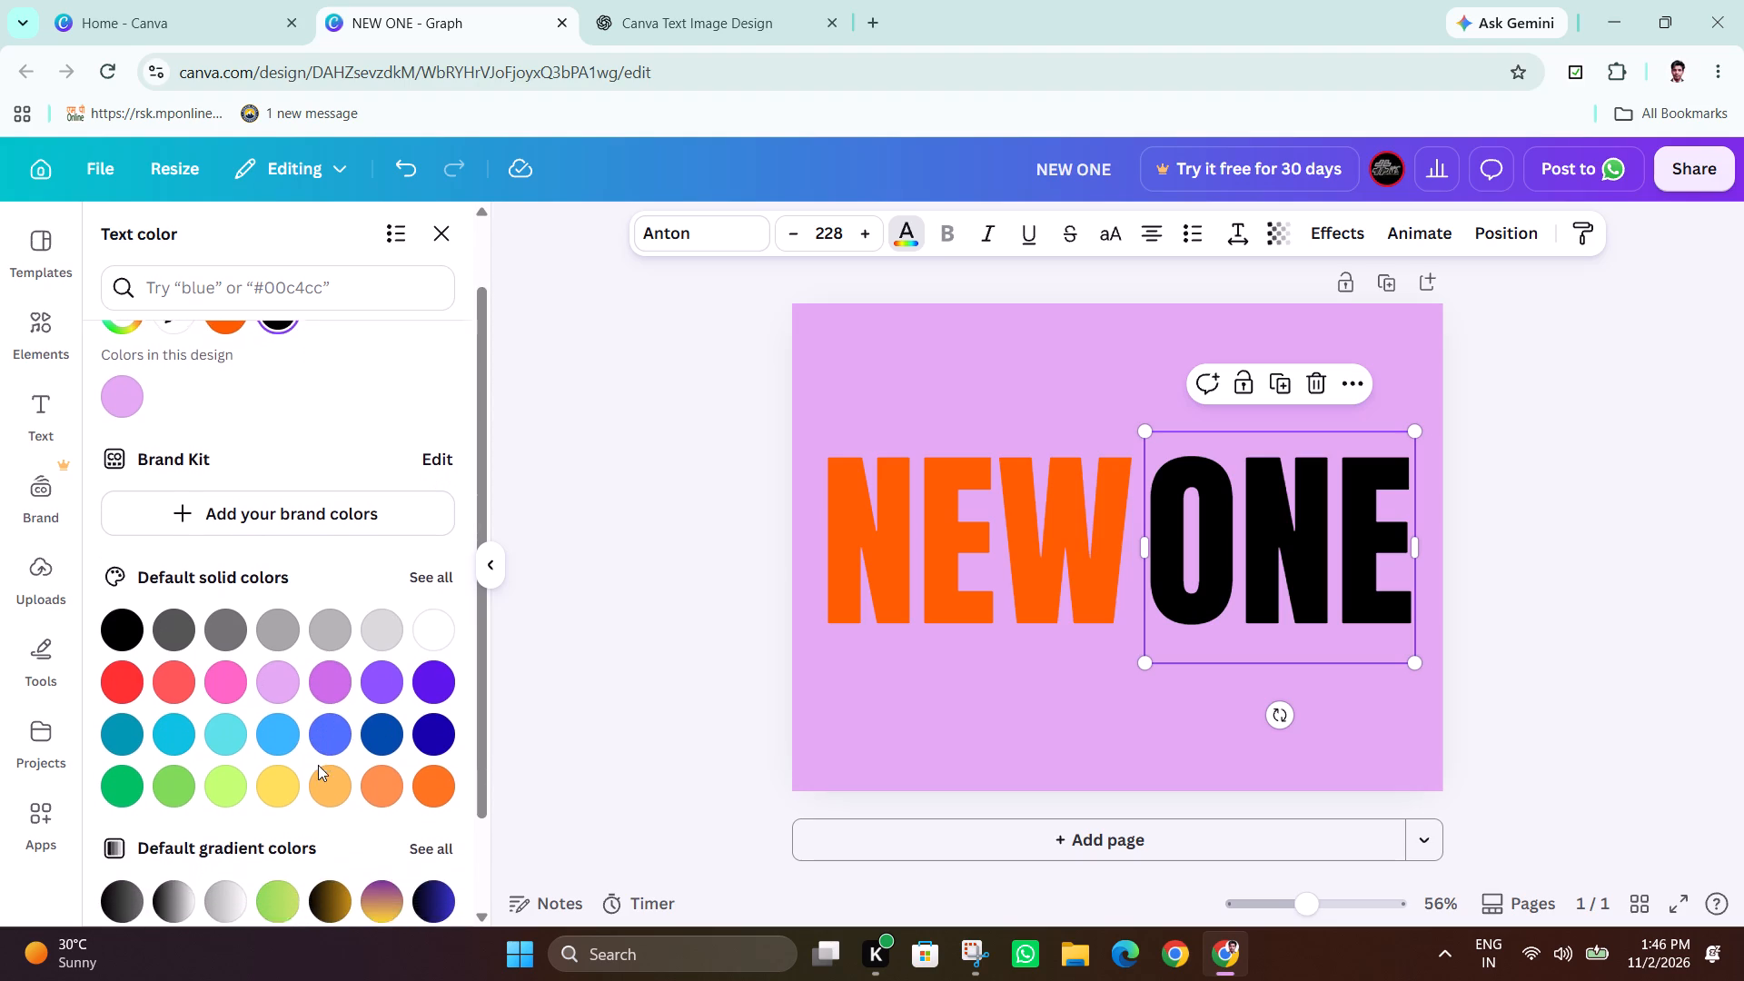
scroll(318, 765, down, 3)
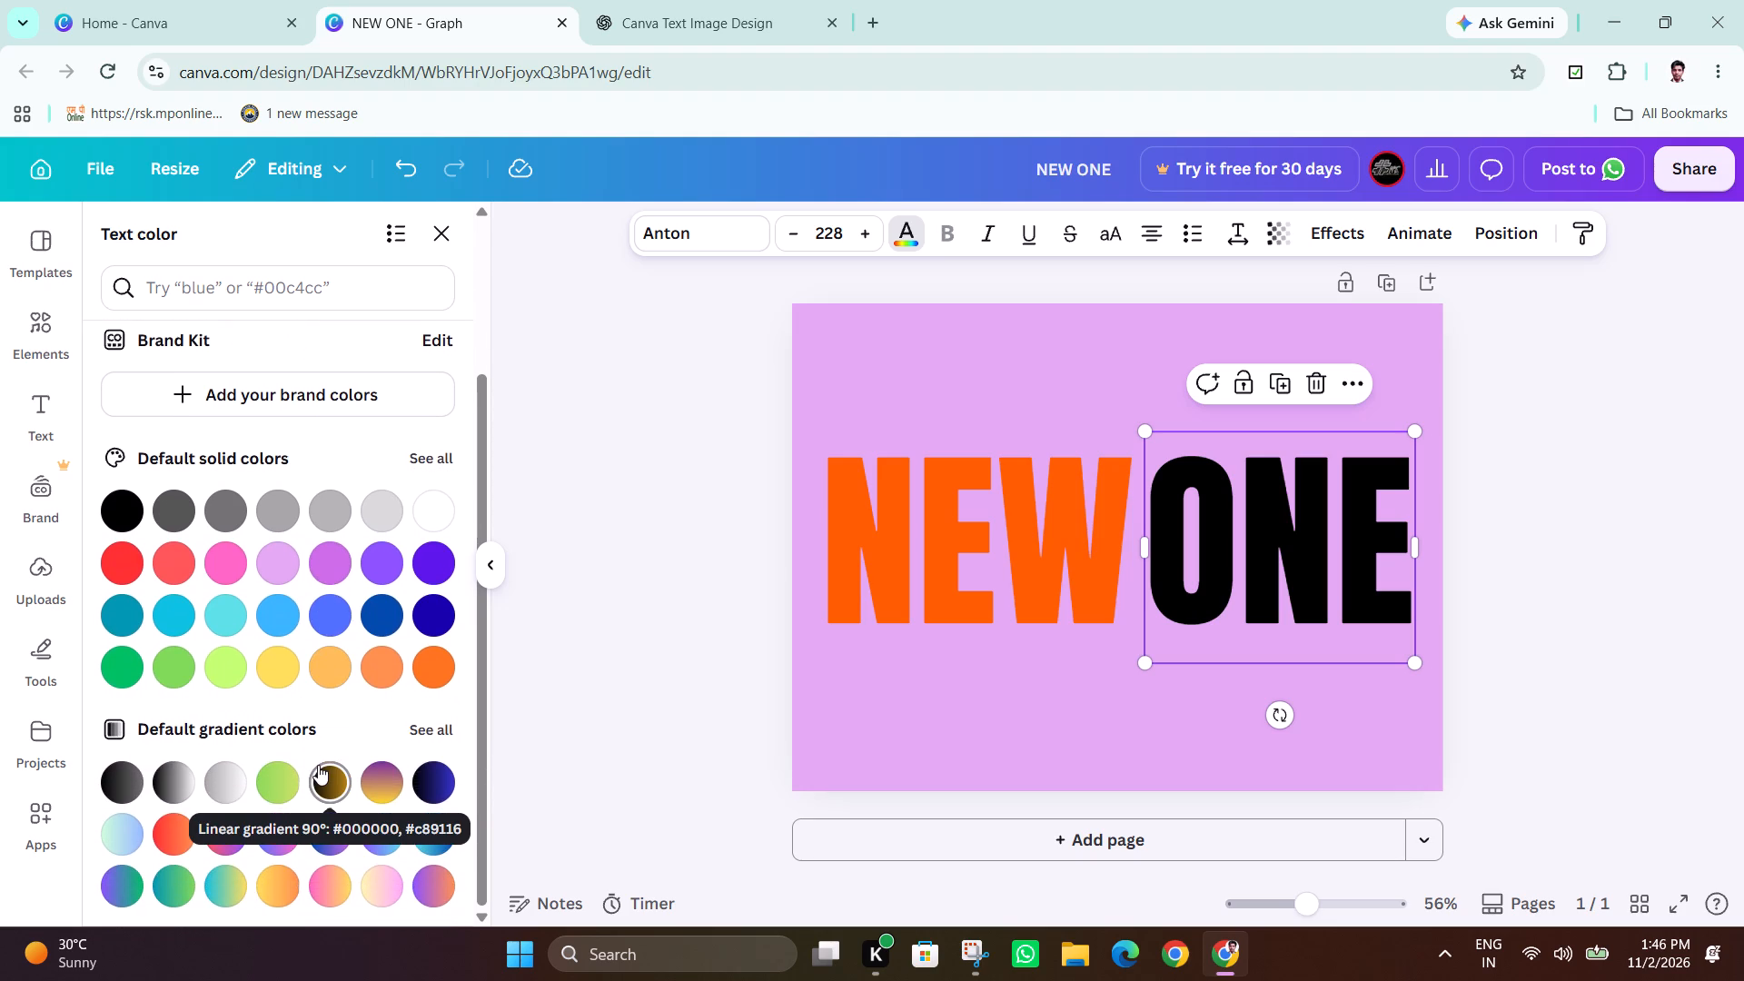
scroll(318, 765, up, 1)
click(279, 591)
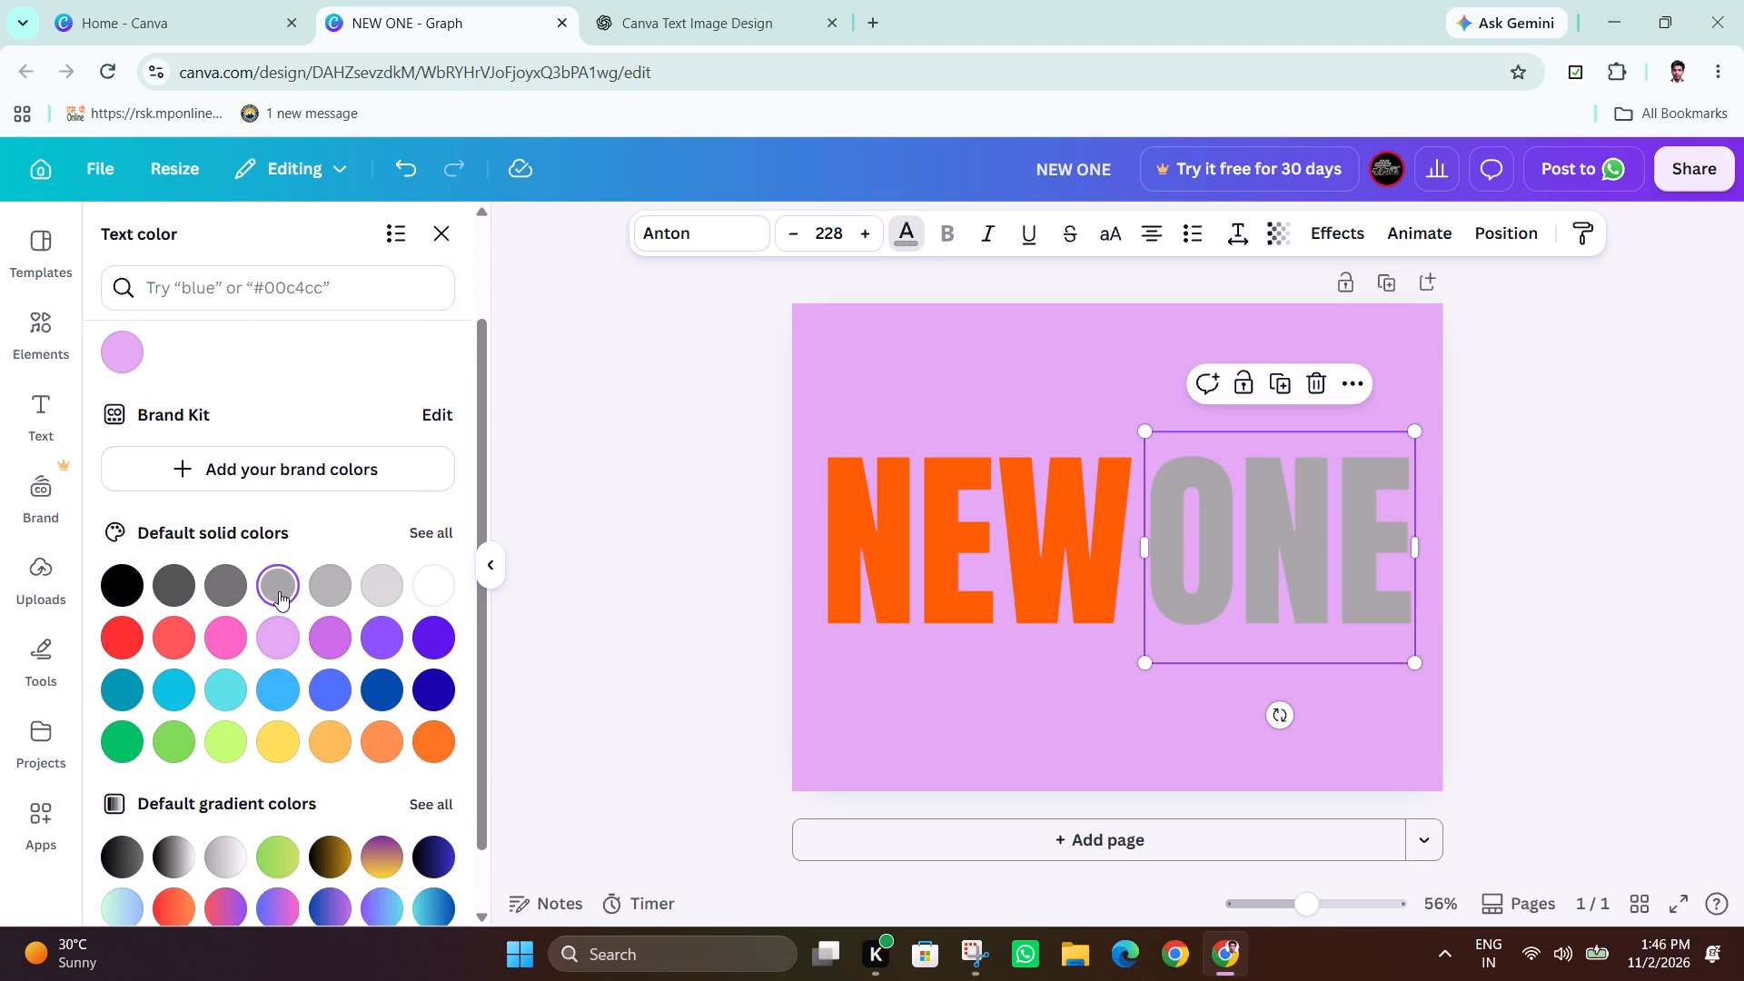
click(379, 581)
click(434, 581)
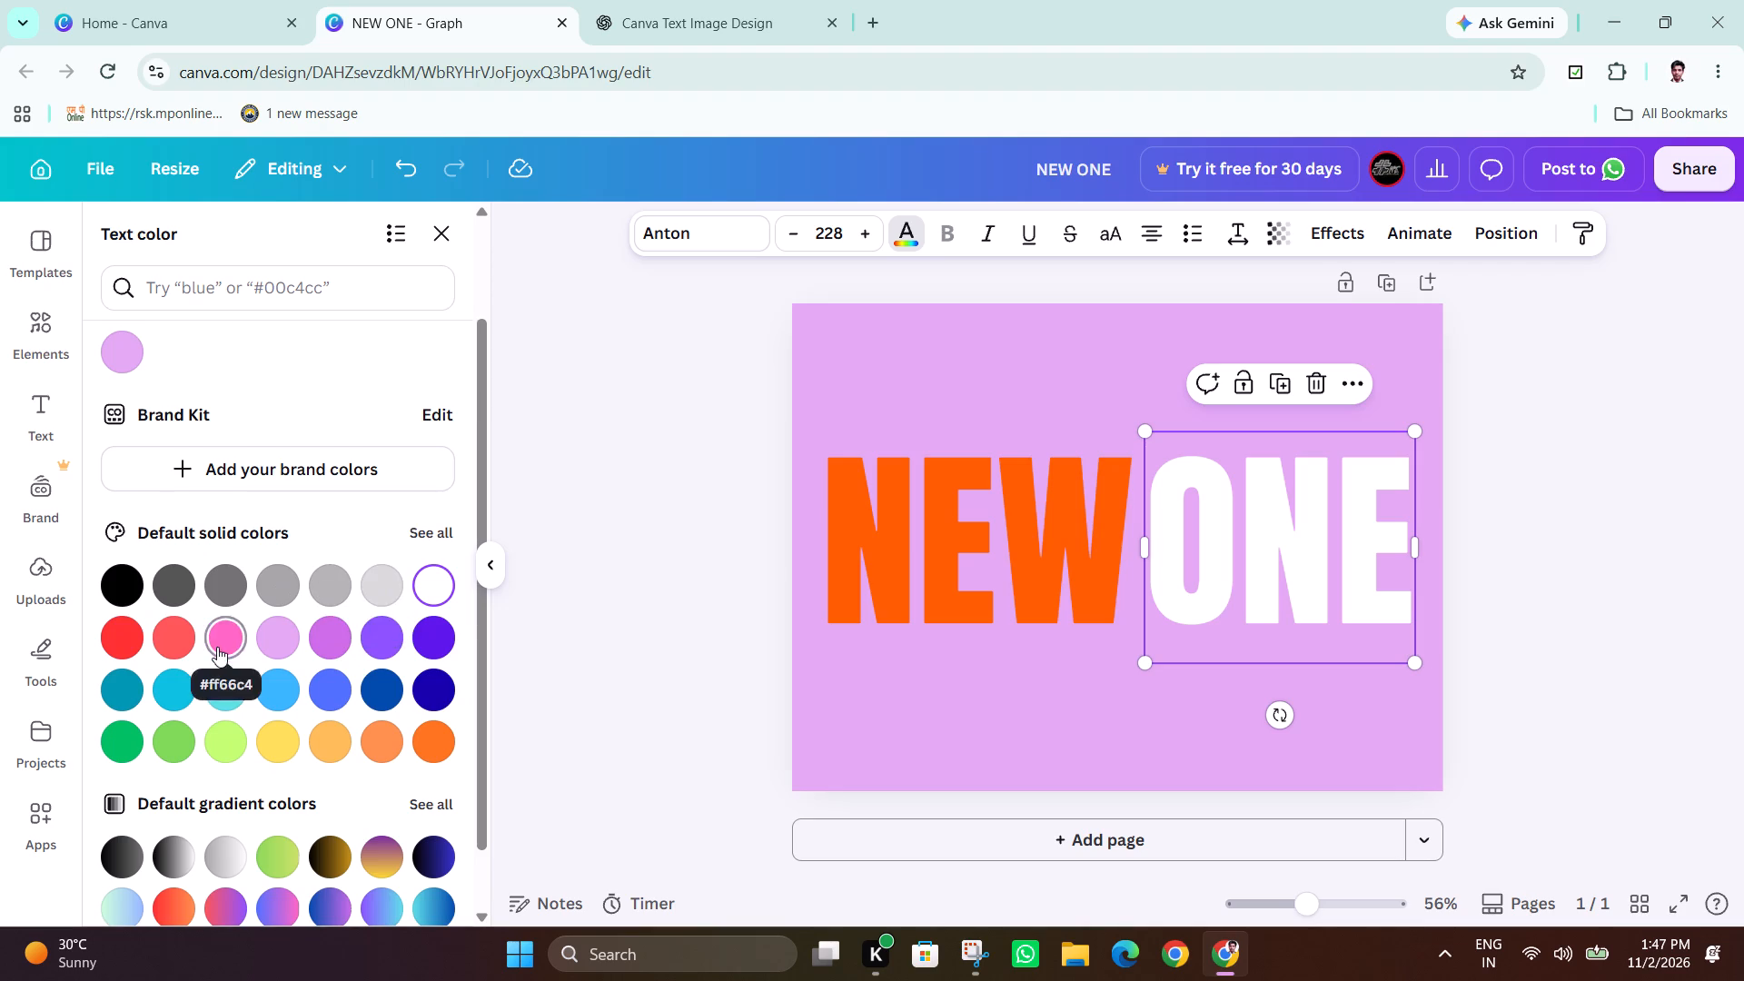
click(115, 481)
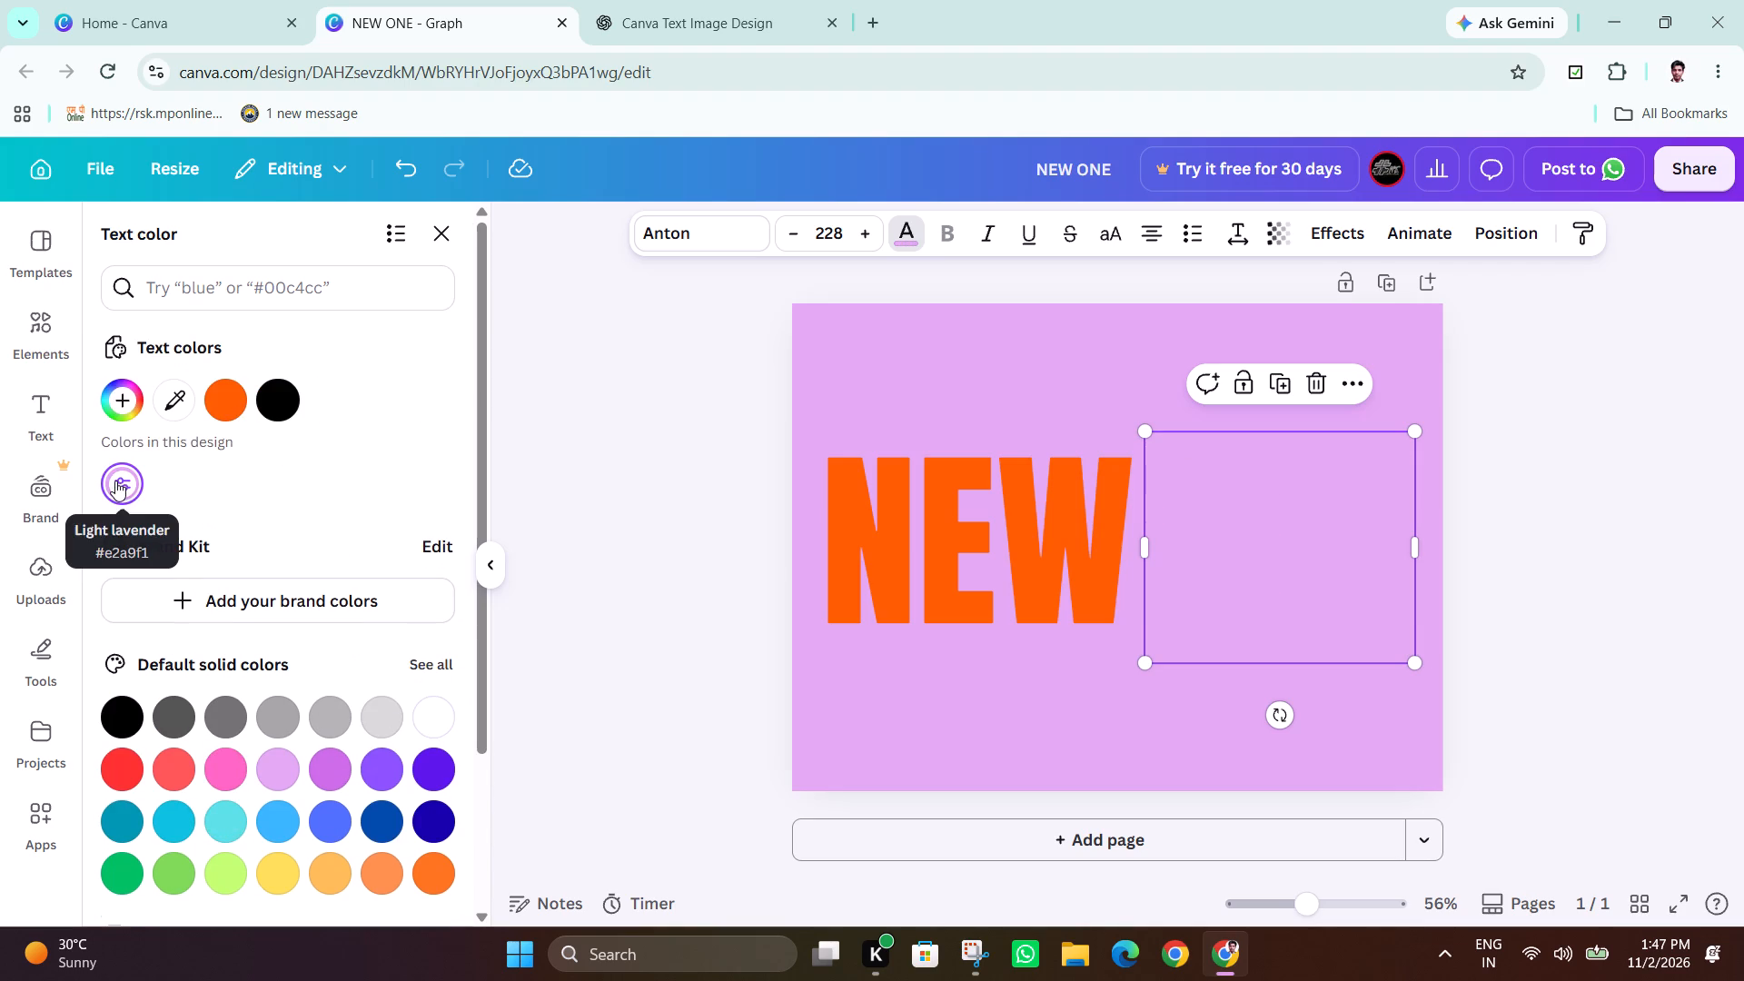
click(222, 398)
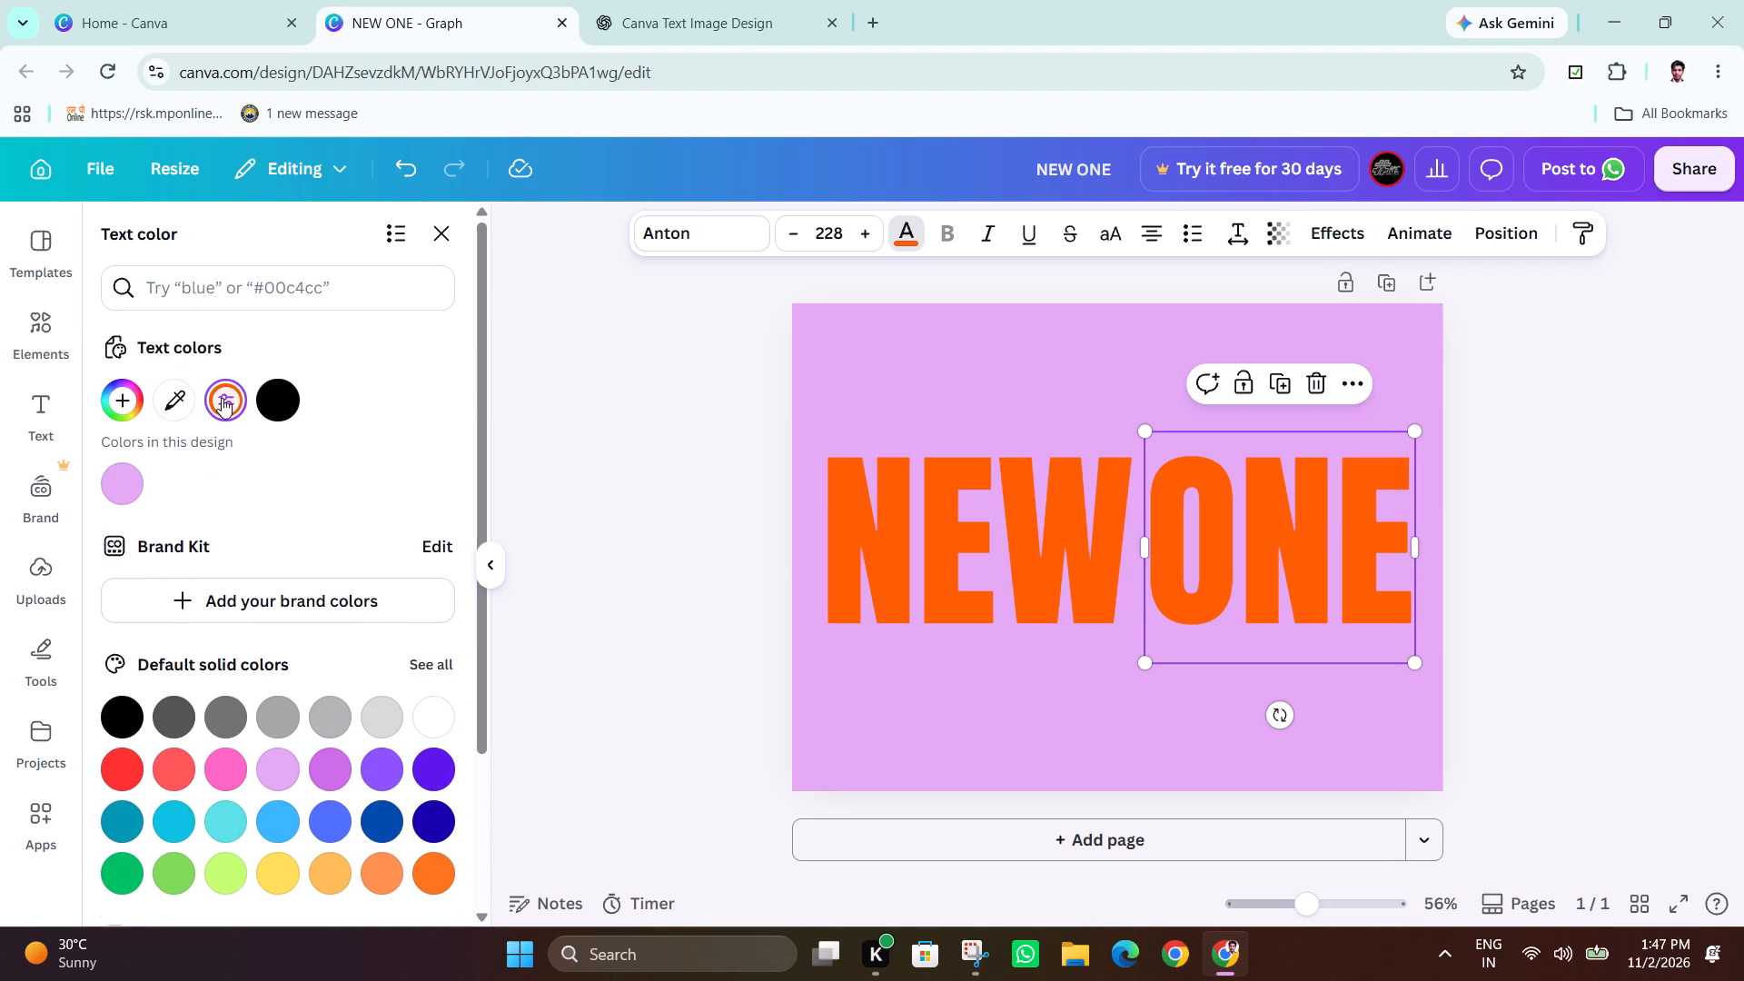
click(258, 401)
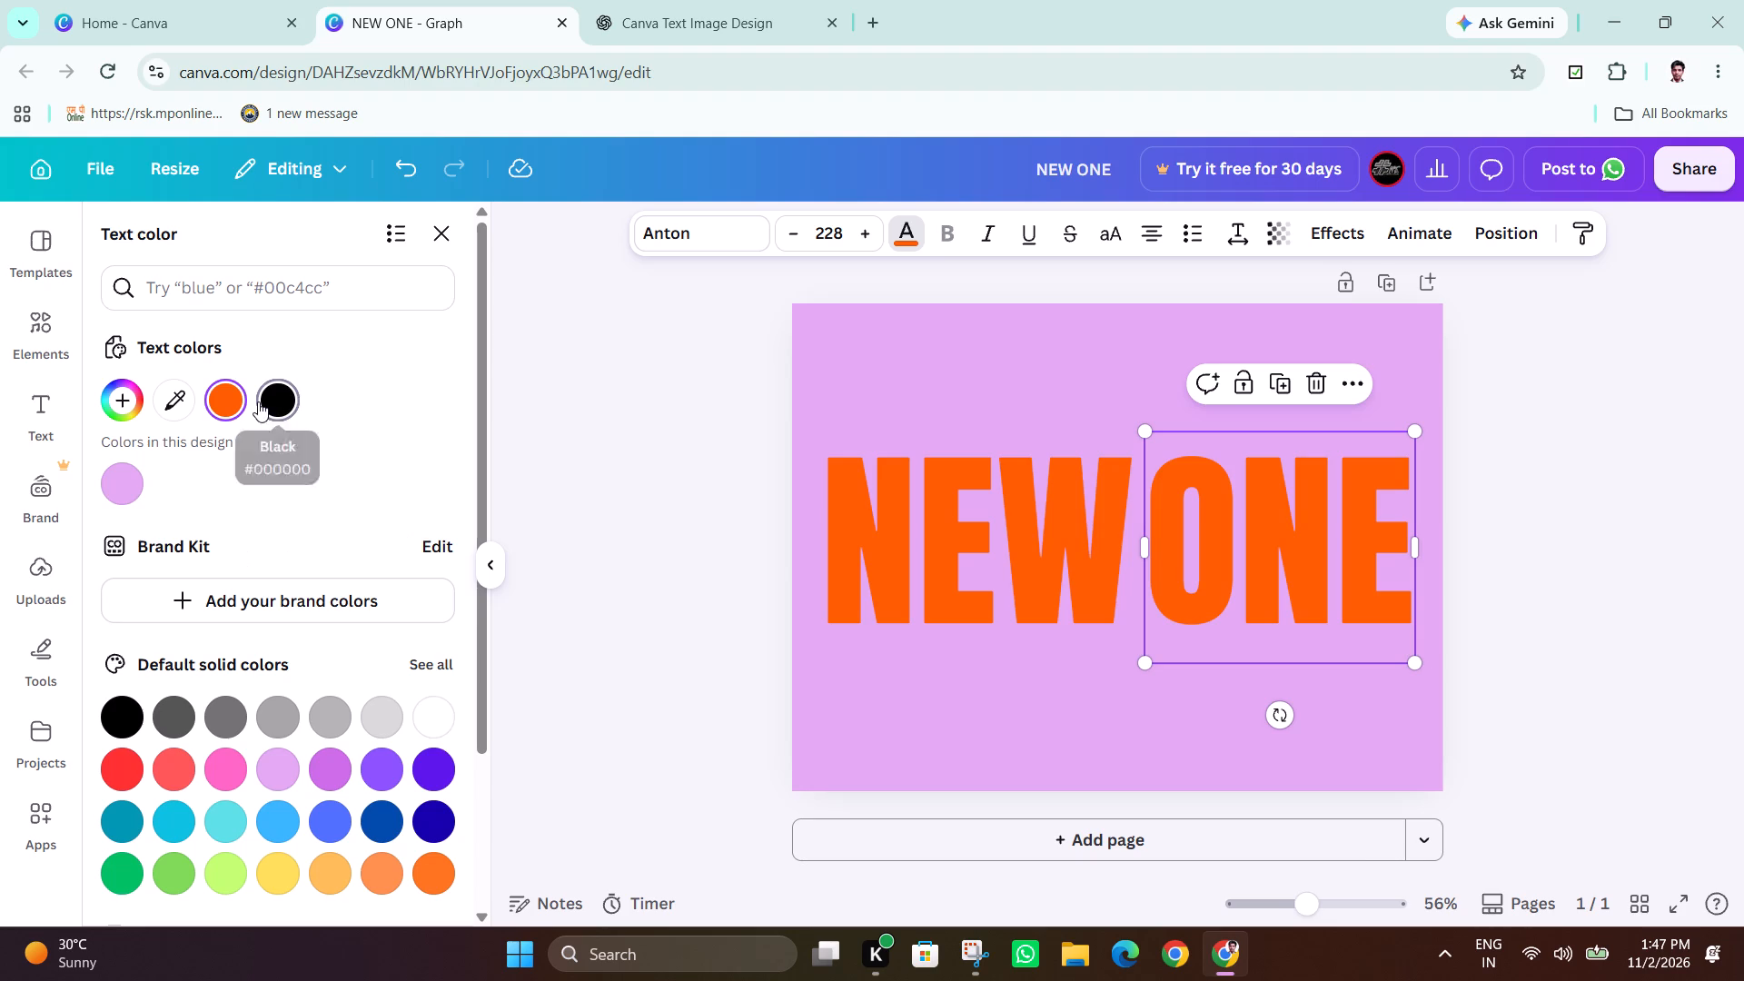